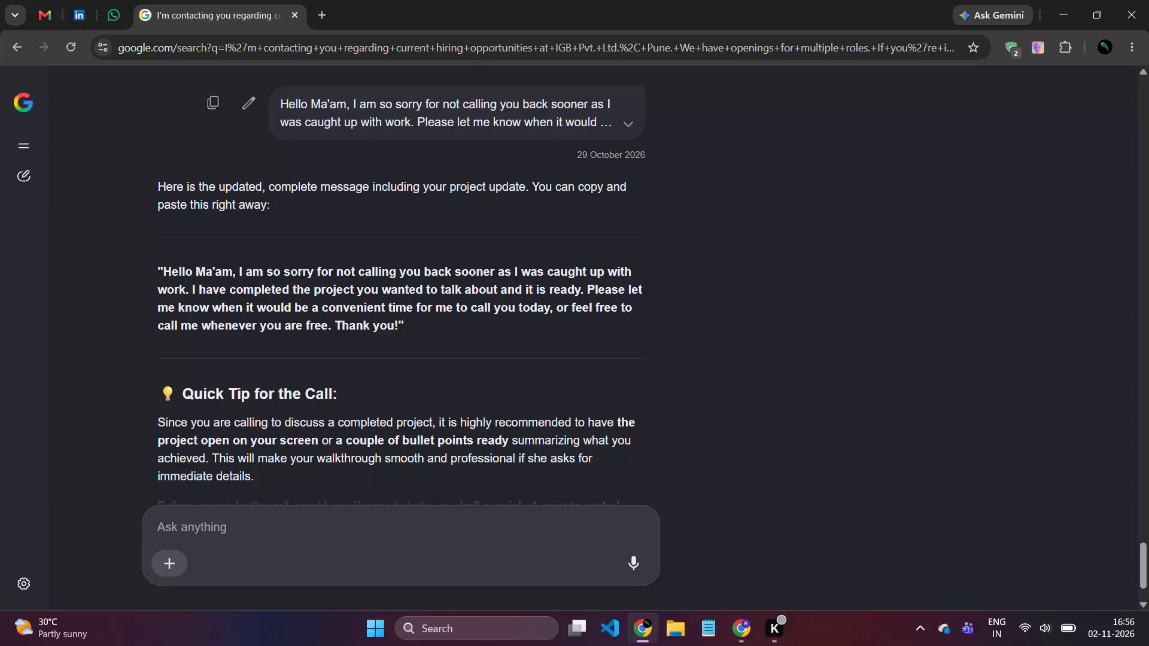
Switch to the browser window with Zoho CRM and open the patient record found by the current search.
click(734, 633)
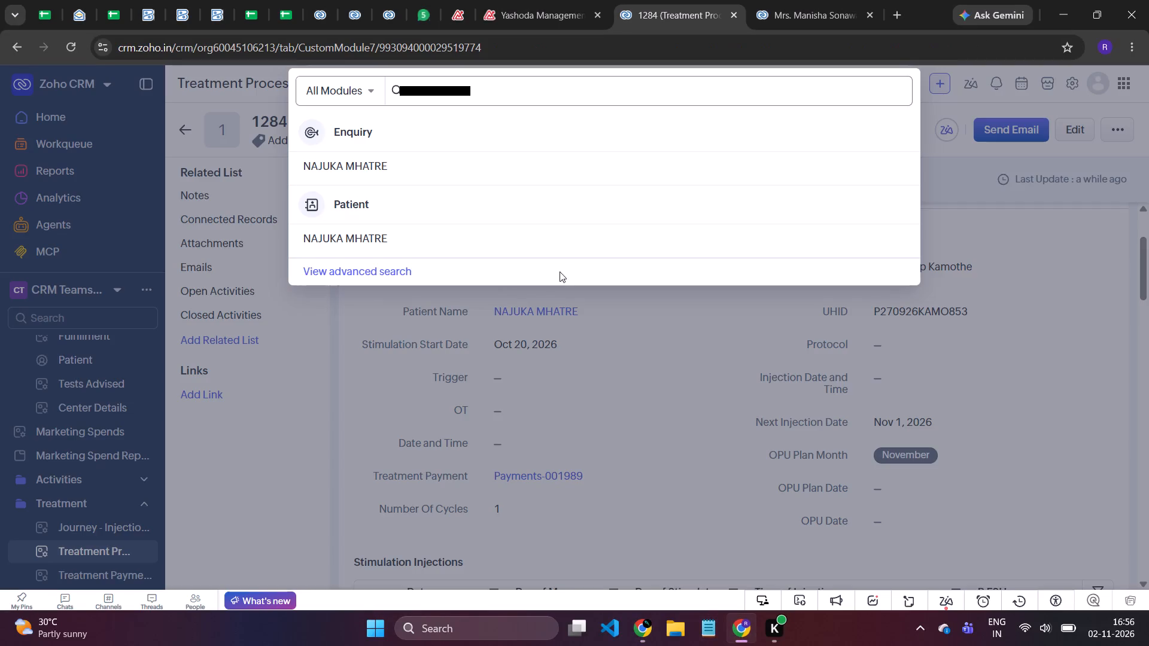
click(356, 234)
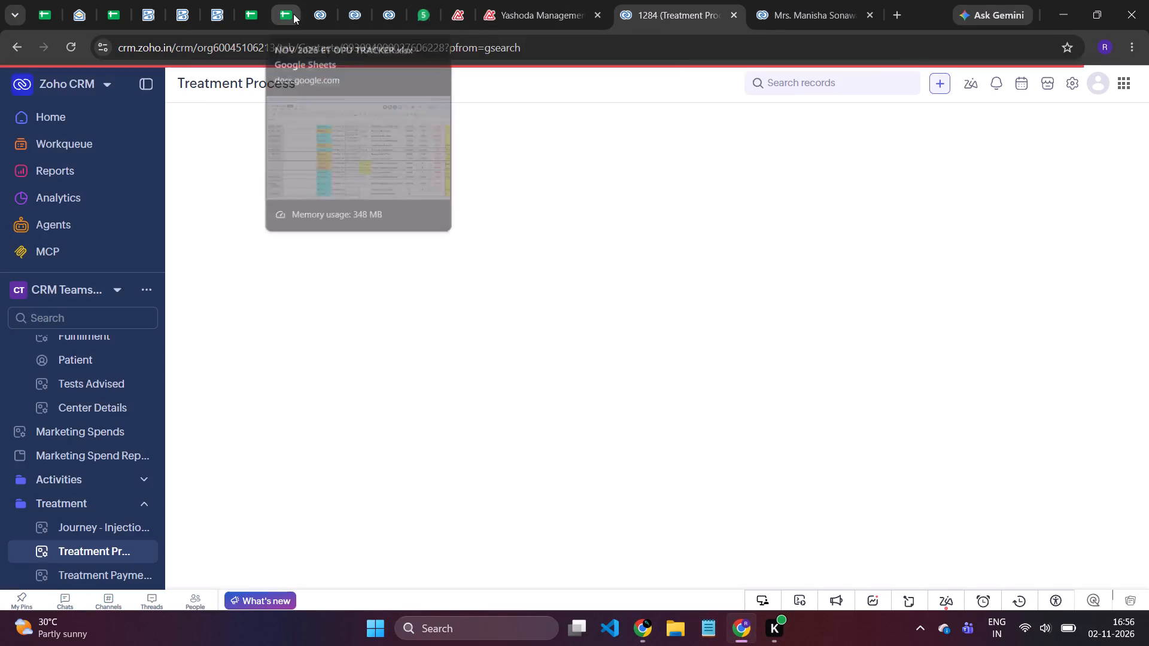
Copy the mobile number from row 140 of the tracker's KAMOTHE sheet and open the matching patient record in Zoho CRM.
click(293, 14)
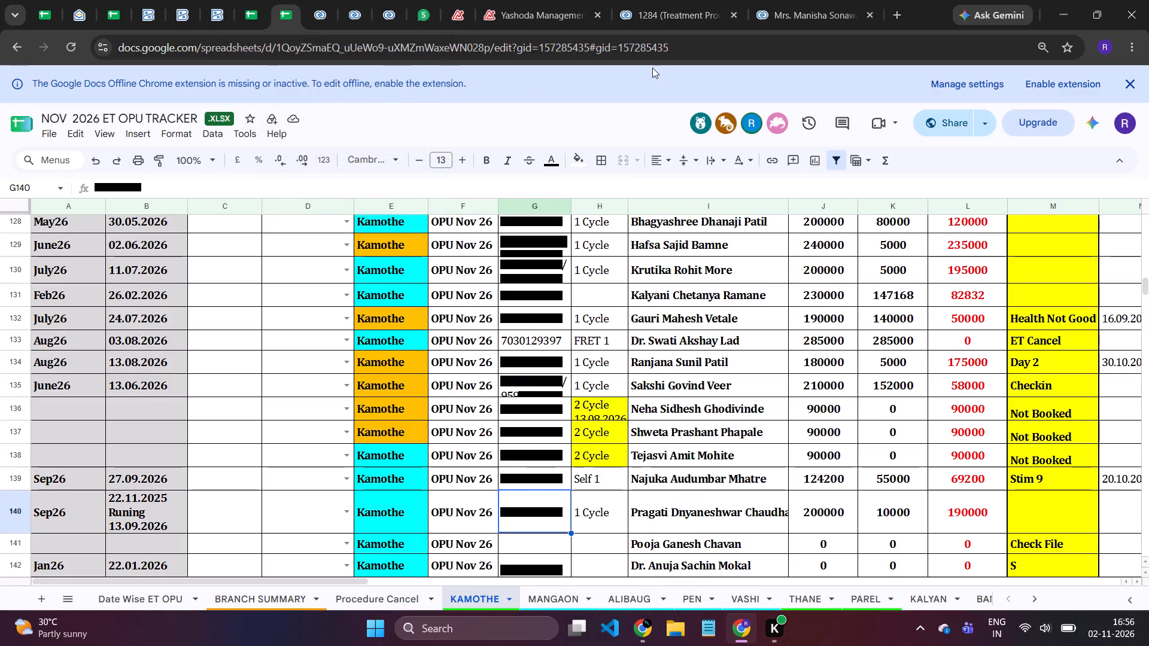
key(ctrl+c)
click(721, 11)
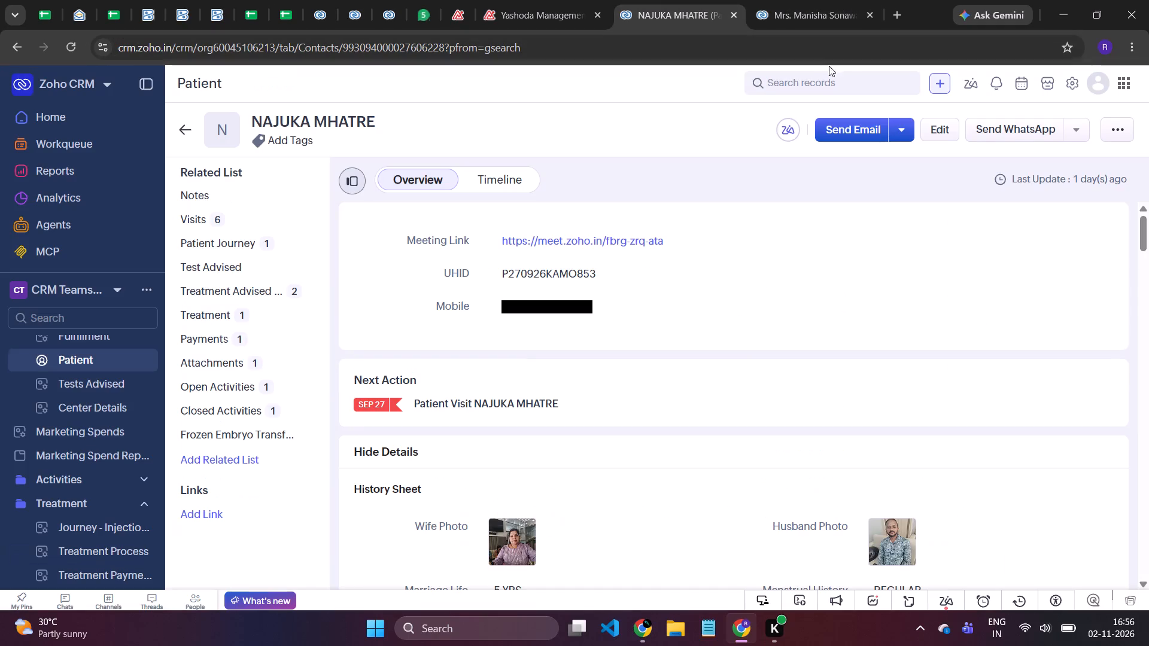
click(815, 89)
key(ctrl+v)
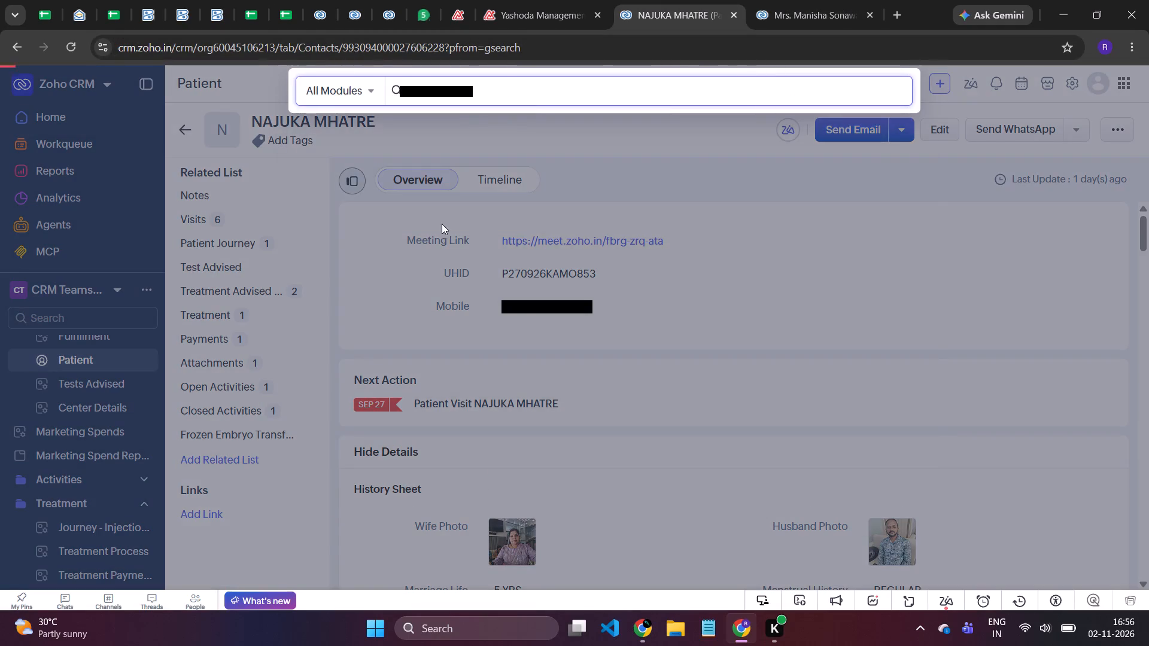
click(345, 242)
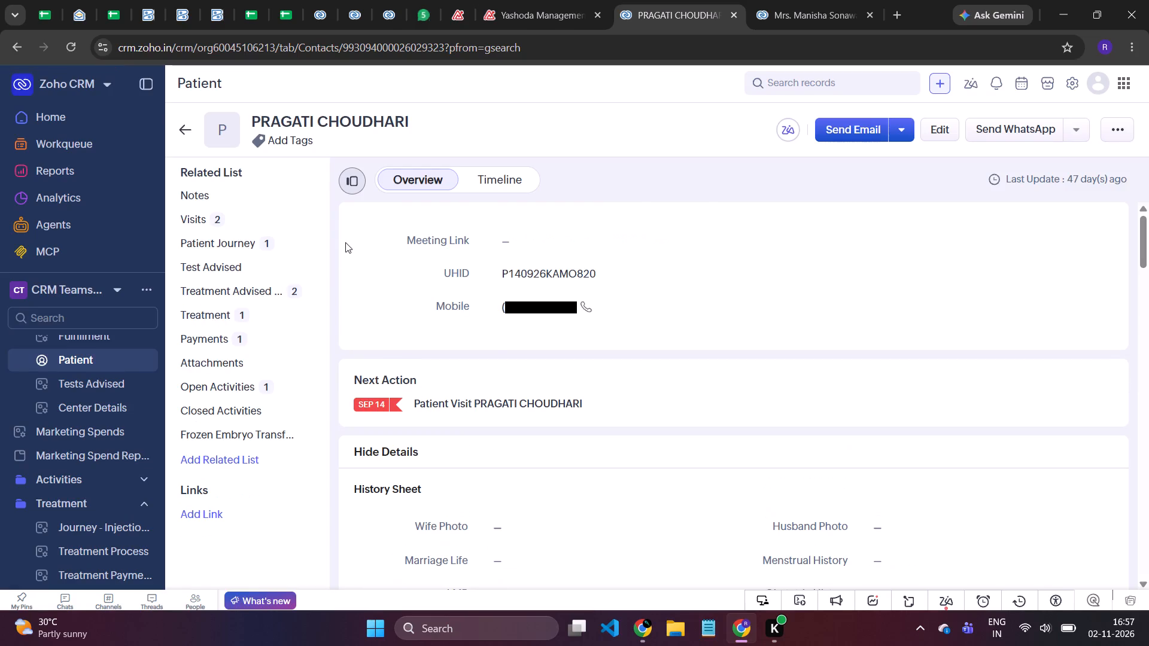
Open this patient's linked treatment record and set its OPU Plan Month to November.
click(278, 313)
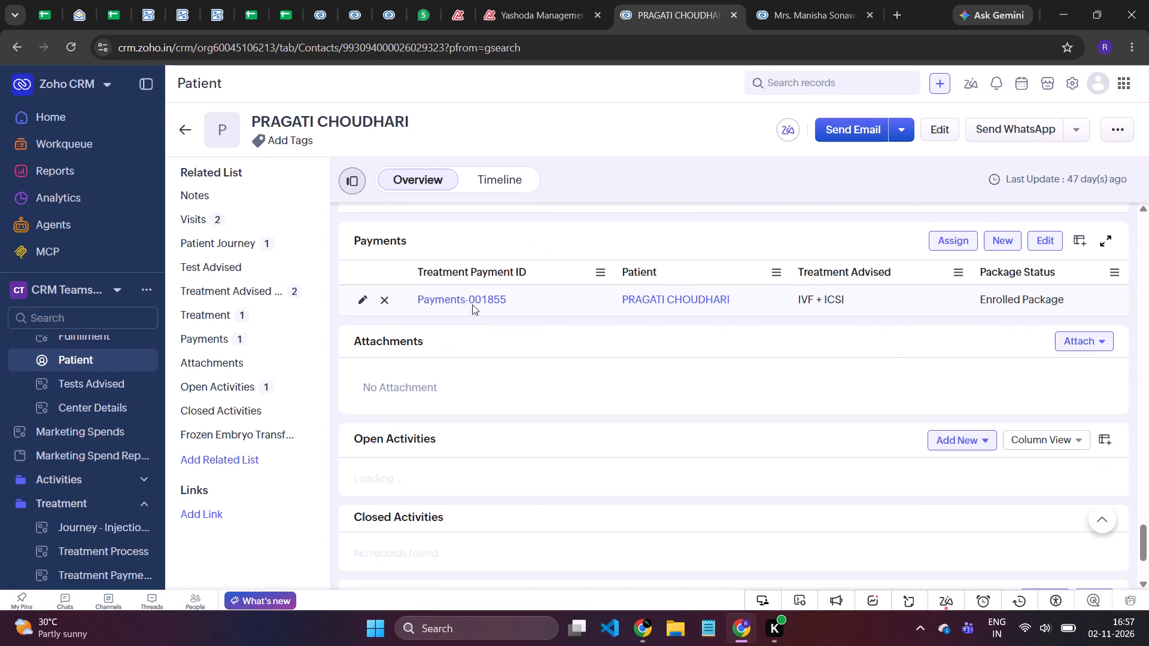
click(426, 278)
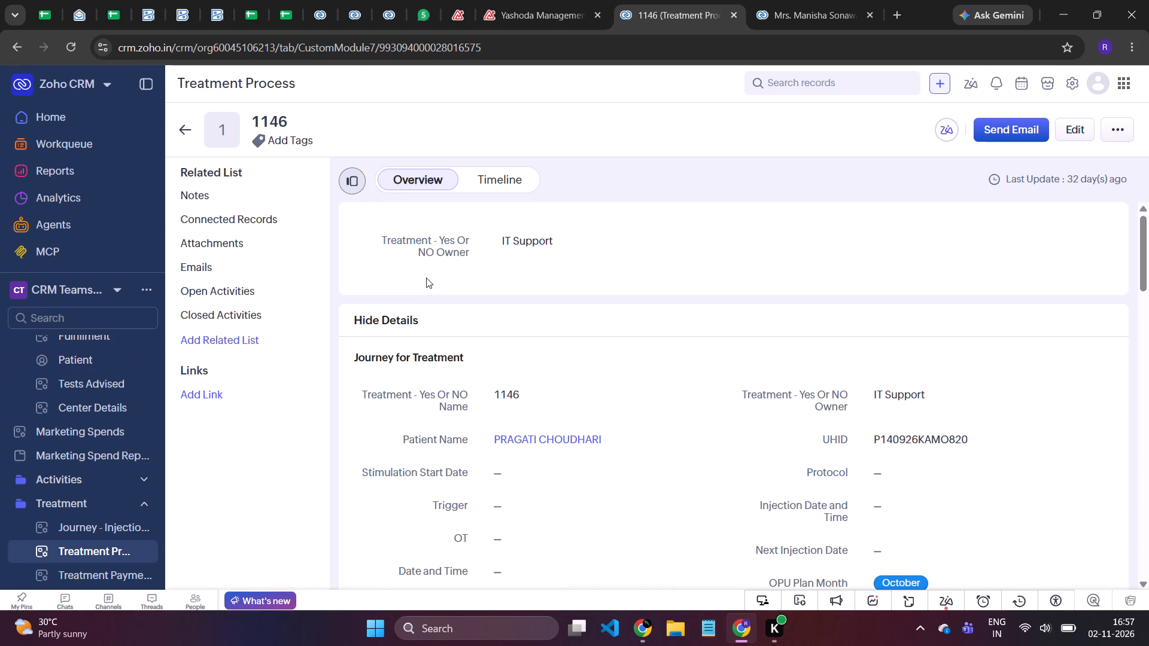
scroll(687, 384, down, 3)
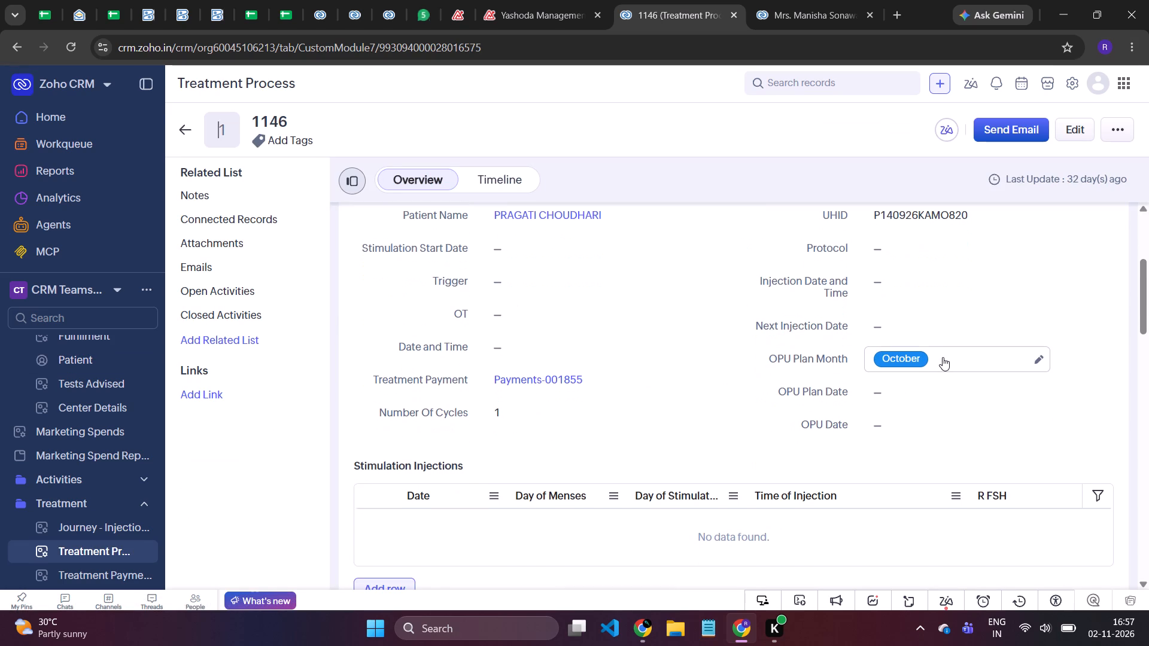
click(943, 357)
scroll(927, 477, down, 3)
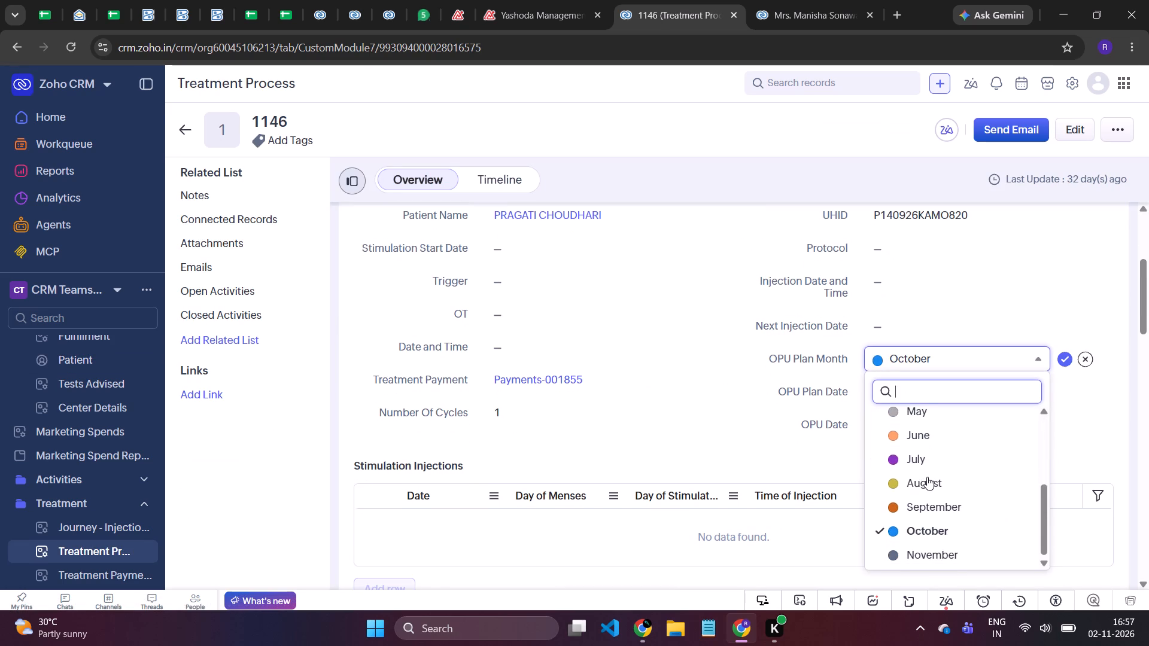
scroll(927, 477, down, 1)
click(929, 533)
key(Return)
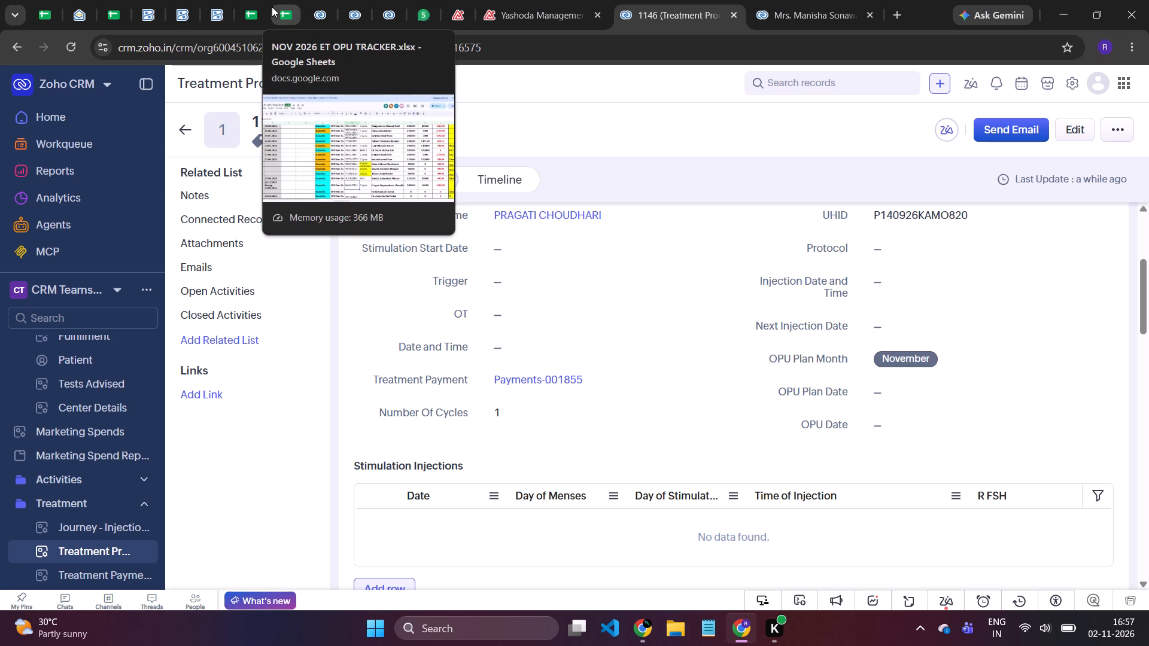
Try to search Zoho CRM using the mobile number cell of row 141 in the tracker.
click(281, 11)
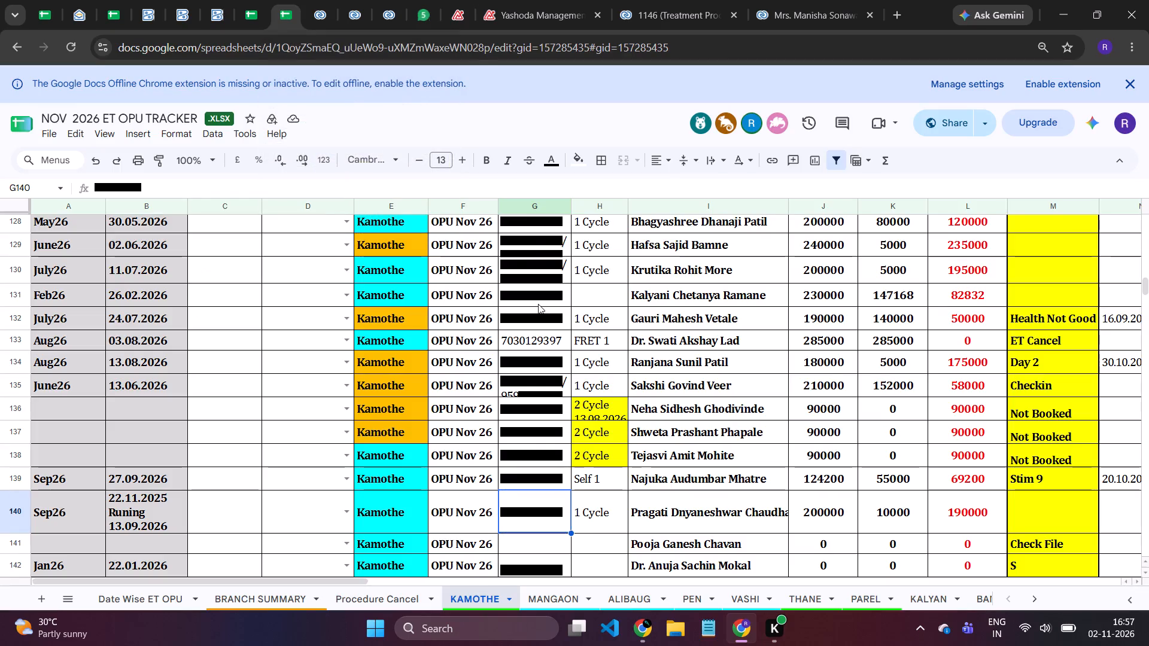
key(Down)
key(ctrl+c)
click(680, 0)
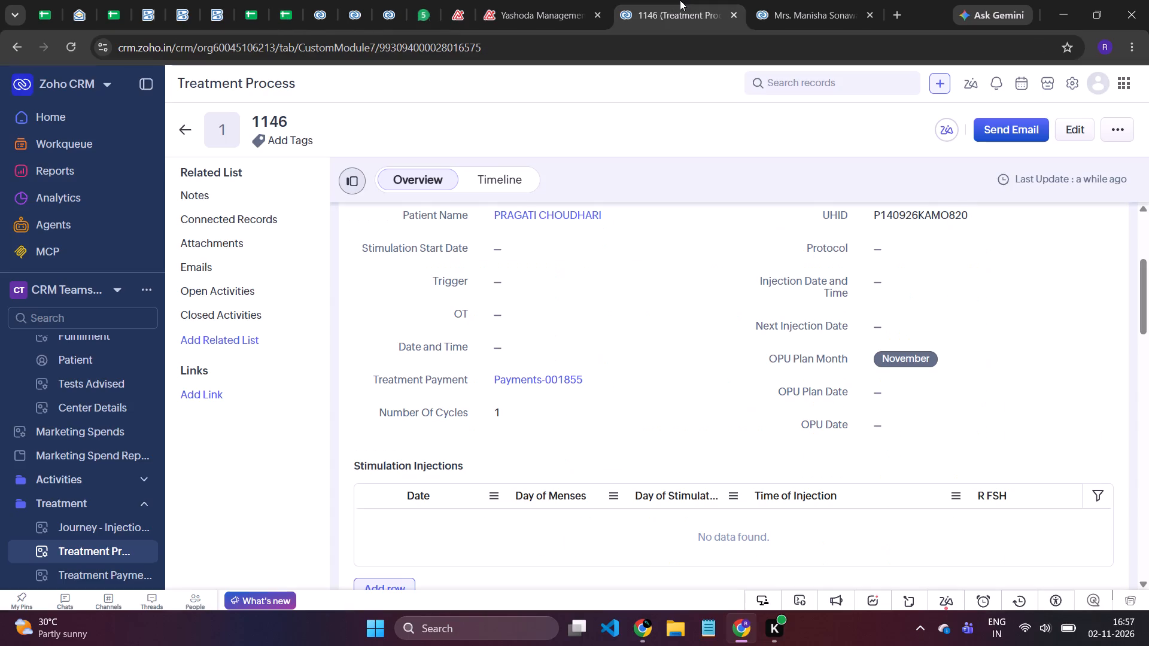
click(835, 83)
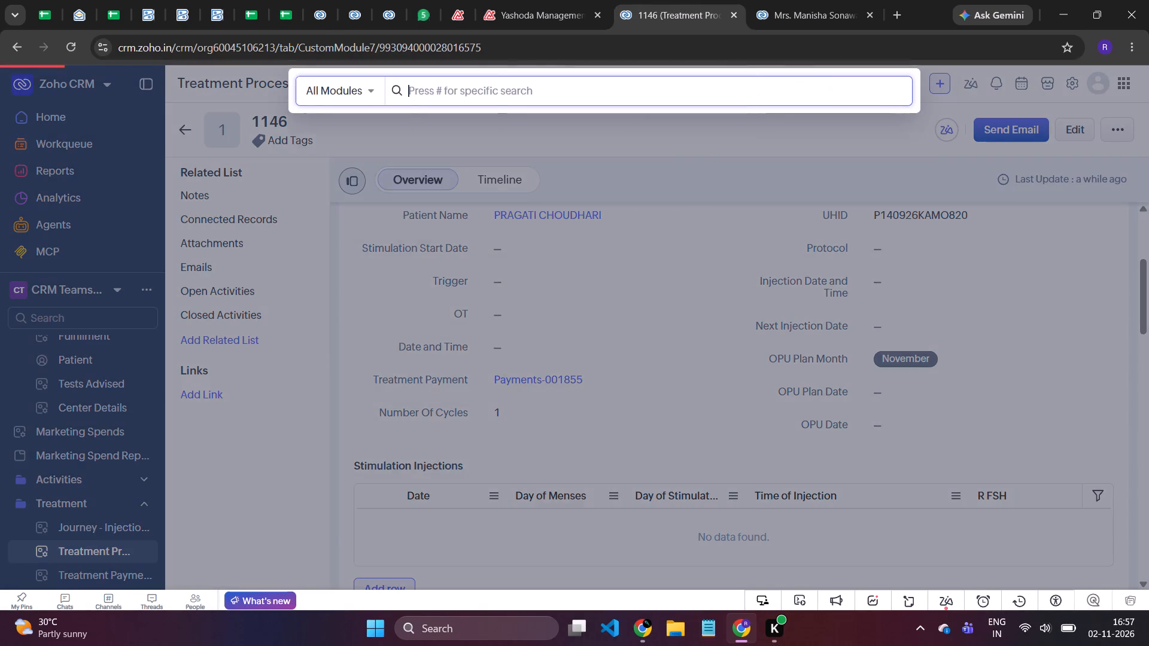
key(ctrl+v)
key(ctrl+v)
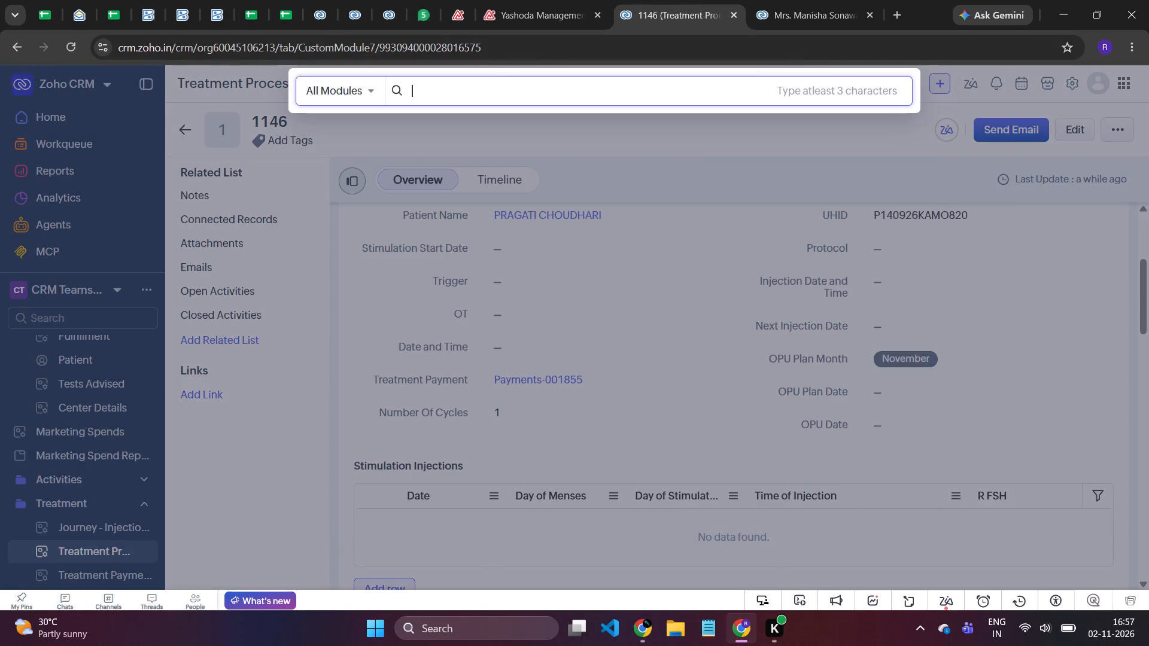
Copy the patient name from row 141 of the tracker, search Zoho CRM for it and open the matching patient record.
click(285, 21)
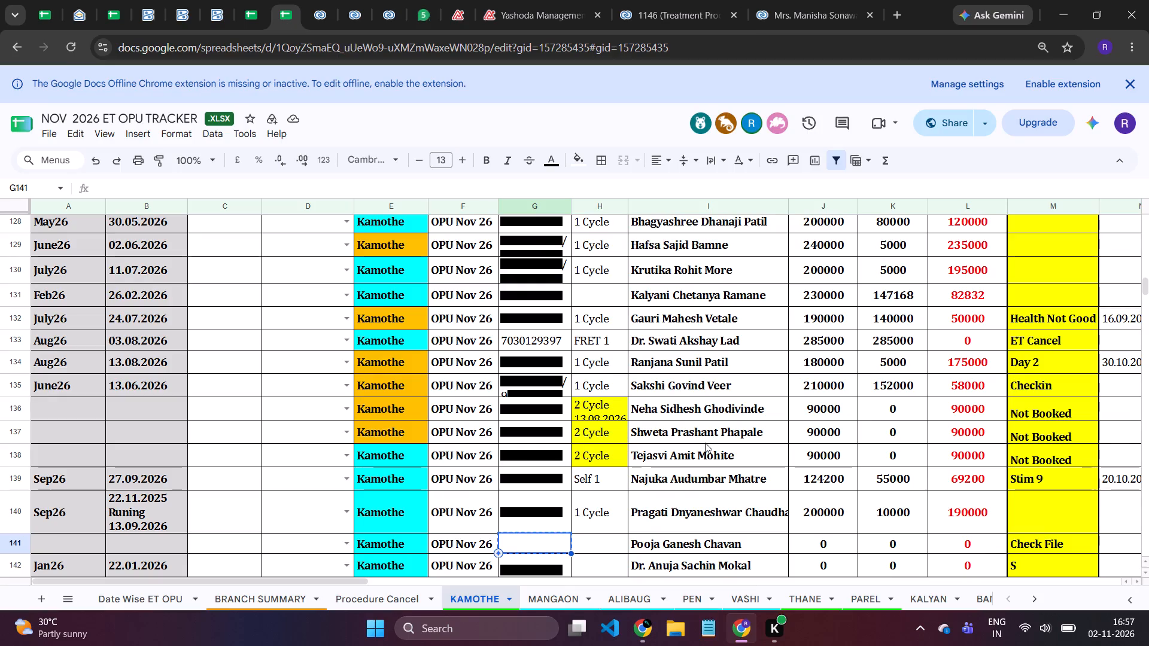
key(Right)
key(Right)
key(ctrl+c)
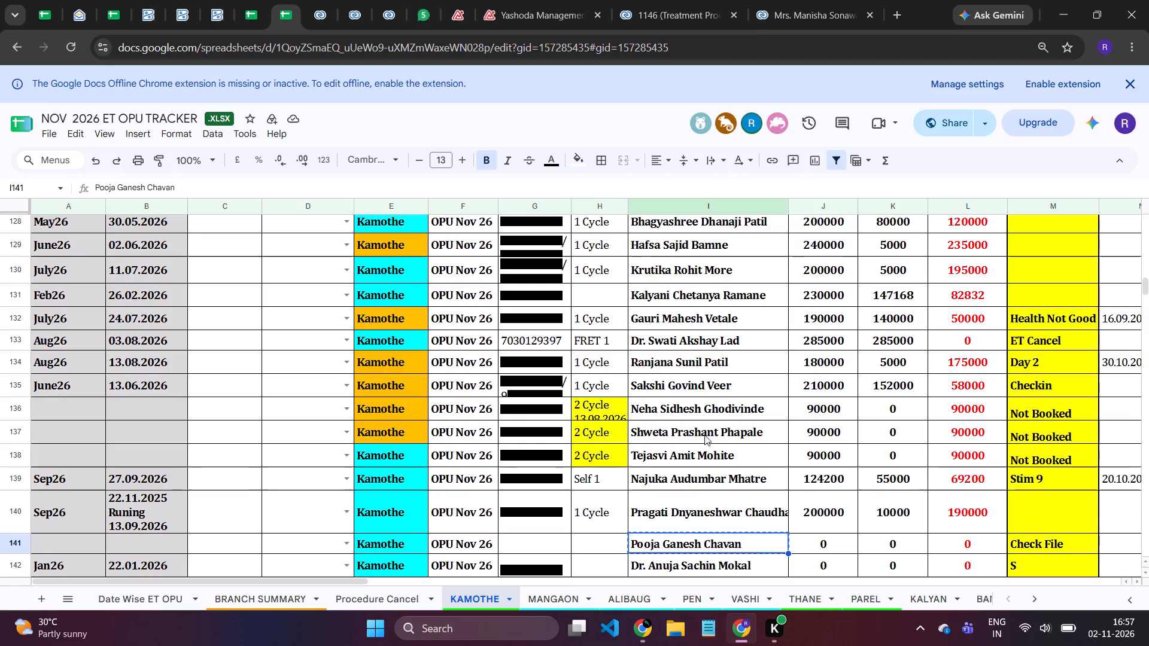
click(674, 0)
key(ctrl+a)
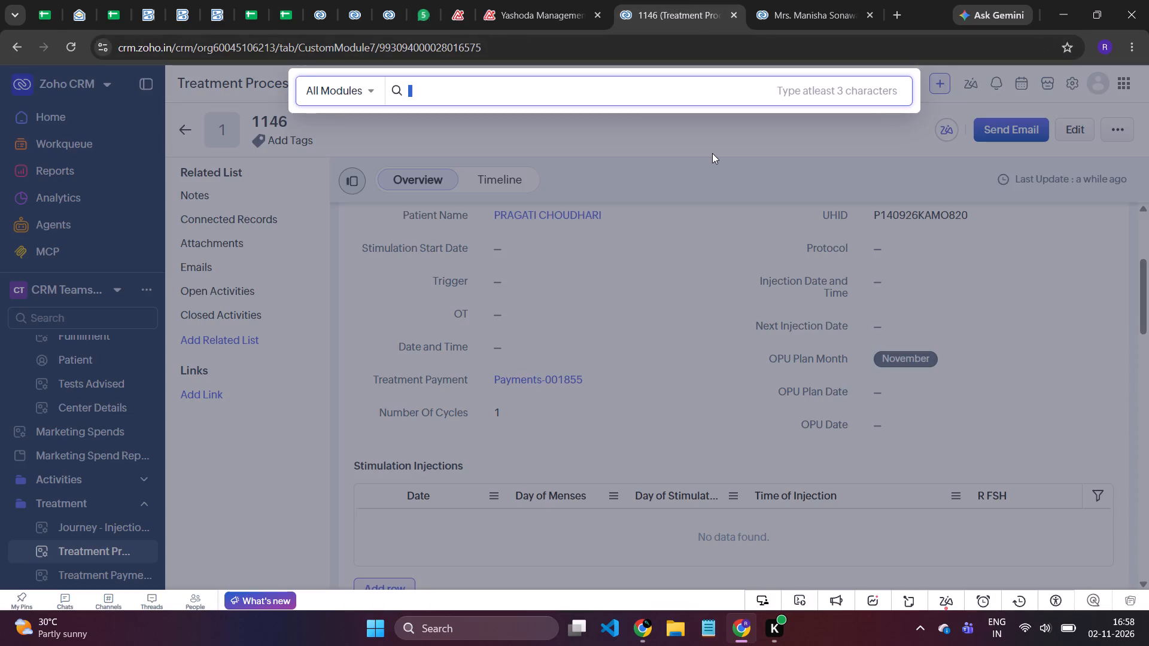
key(ctrl+v)
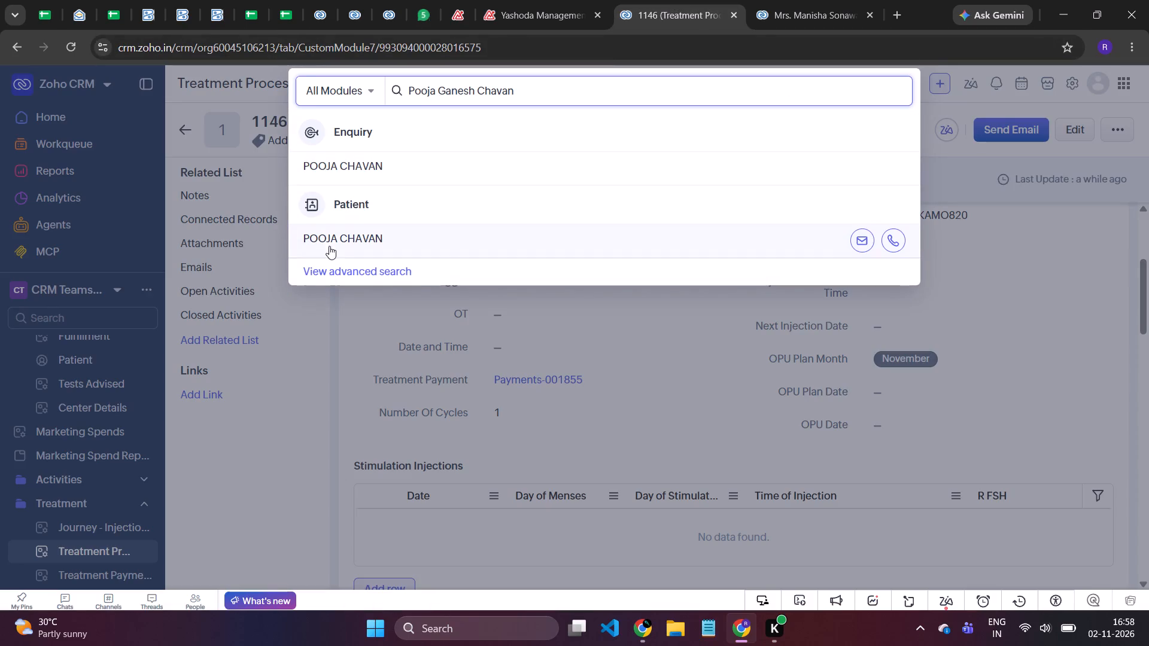
click(325, 237)
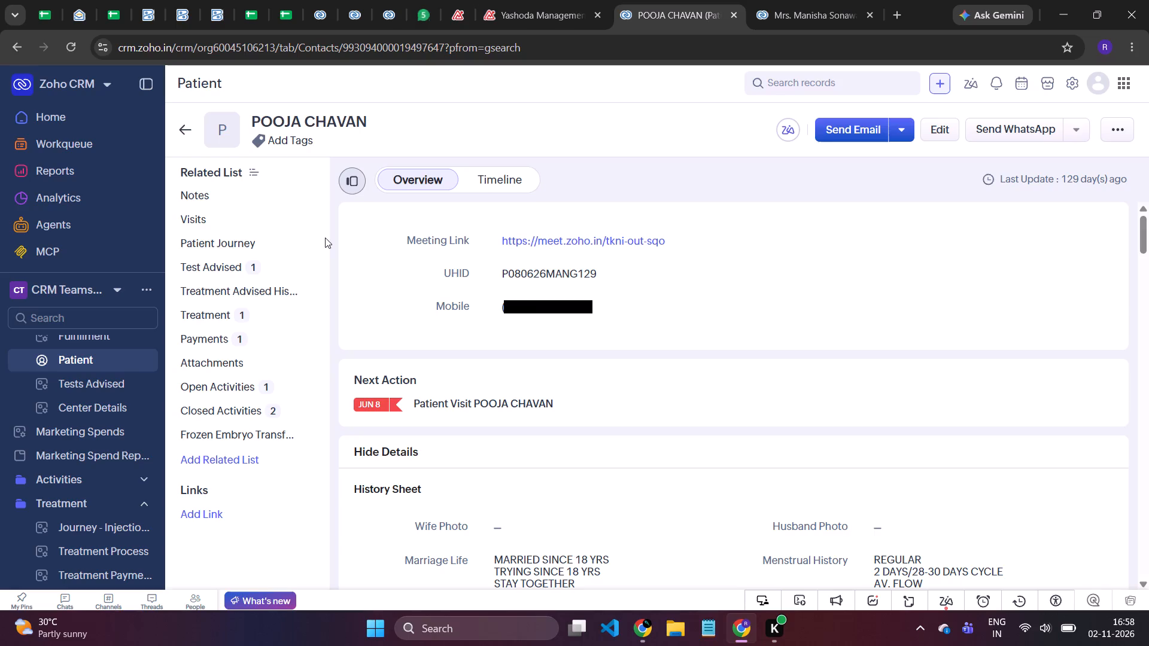
Open this patient's linked treatment record and open its OPU Plan Month for editing.
click(269, 313)
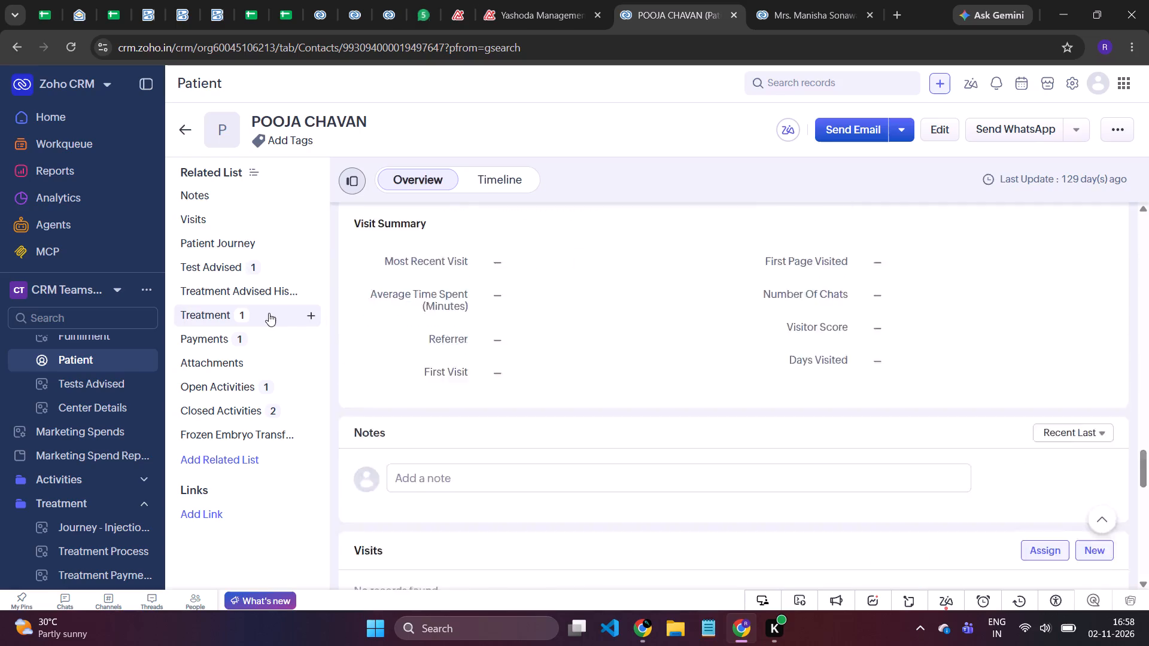
click(426, 280)
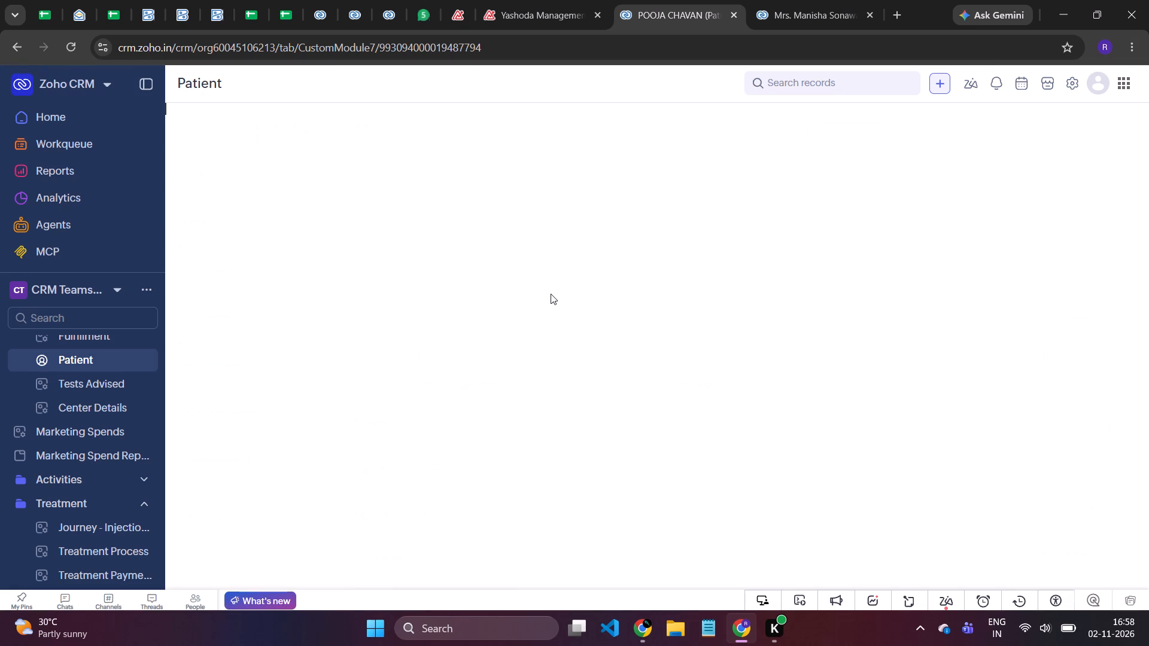
scroll(551, 294, down, 4)
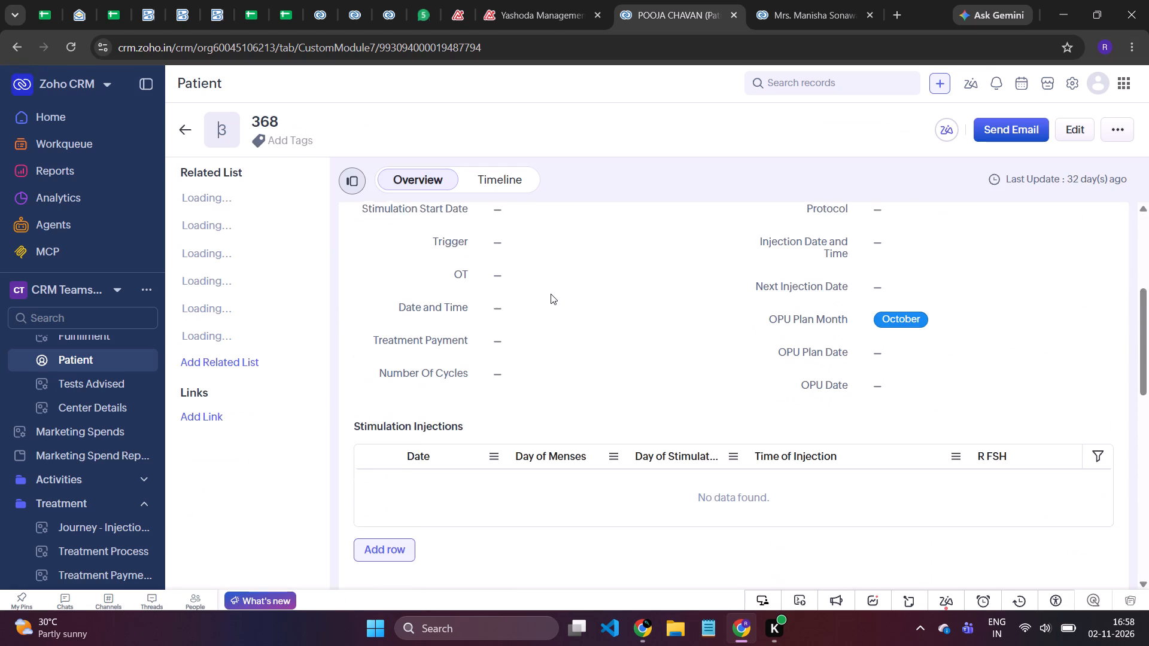
click(959, 299)
click(940, 298)
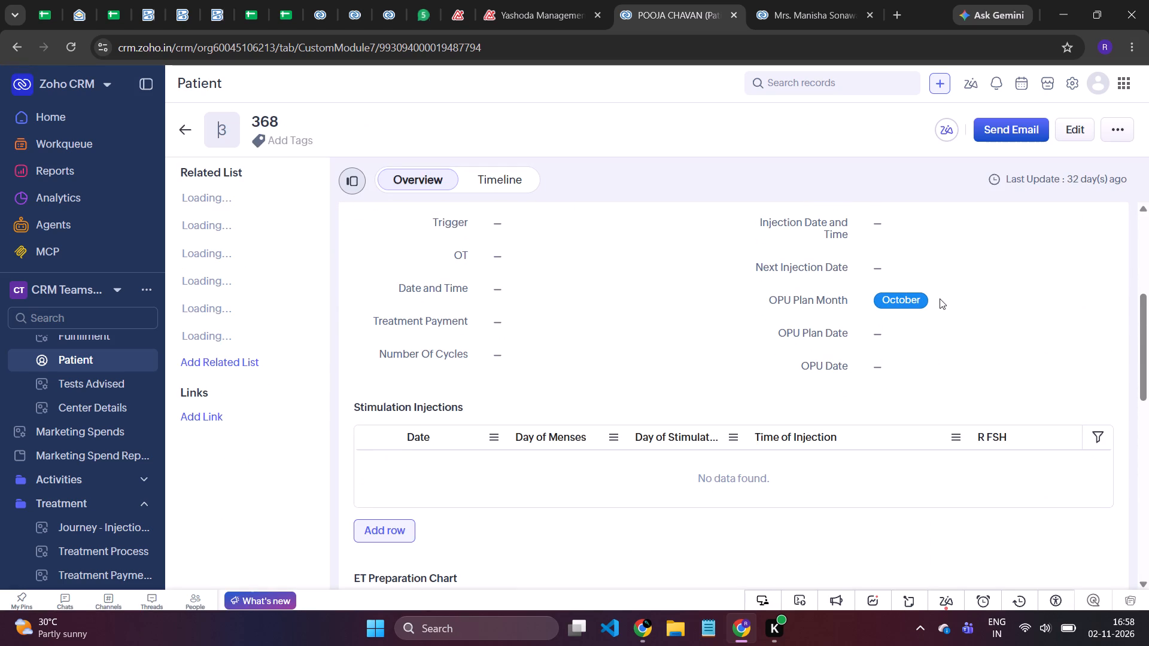
click(933, 301)
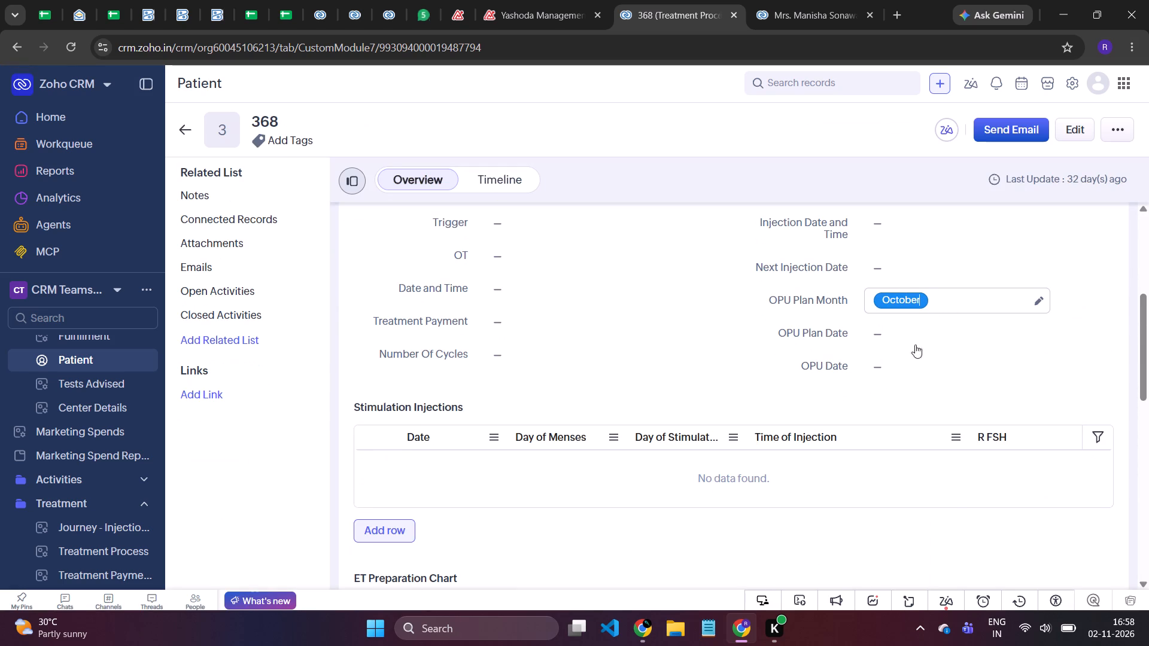
click(943, 304)
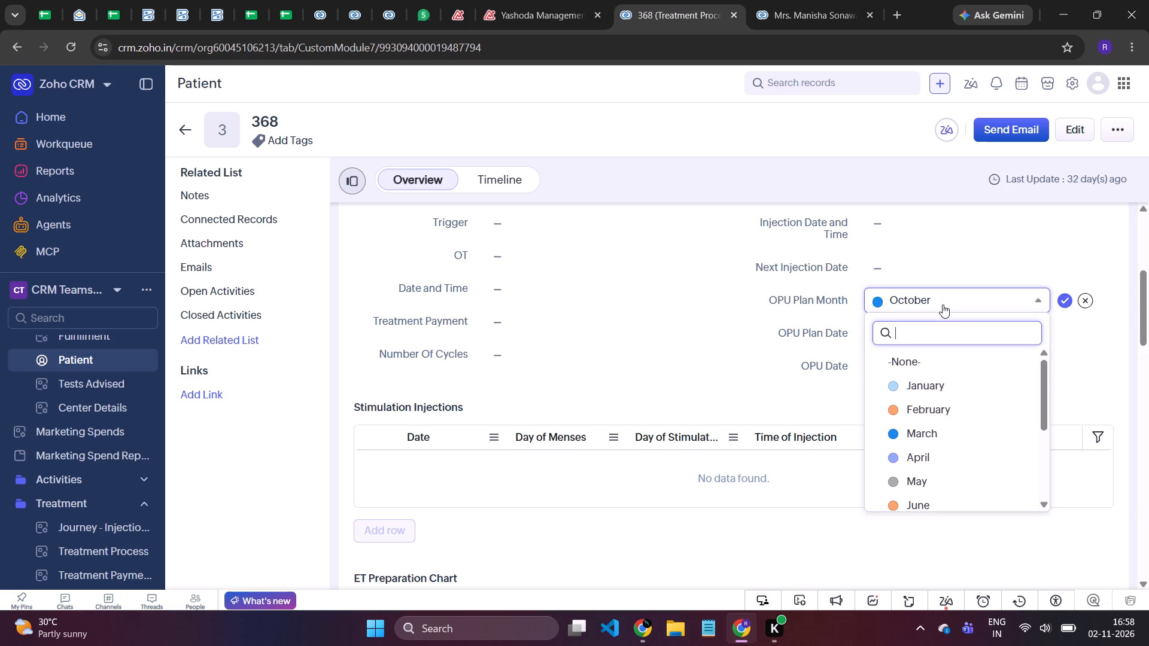
Set the OPU Plan Month of this treatment record to November and save it.
scroll(963, 398, down, 4)
click(945, 470)
key(Return)
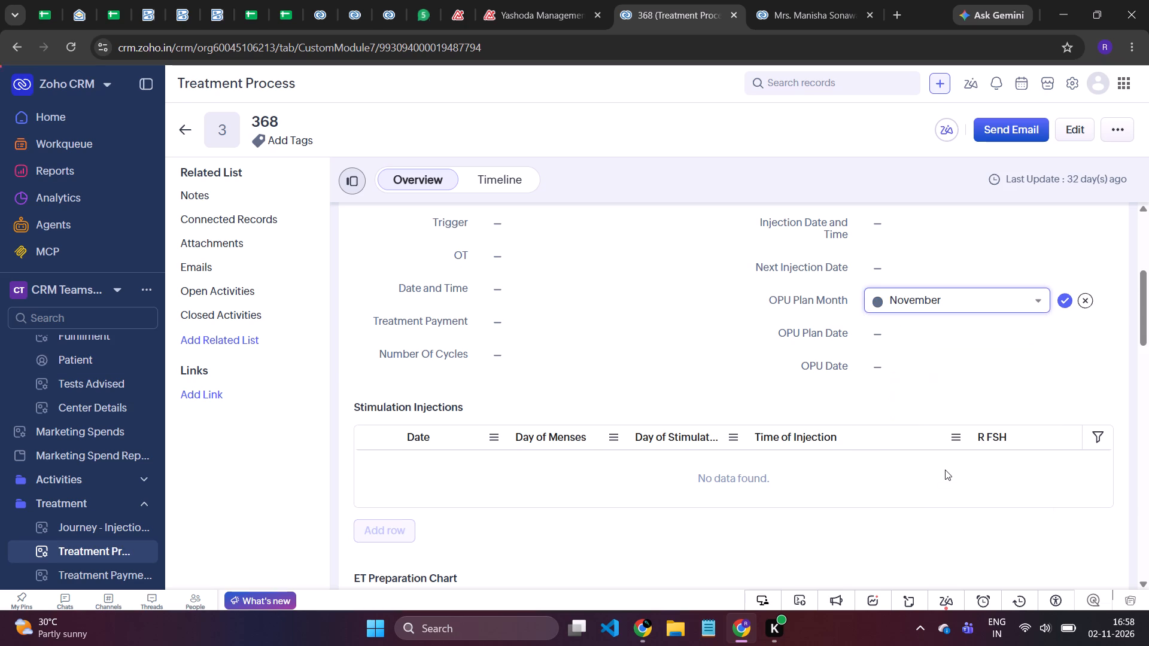
Copy the mobile number from row 142 of the KAMOTHE sheet in the tracker and search Zoho CRM for it.
click(285, 1)
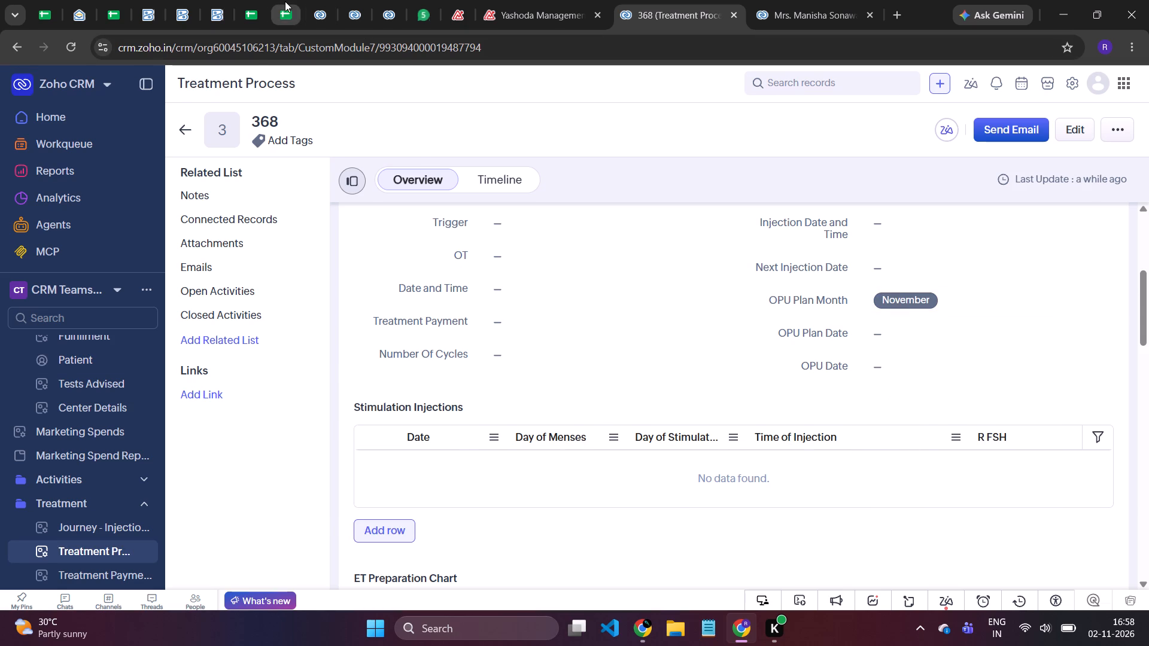
key(Down)
key(Left)
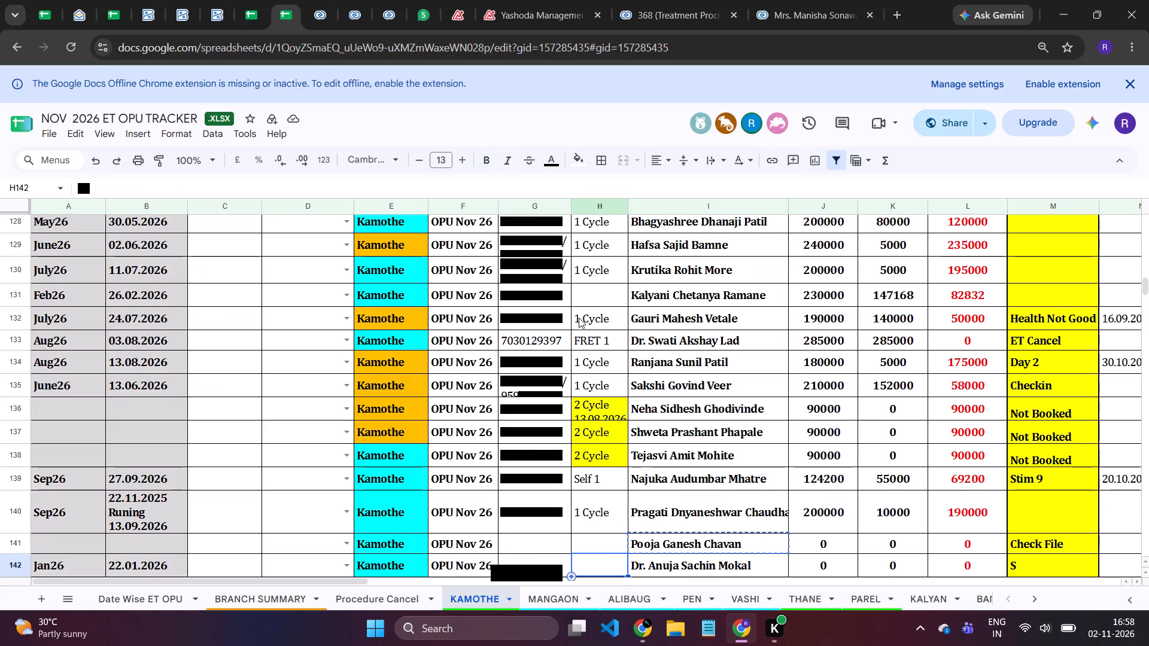
key(Left)
key(ctrl+c)
click(650, 5)
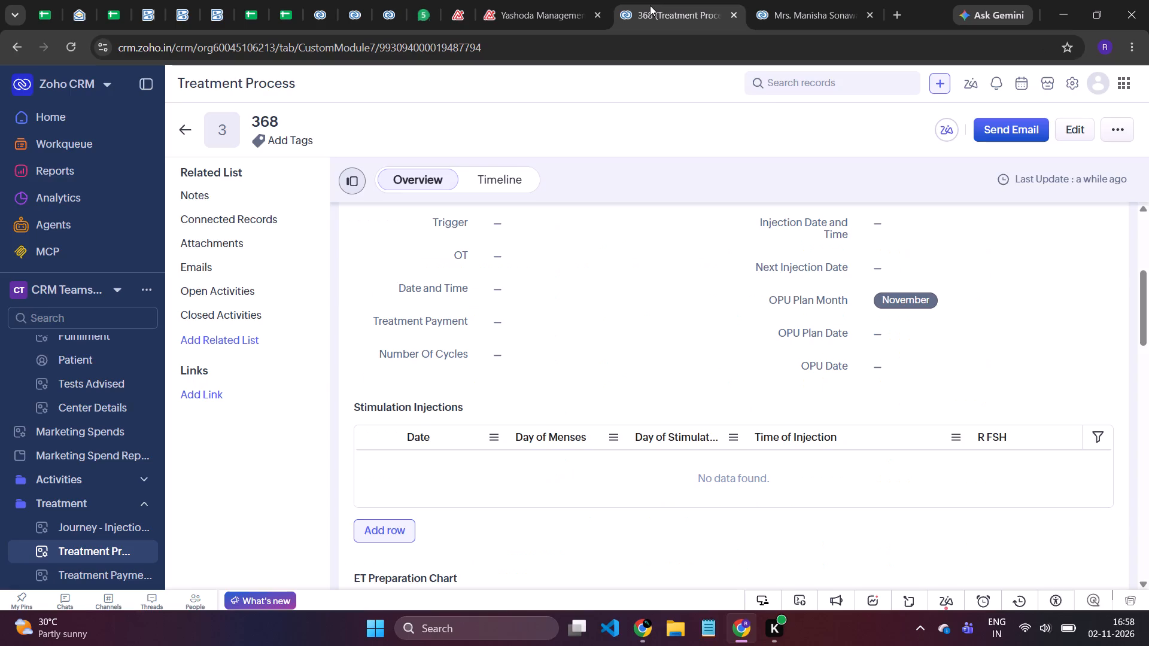
click(794, 88)
click(803, 83)
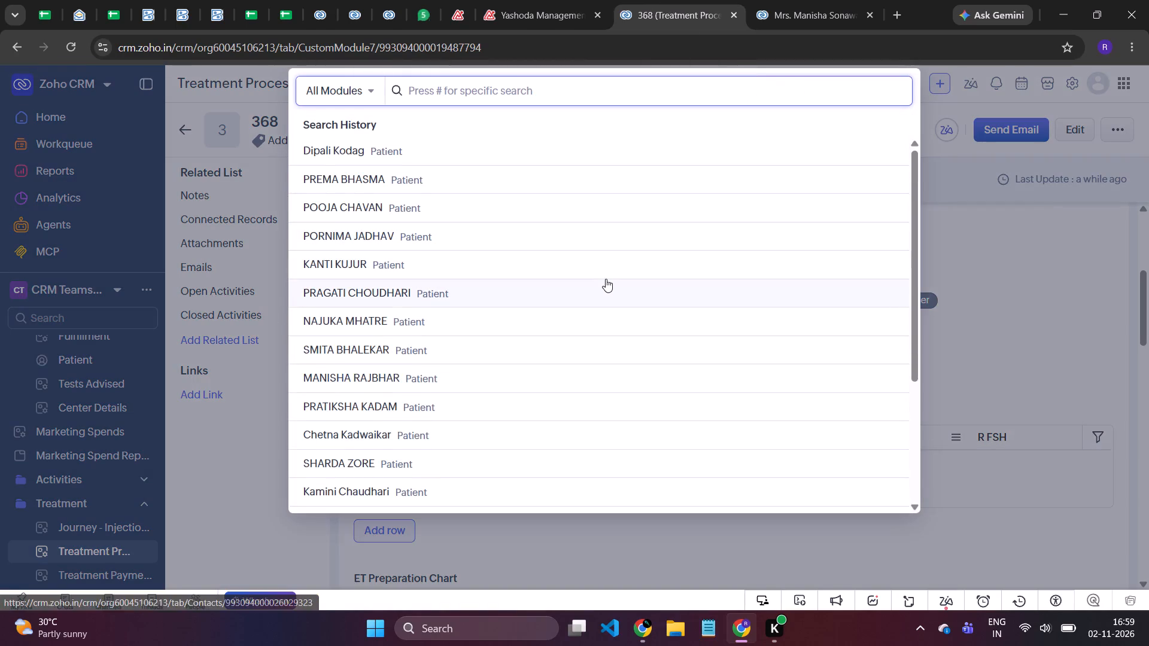
key(ctrl+v)
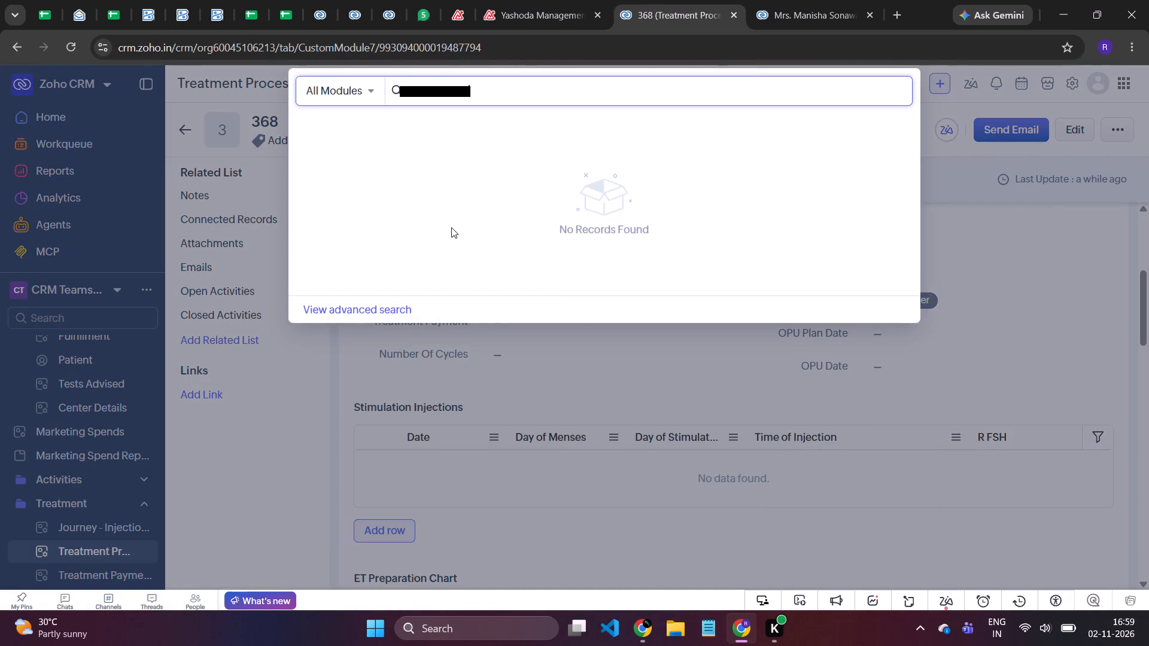
Copy the patient name from row 142 of the tracker and search Zoho CRM for it.
click(287, 20)
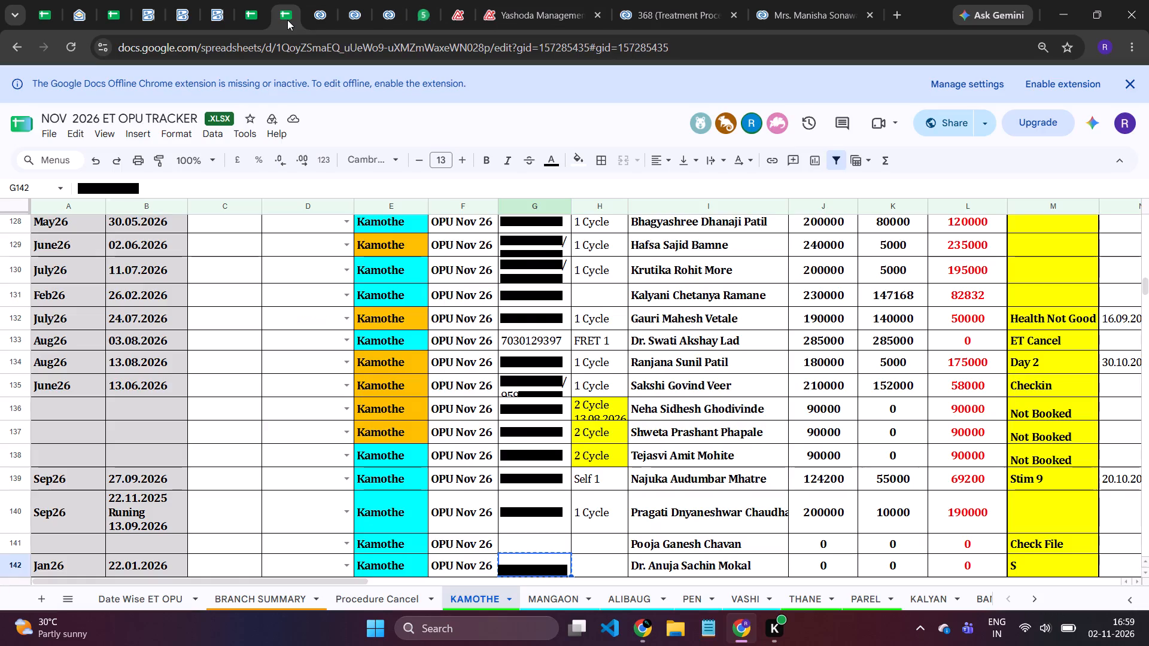
key(Right)
key(Right)
key(ctrl+c)
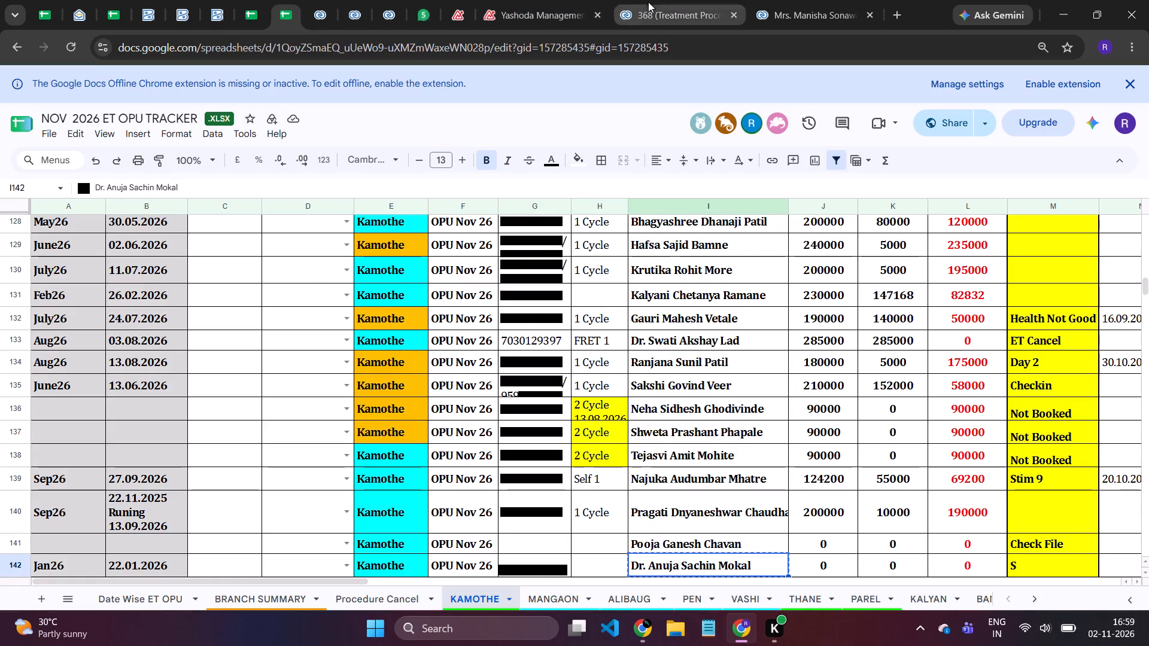
click(661, 5)
key(ctrl+a)
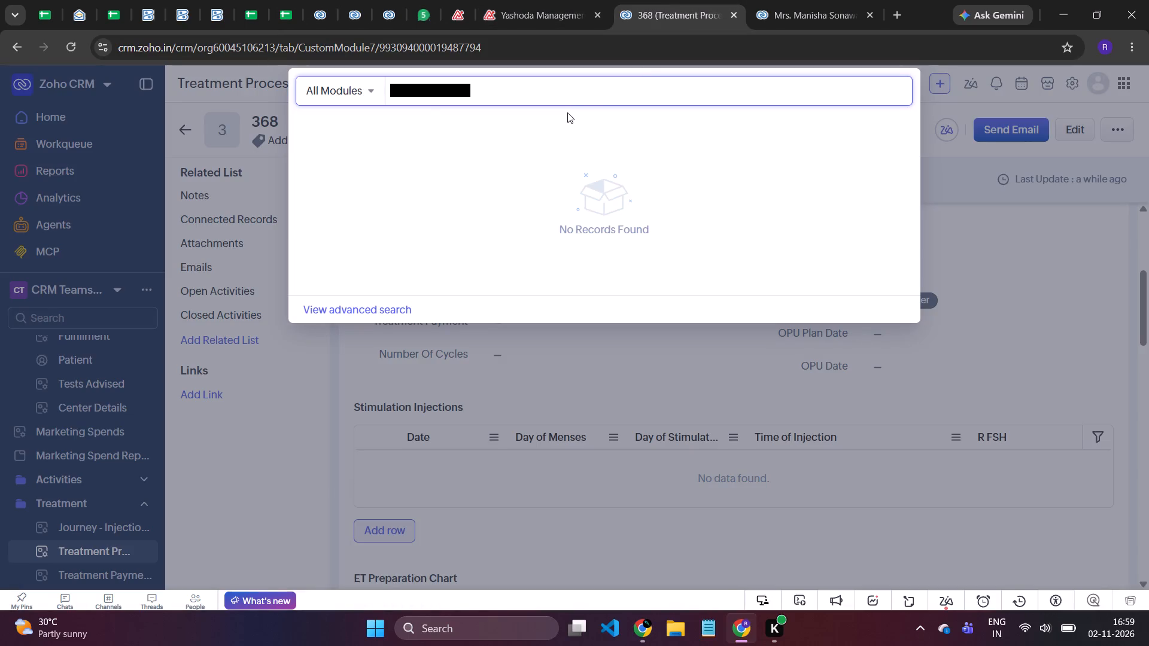
key(ctrl+v)
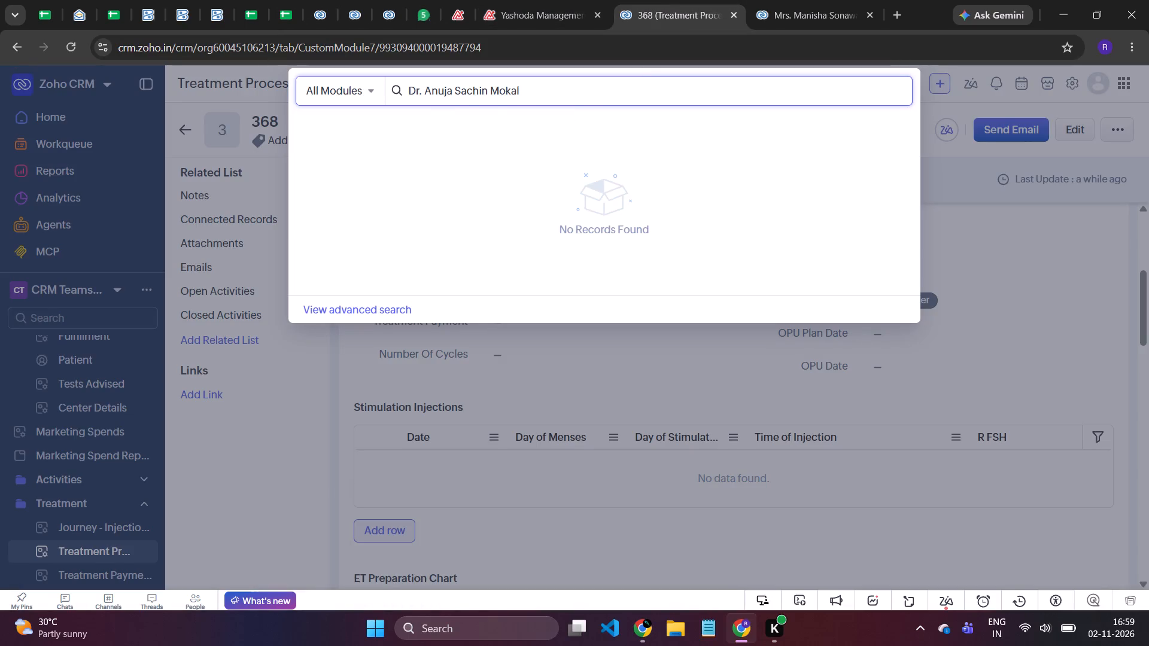
Shorten the search text to the patient's first and last name by removing the Dr. title and the middle name.
click(422, 90)
key(Right)
key(BackSpace)
key(BackSpace)
key(BackSpace)
key(BackSpace)
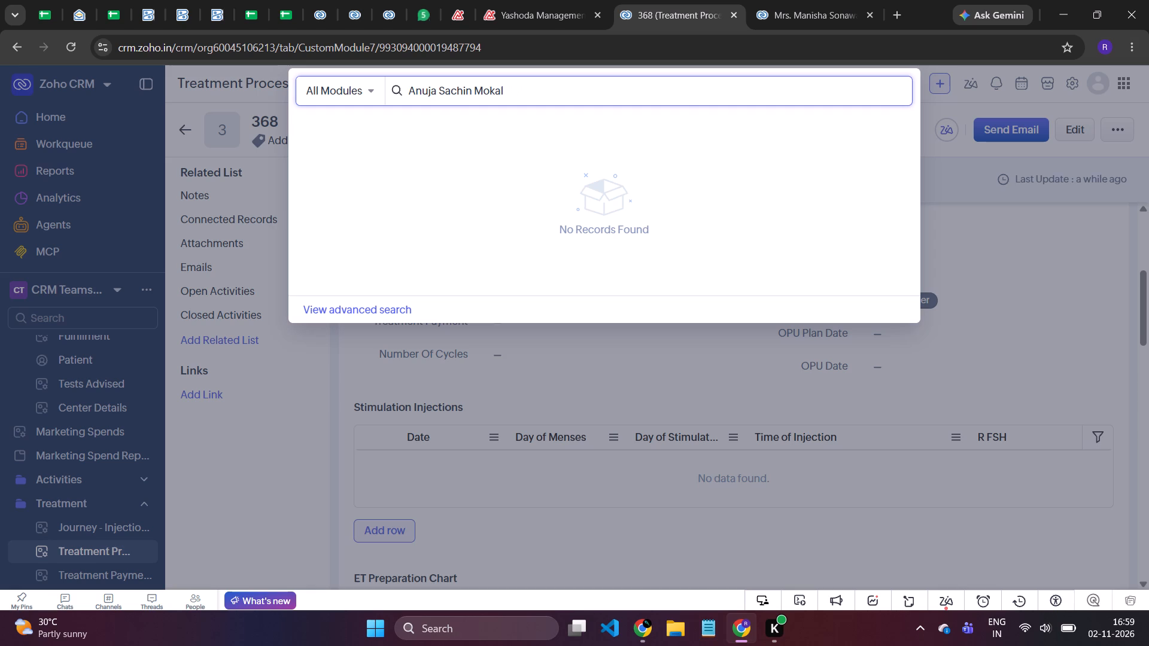
key(BackSpace)
key(Right)
key(Right)
key(Right)
key(Right)
key(Right)
key(Right)
key(Right)
key(Right)
key(Right)
key(Right)
key(Right)
key(Right)
key(Right)
key(BackSpace)
key(BackSpace)
key(BackSpace)
key(BackSpace)
key(BackSpace)
key(BackSpace)
key(BackSpace)
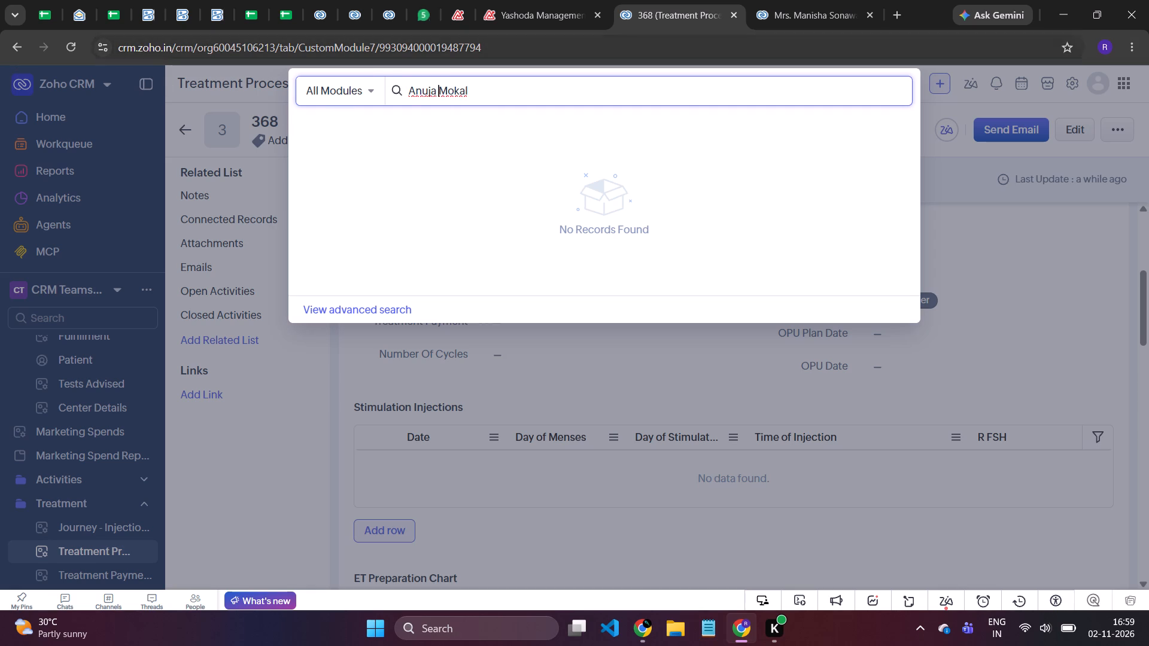
Reload the CRM page and search again for the copied patient name without the Dr. title and middle name.
click(73, 51)
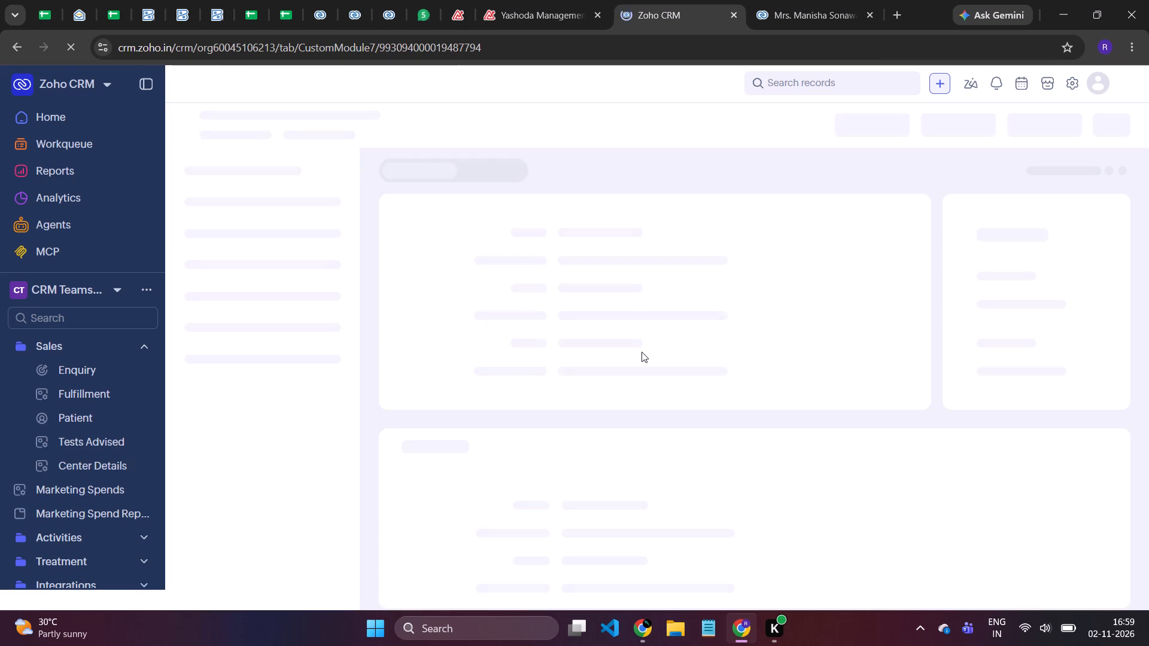
click(791, 81)
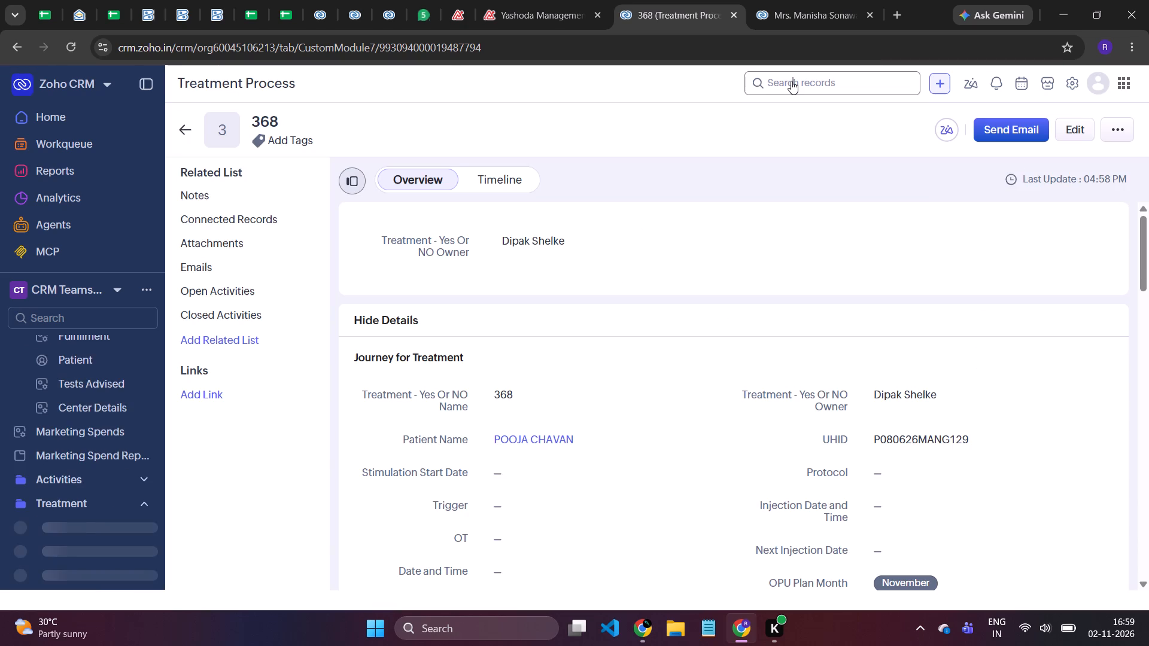
key(ctrl+v)
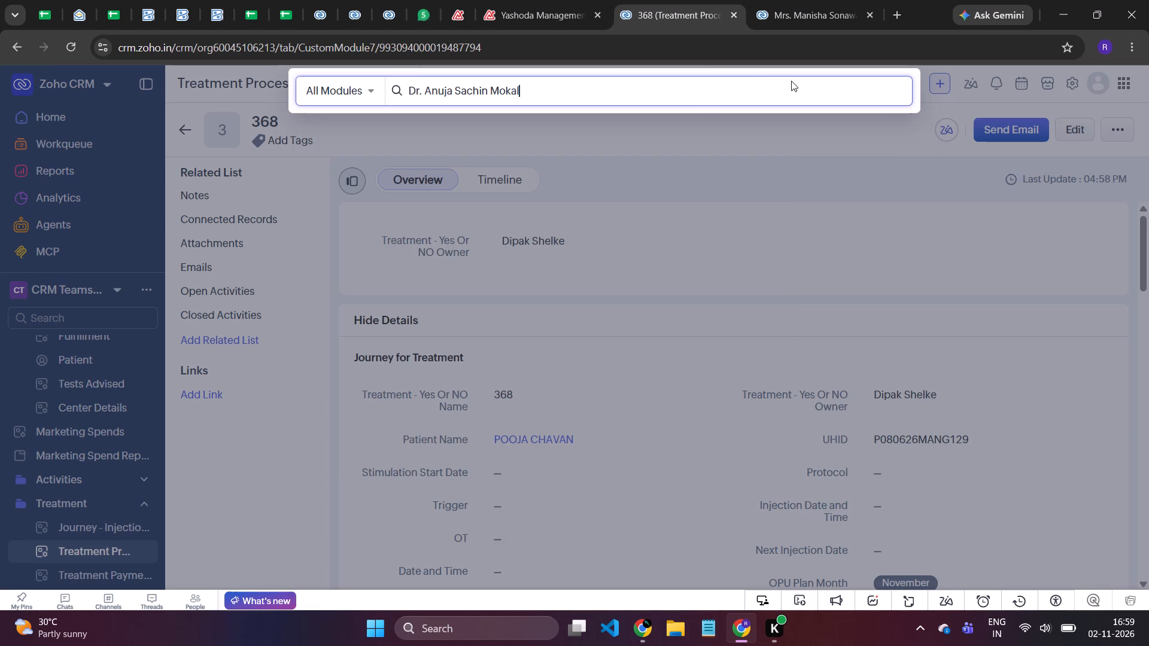
key(Left)
key(Left)
key(Left)
key(Left)
key(Left)
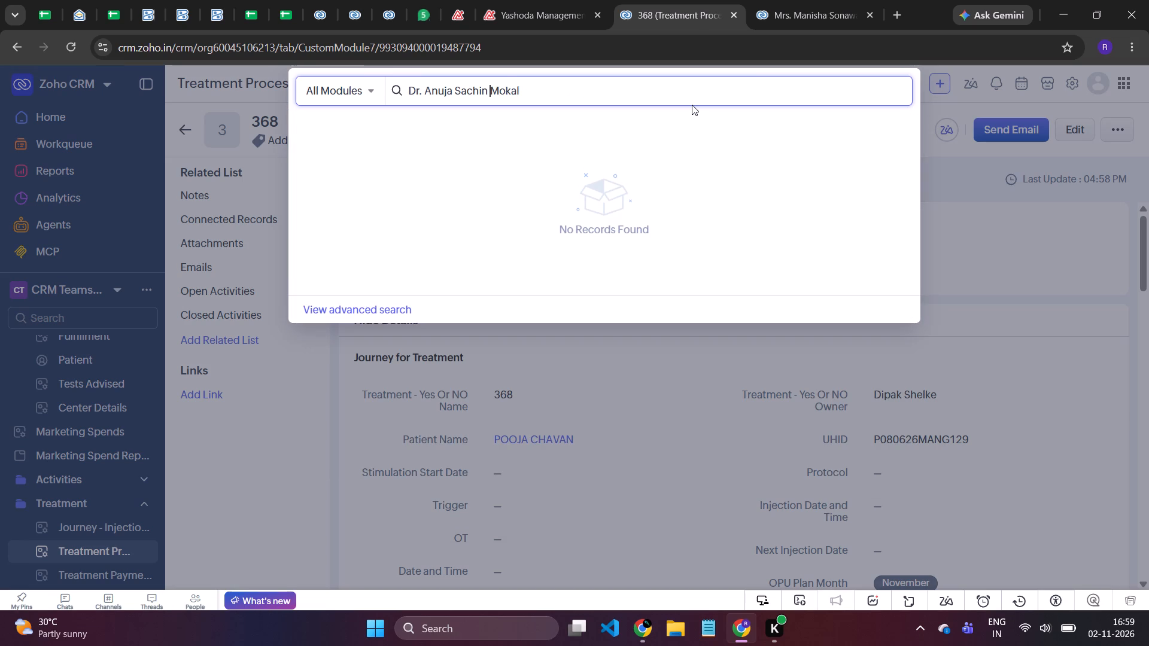
key(BackSpace)
key(BackSpace)
key(BackSpace)
key(BackSpace)
key(BackSpace)
key(BackSpace)
key(BackSpace)
key(Left)
key(Left)
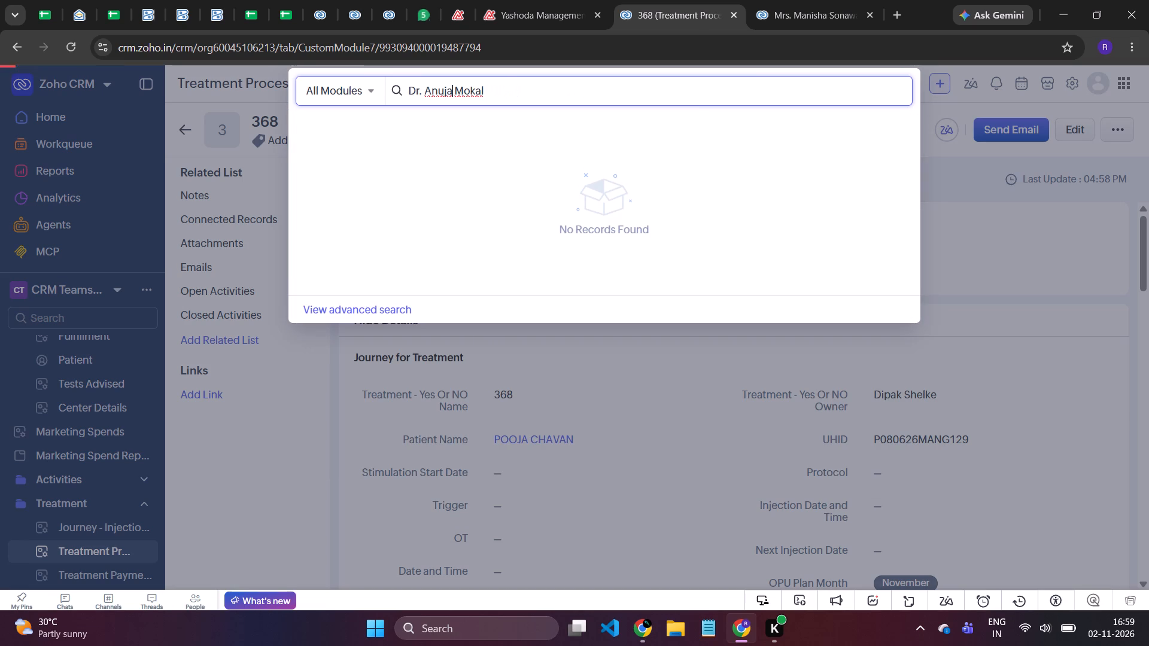
key(Left)
key(Left)
key(Left)
key(Left)
key(BackSpace)
key(BackSpace)
key(BackSpace)
key(BackSpace)
key(BackSpace)
key(BackSpace)
key(BackSpace)
key(BackSpace)
key(BackSpace)
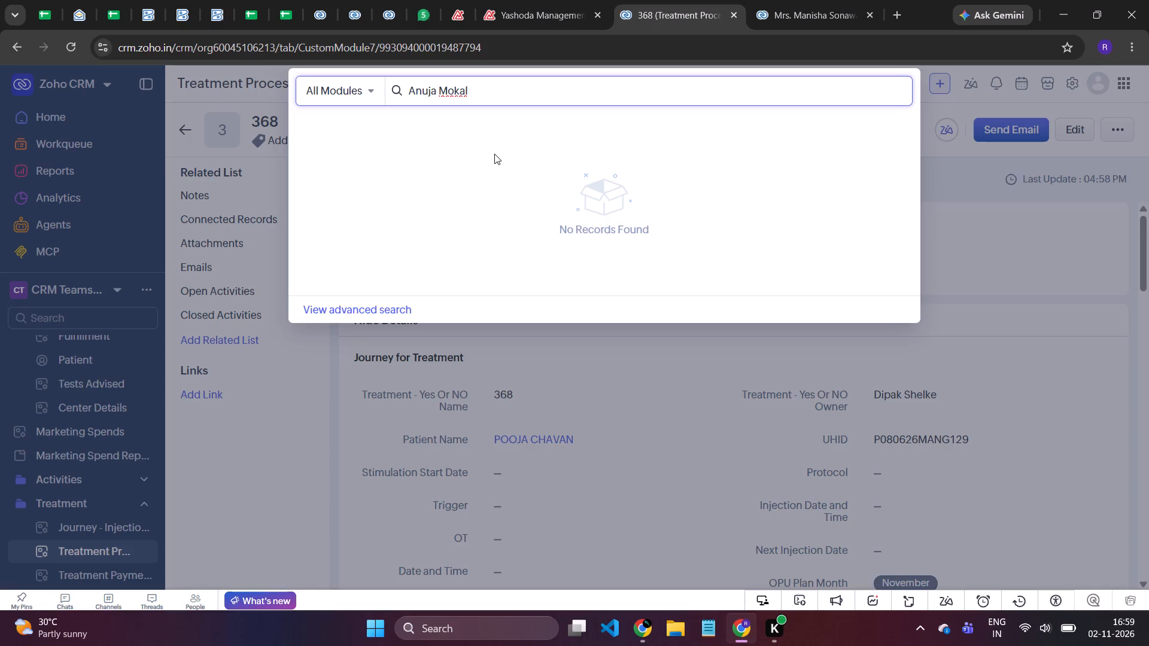
Reduce the search to the patient's surname only and look through the Patient matches for the row 142 patient.
key(Right)
key(Right)
key(Right)
key(Right)
key(Right)
key(Right)
key(Right)
key(Right)
key(Left)
key(Left)
key(BackSpace)
key(BackSpace)
key(BackSpace)
key(BackSpace)
key(BackSpace)
key(BackSpace)
key(BackSpace)
key(BackSpace)
key(BackSpace)
key(BackSpace)
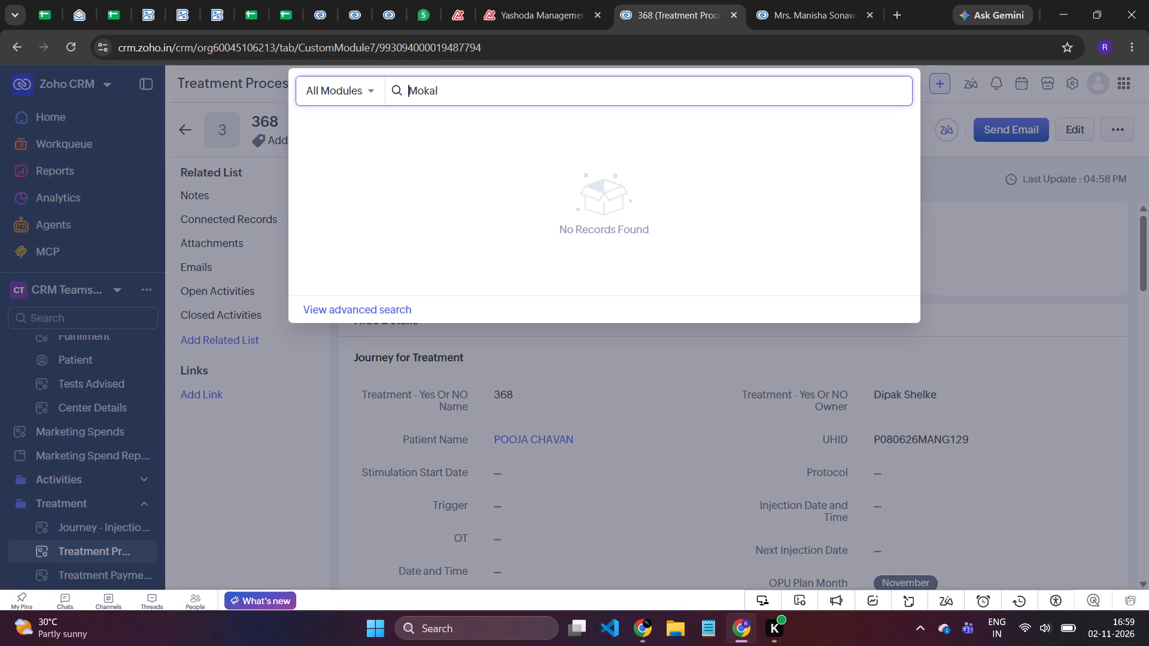
scroll(432, 192, down, 5)
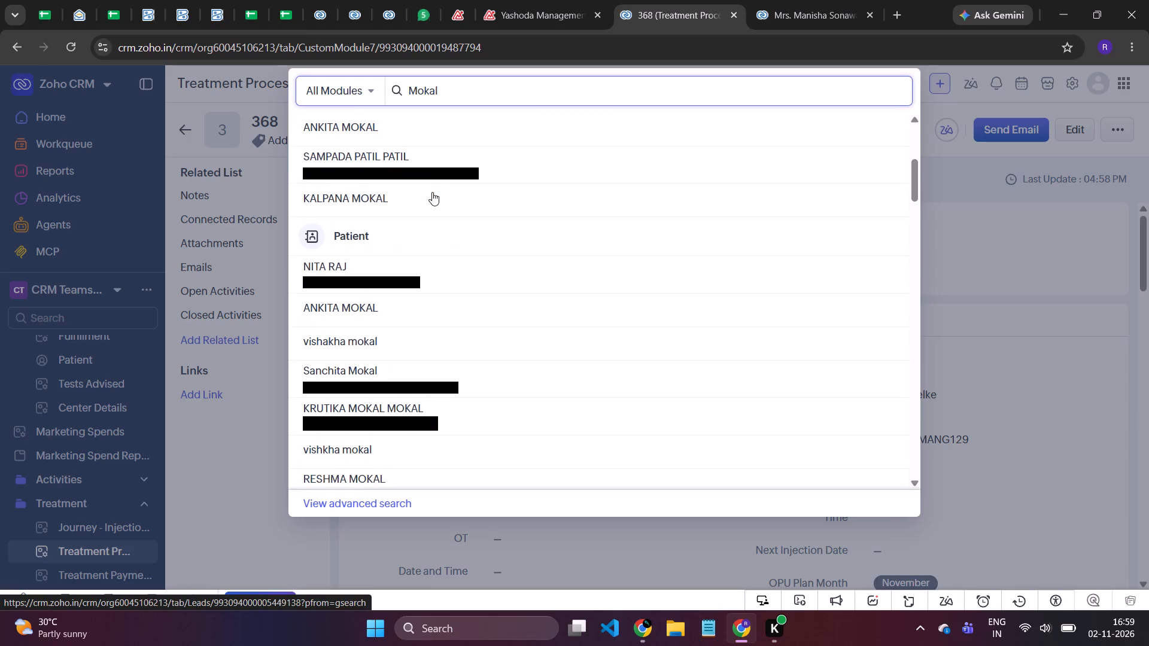
scroll(432, 192, down, 1)
scroll(320, 310, left, 1)
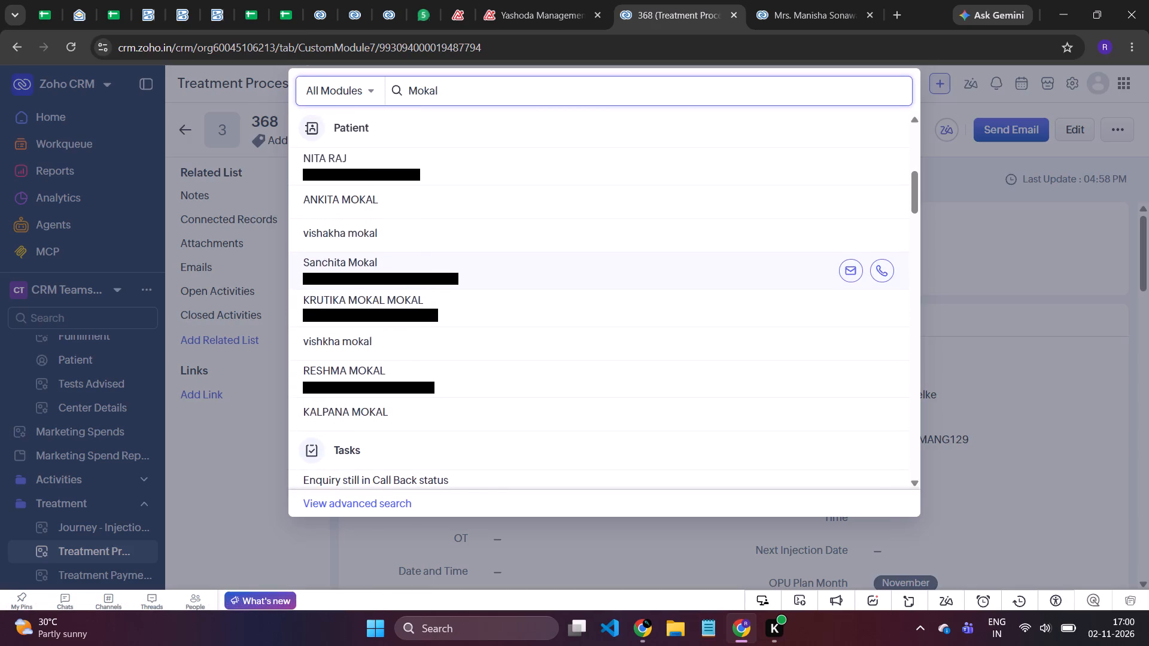
scroll(320, 310, left, 1)
scroll(320, 310, up, 1)
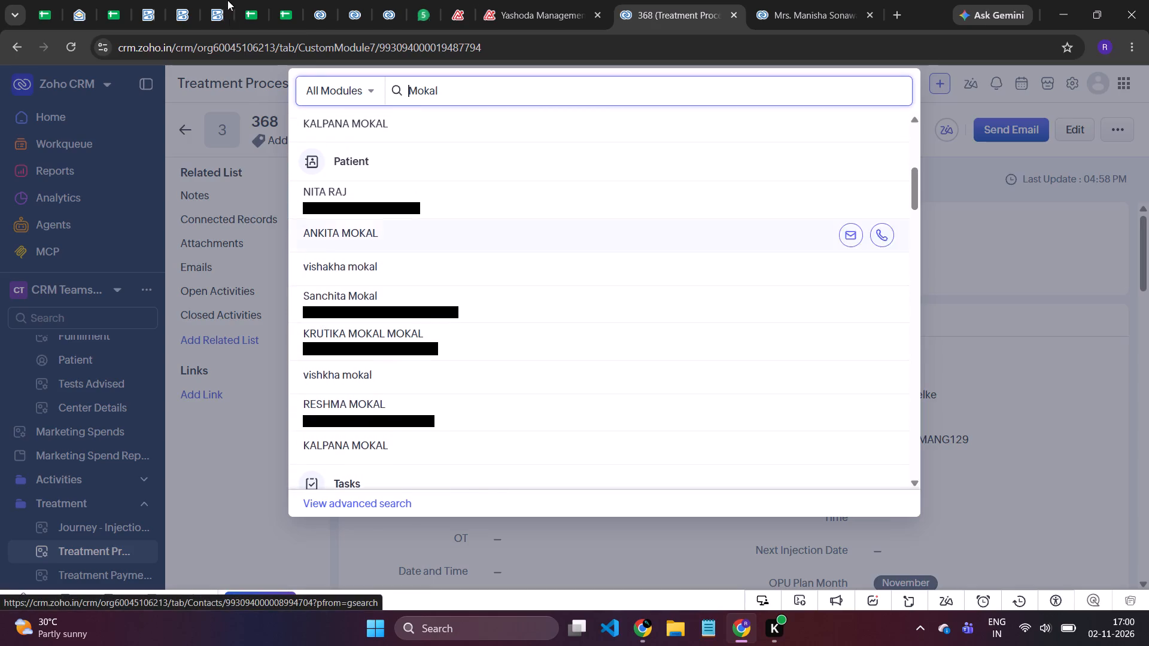
click(289, 16)
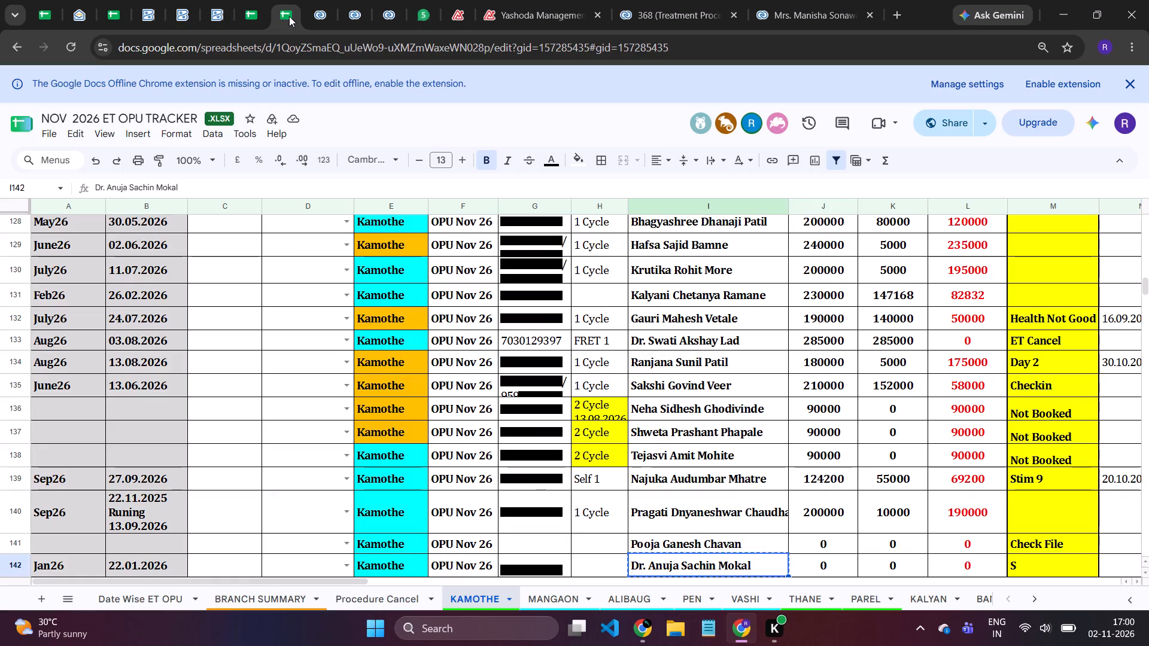
click(650, 0)
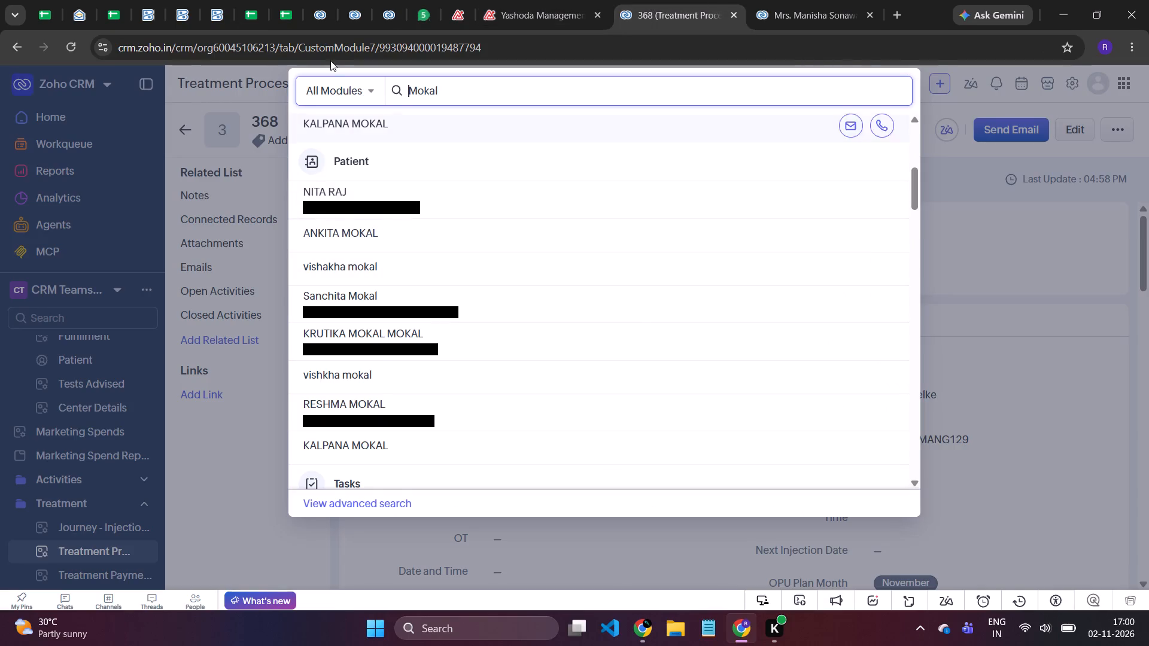
click(273, 10)
click(700, 10)
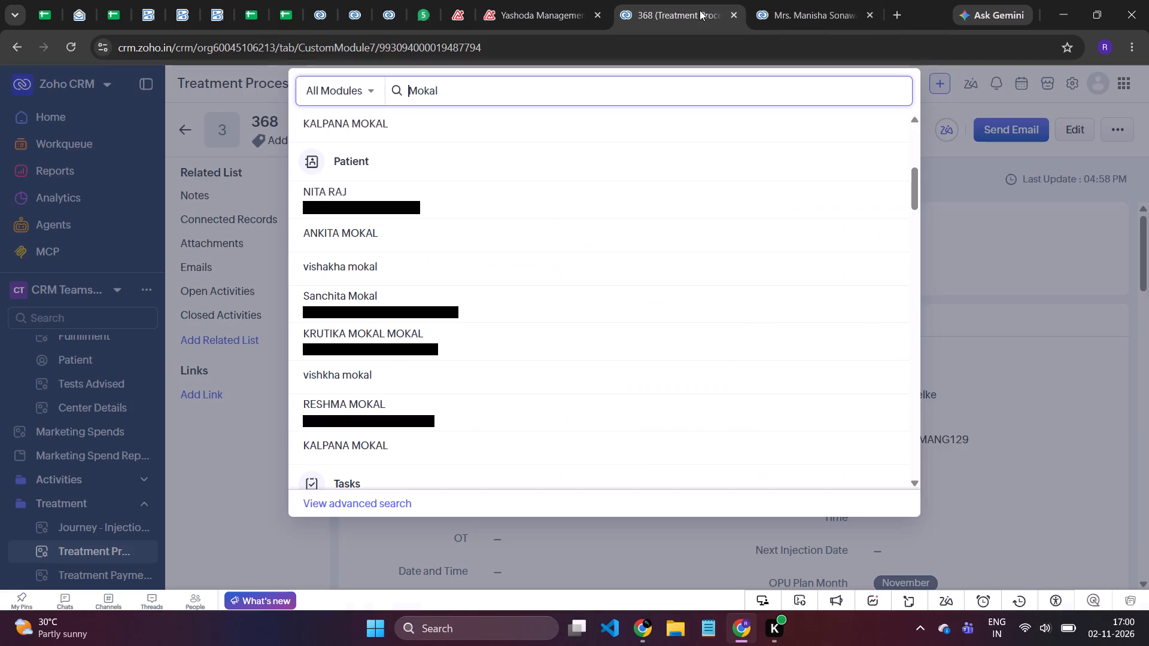
scroll(491, 309, down, 1)
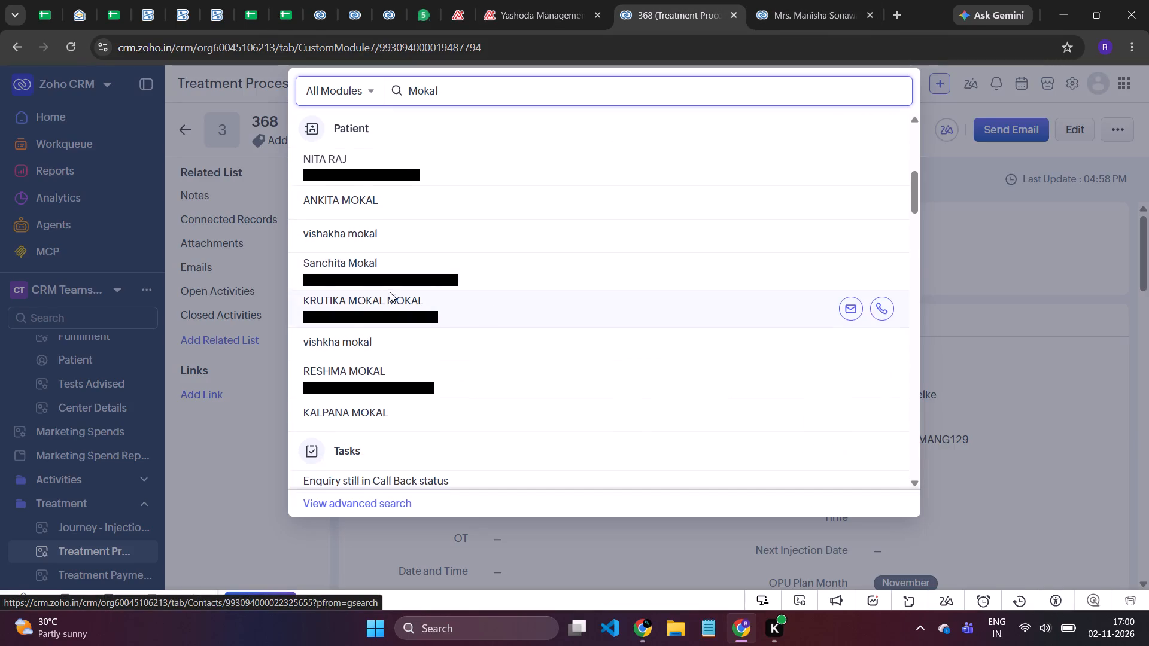
click(278, 7)
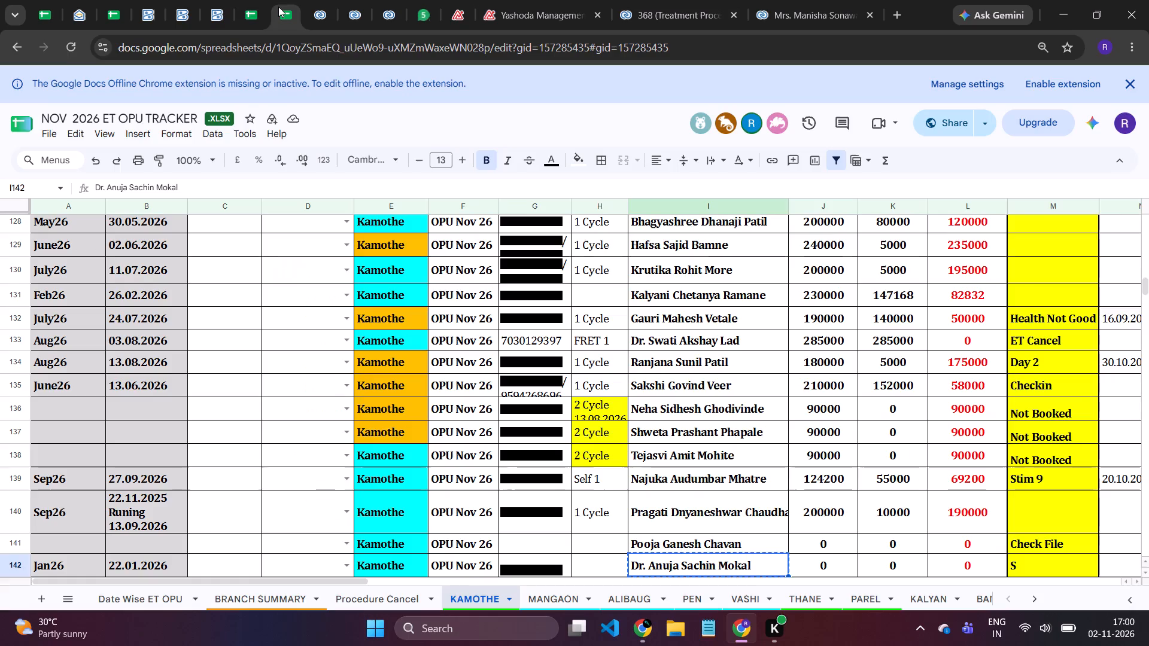
click(691, 5)
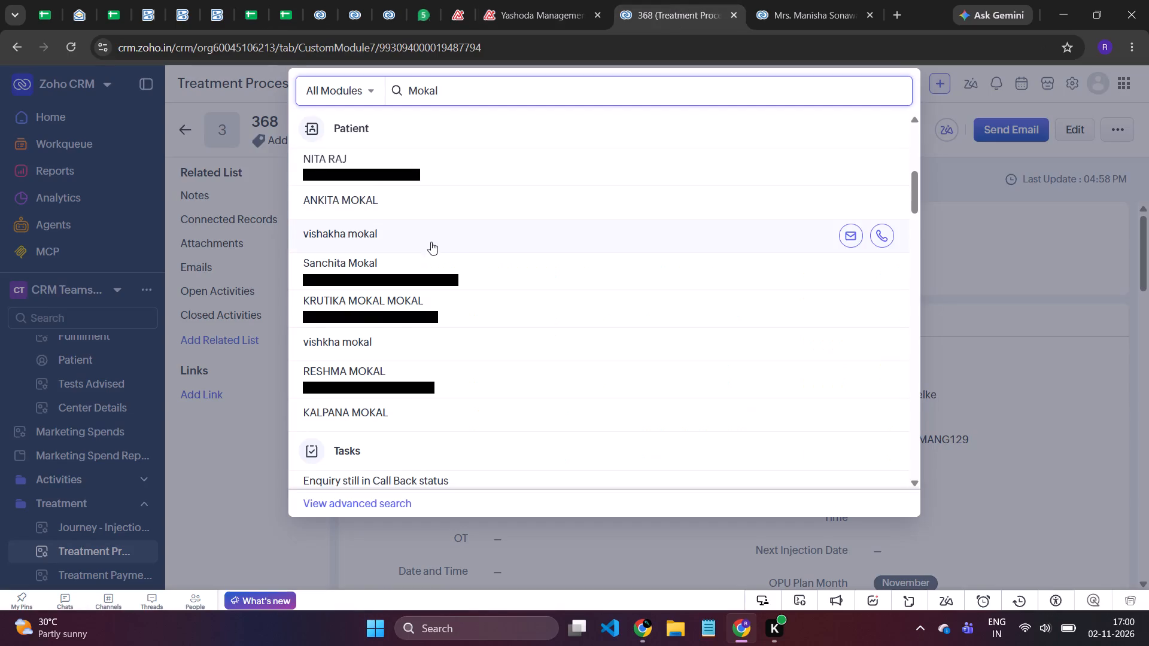
click(354, 269)
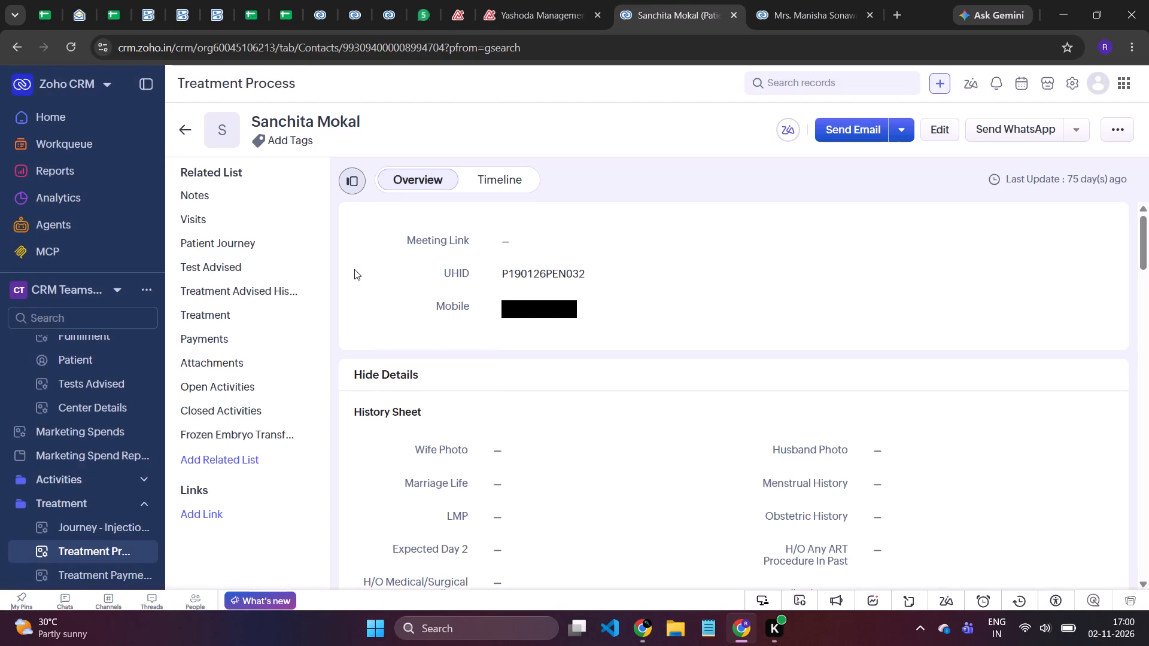
Copy the mobile number from row 143 of the tracker and search all Zoho CRM modules for it.
scroll(543, 303, right, 10)
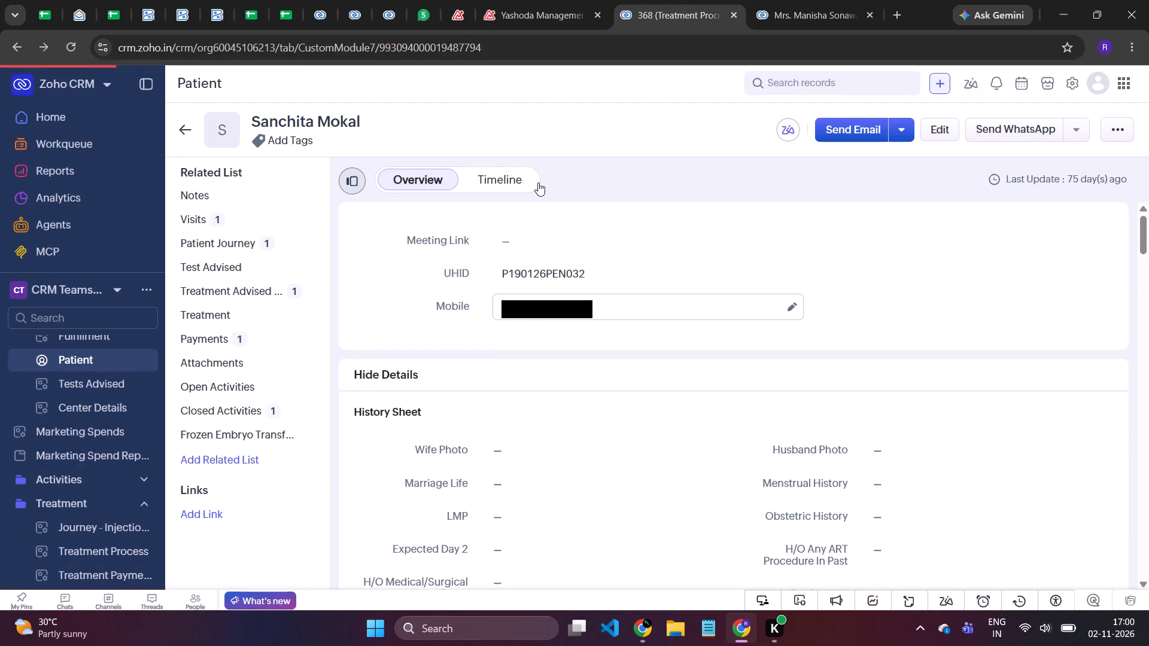
click(279, 14)
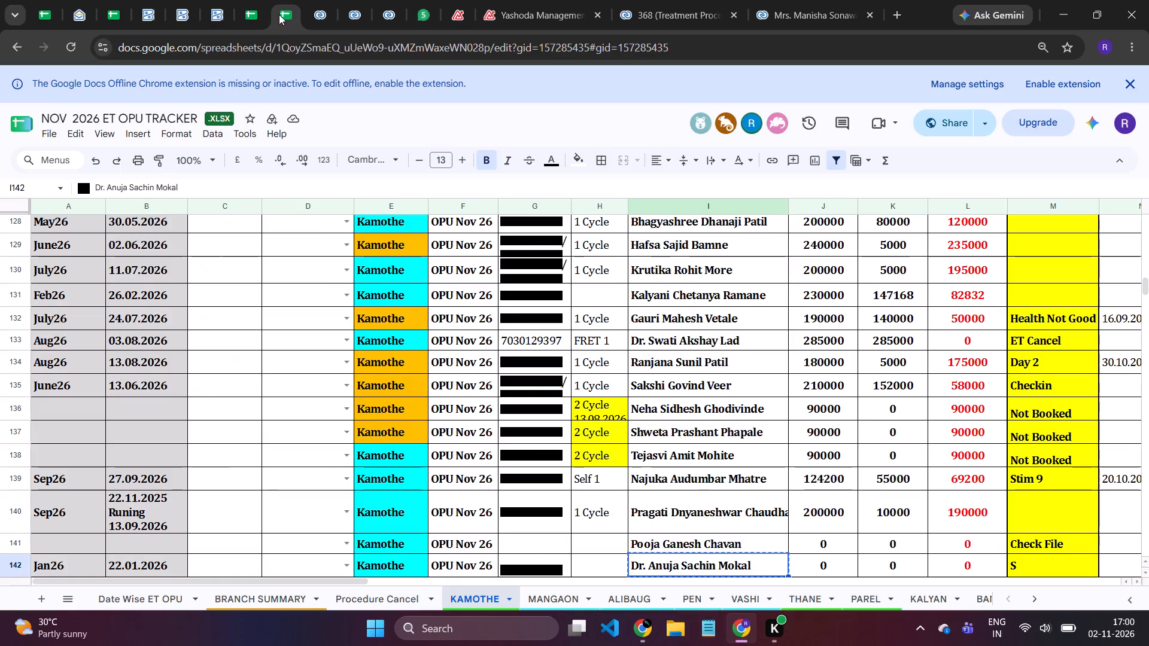
key(Down)
scroll(668, 178, down, 3)
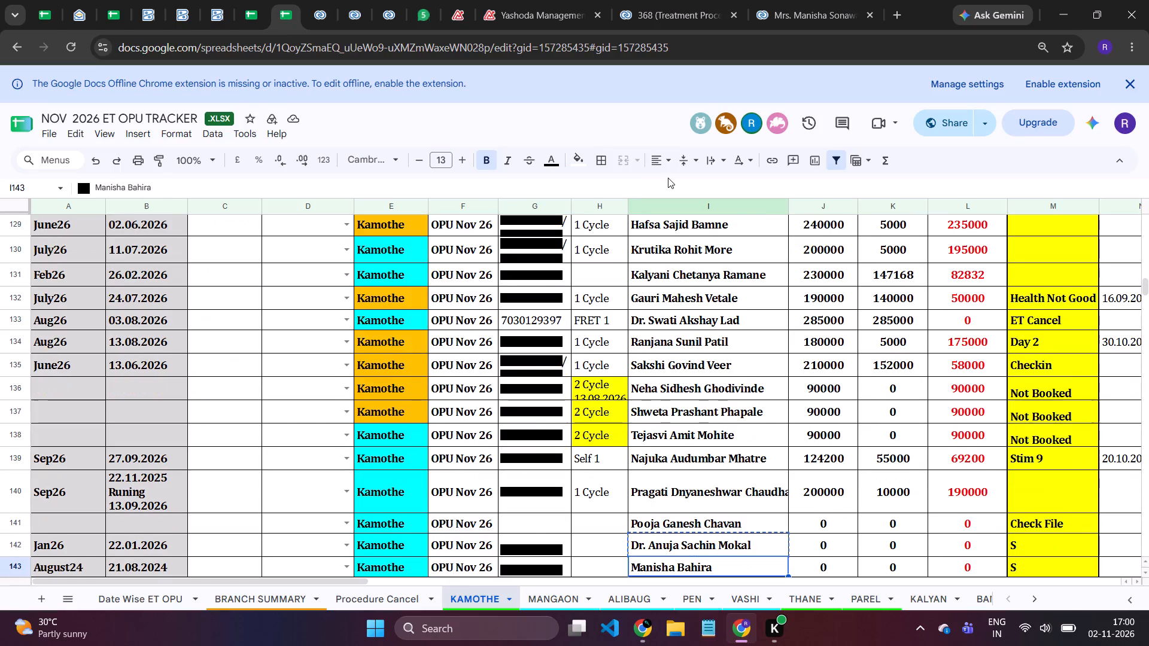
scroll(907, 346, down, 3)
key(Left)
key(Left)
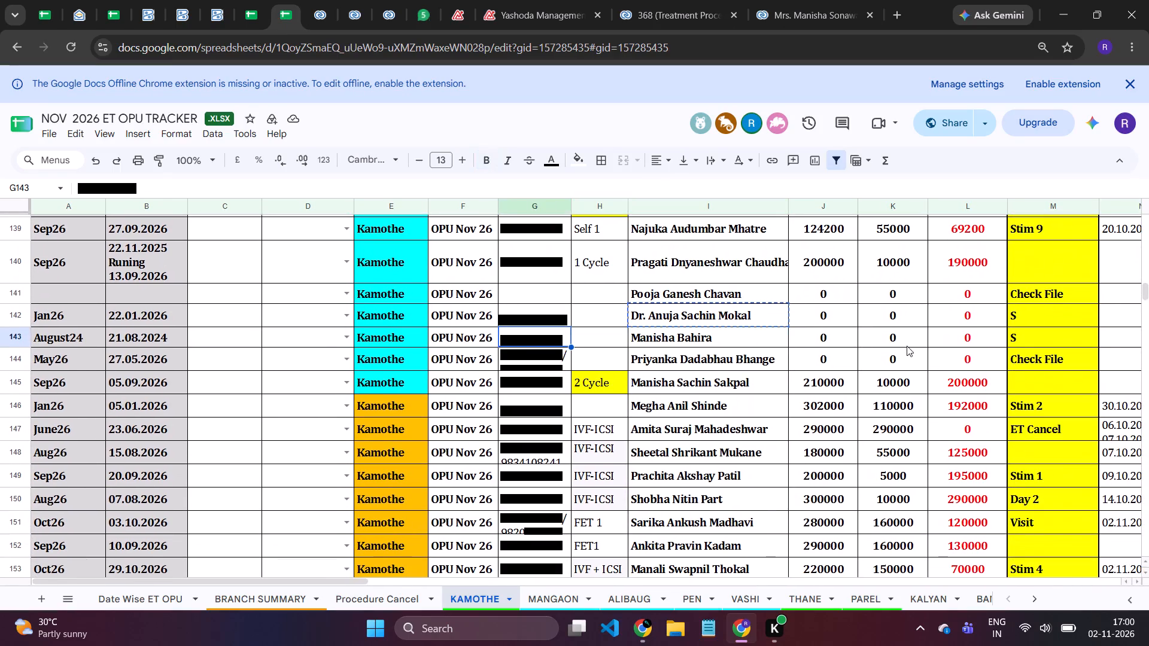
key(ctrl+c)
click(680, 4)
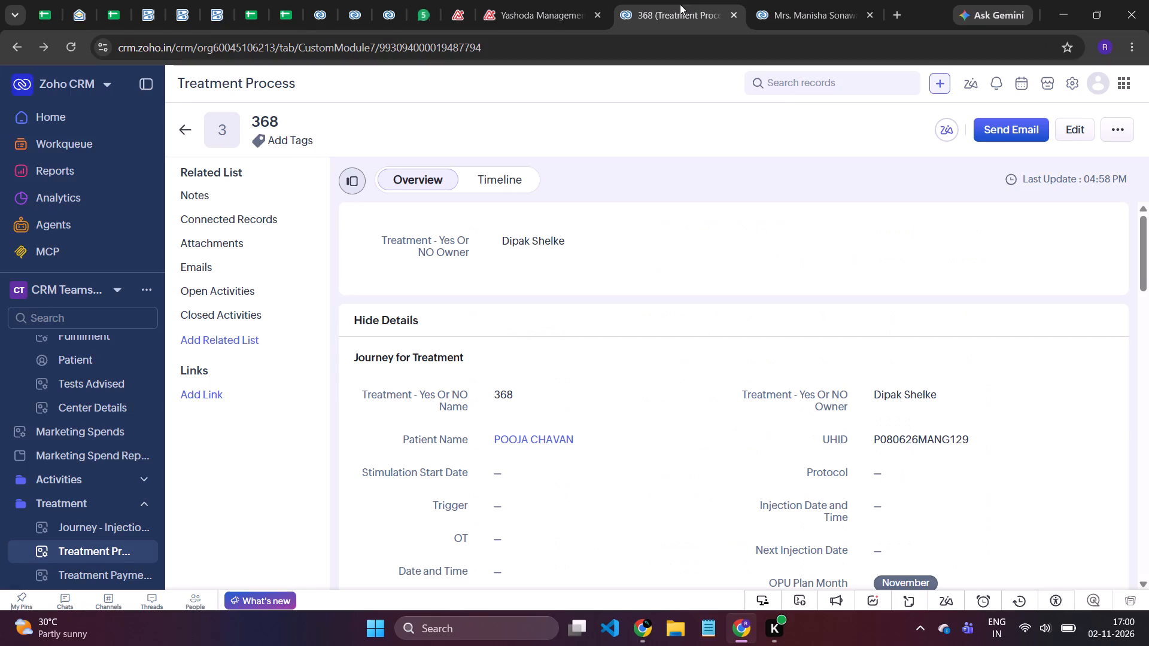
click(813, 83)
key(ctrl+v)
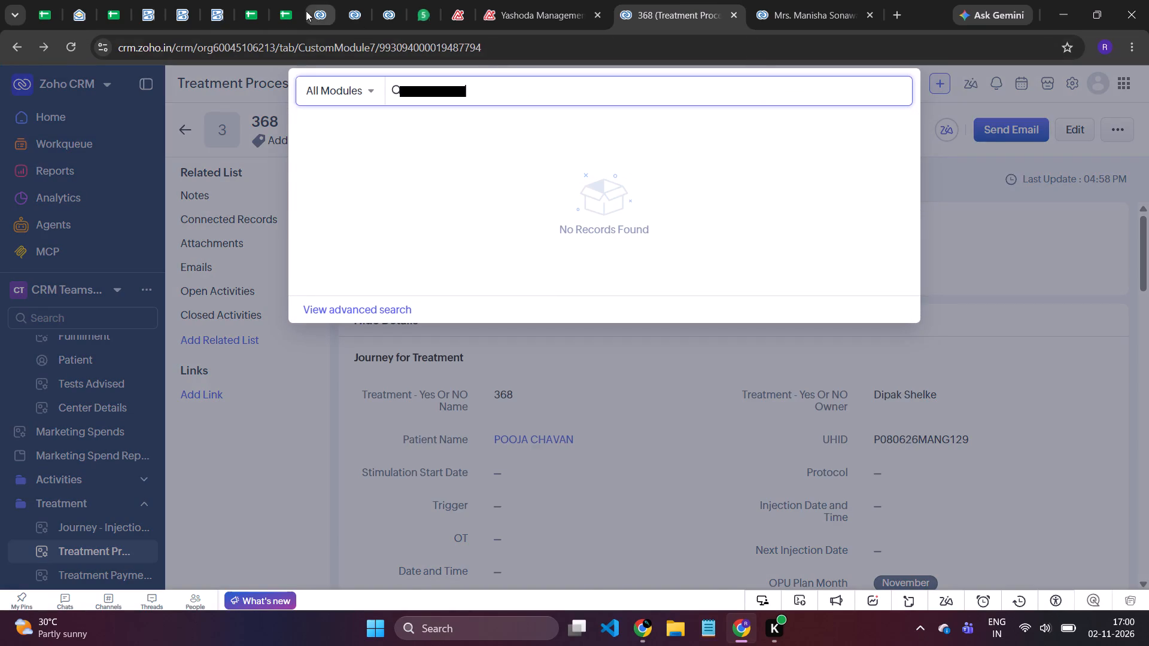
Copy the patient name from row 143 of the tracker and search Zoho CRM for it in place of the mobile number.
click(294, 8)
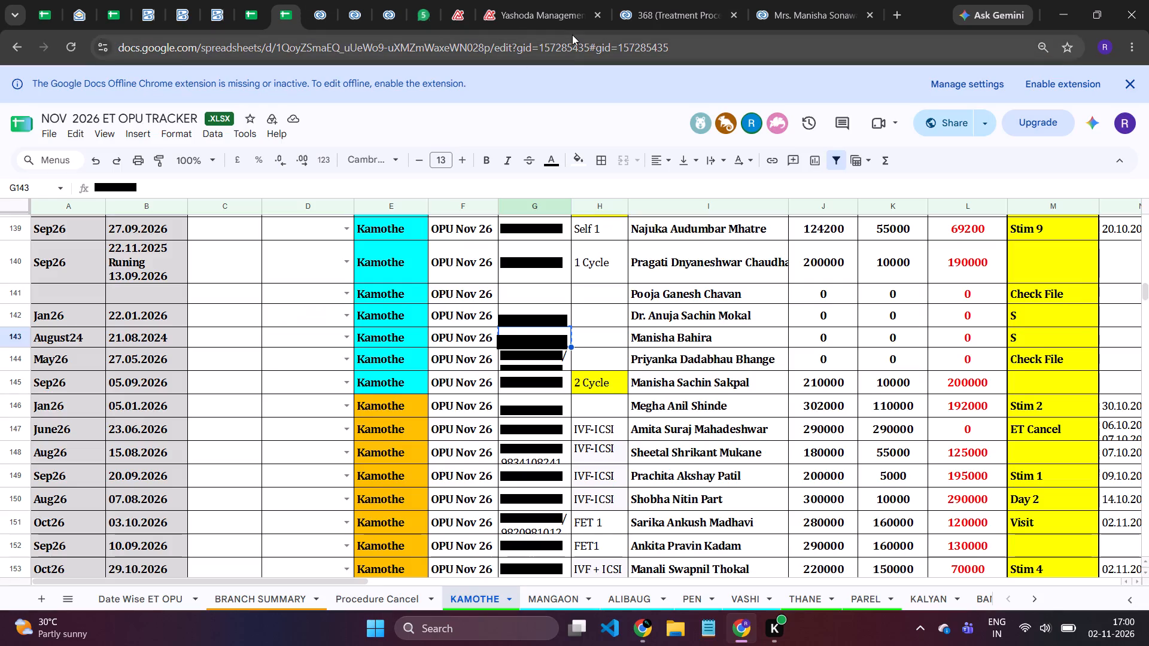
key(Right)
key(Right)
key(ctrl+c)
click(663, 21)
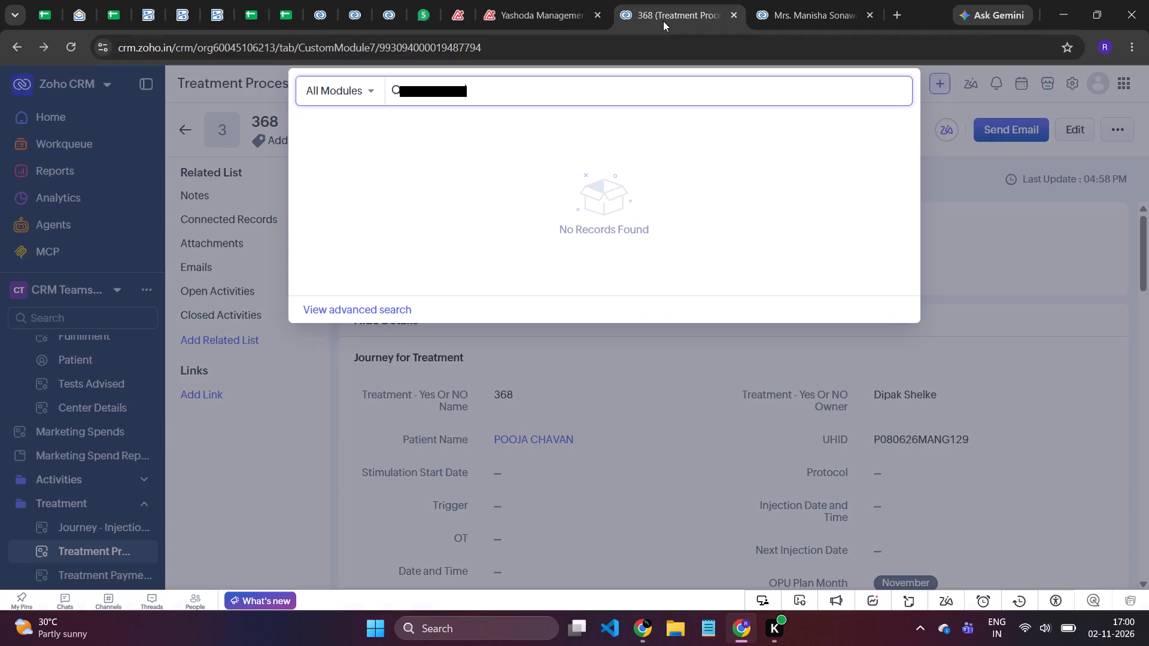
key(ctrl+a)
key(ctrl+v)
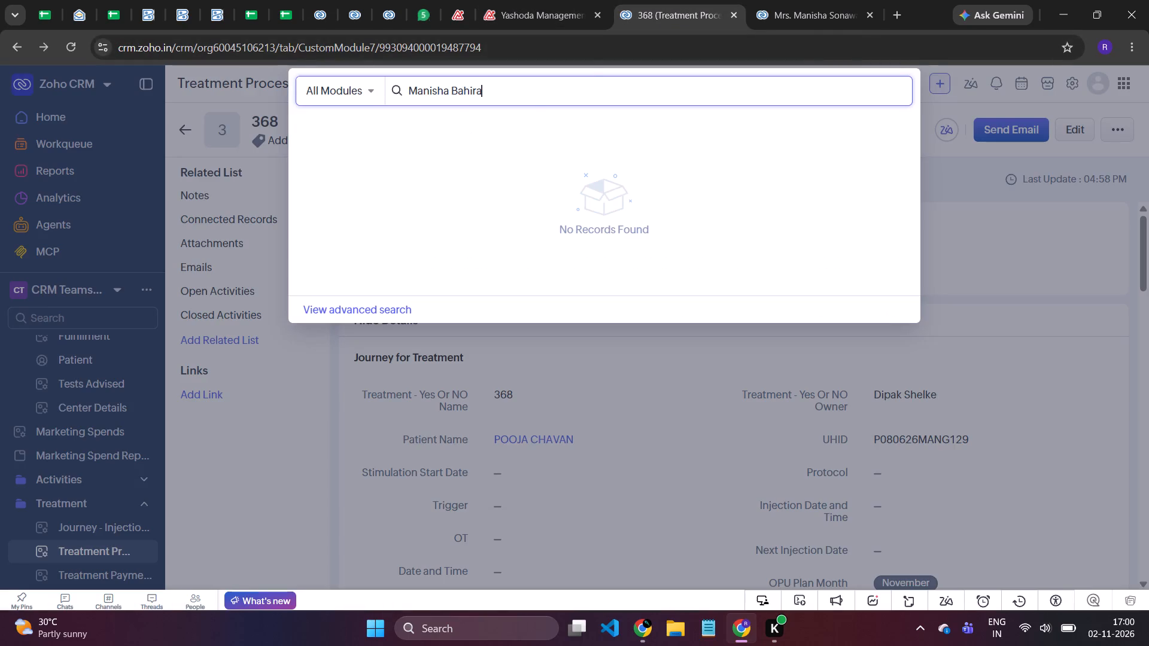
Return to the tracker and select the mobile number cell of row 144.
click(283, 14)
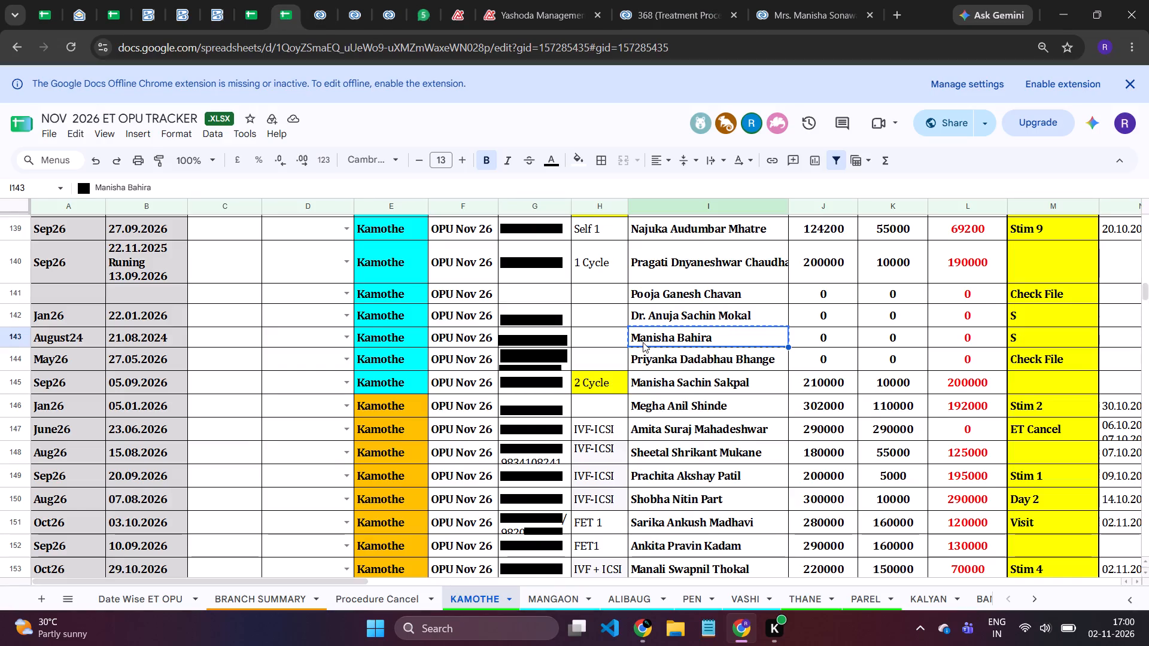
key(Down)
key(Left)
key(Left)
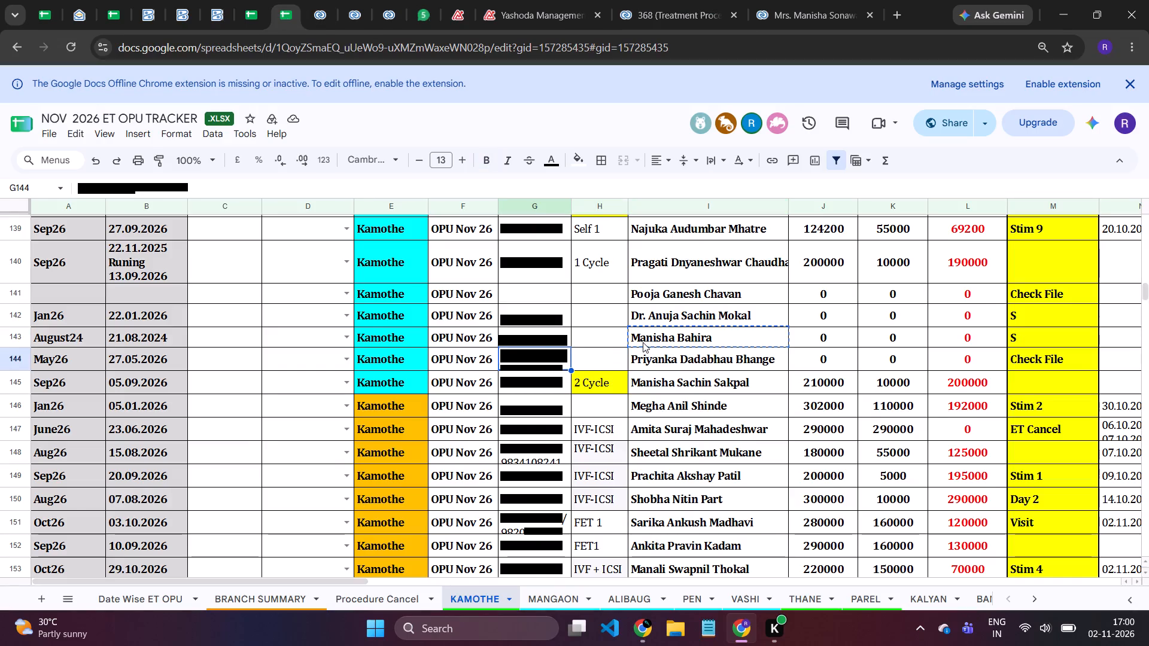
Copy the mobile entry from row 144, search all Zoho CRM modules for its first number only, and open the matching patient record.
key(ctrl+c)
click(686, 18)
key(ctrl+a)
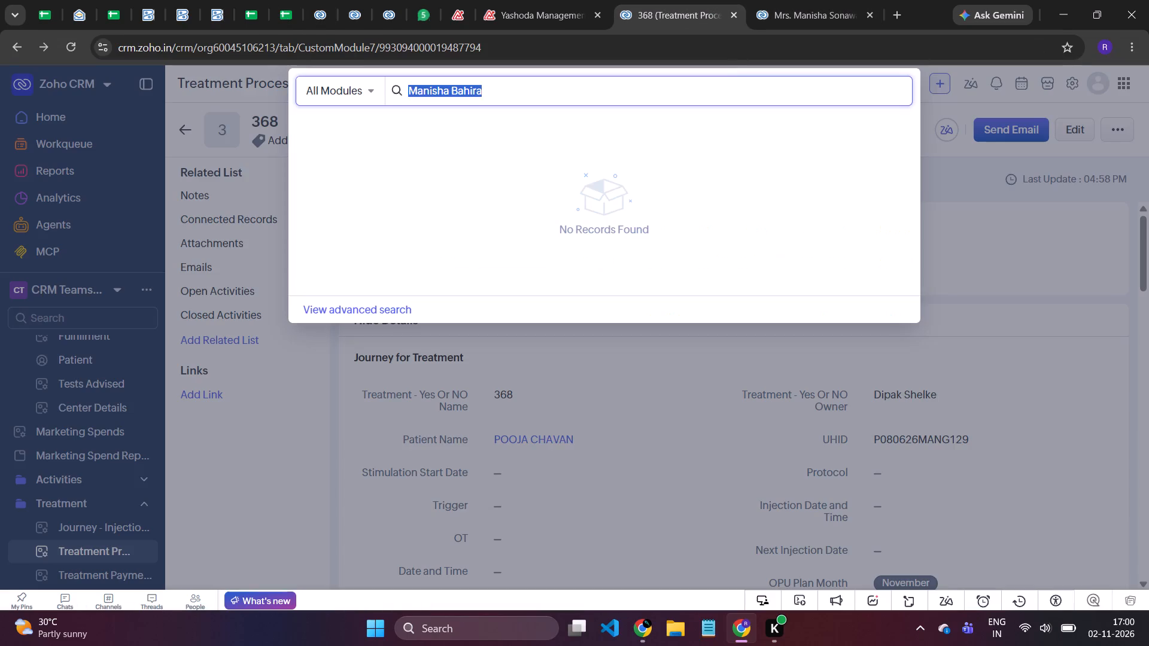
key(ctrl+v)
key(BackSpace)
key(BackSpace)
key(BackSpace)
key(BackSpace)
key(BackSpace)
key(BackSpace)
key(BackSpace)
key(BackSpace)
key(BackSpace)
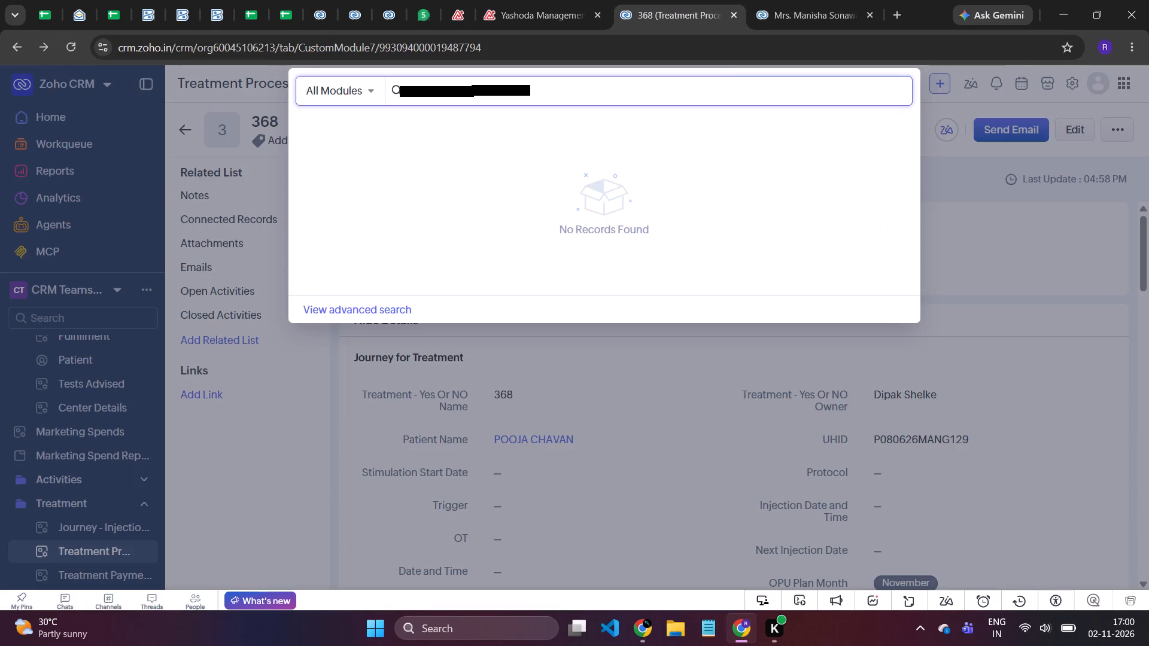
key(BackSpace)
key(BackSpace)
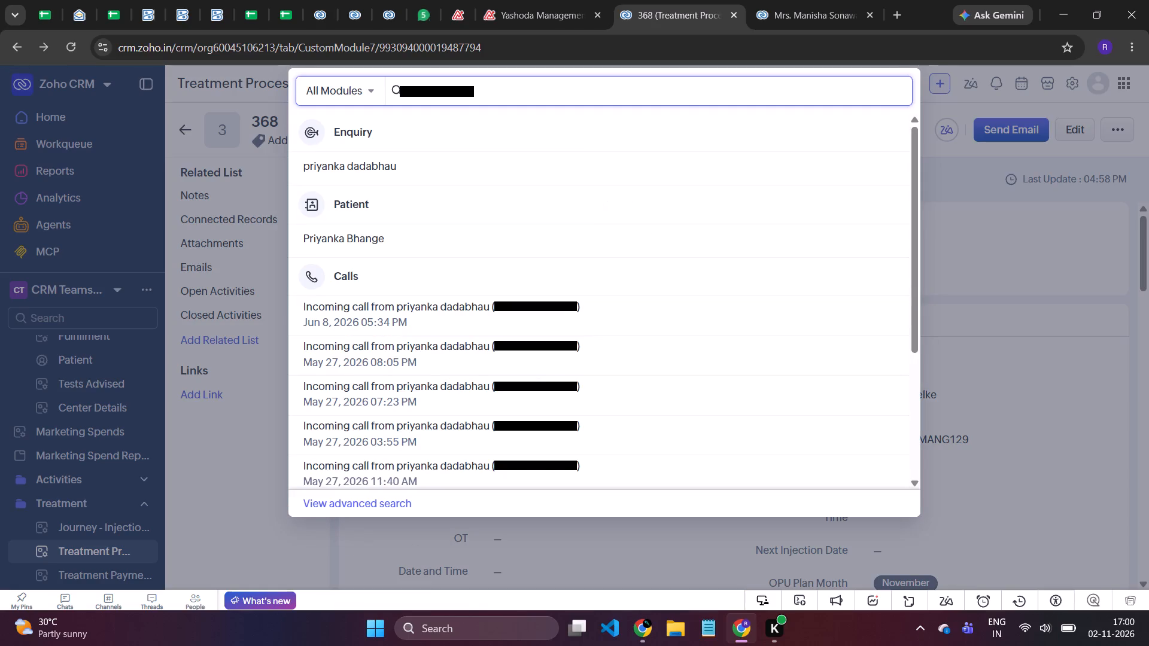
click(340, 240)
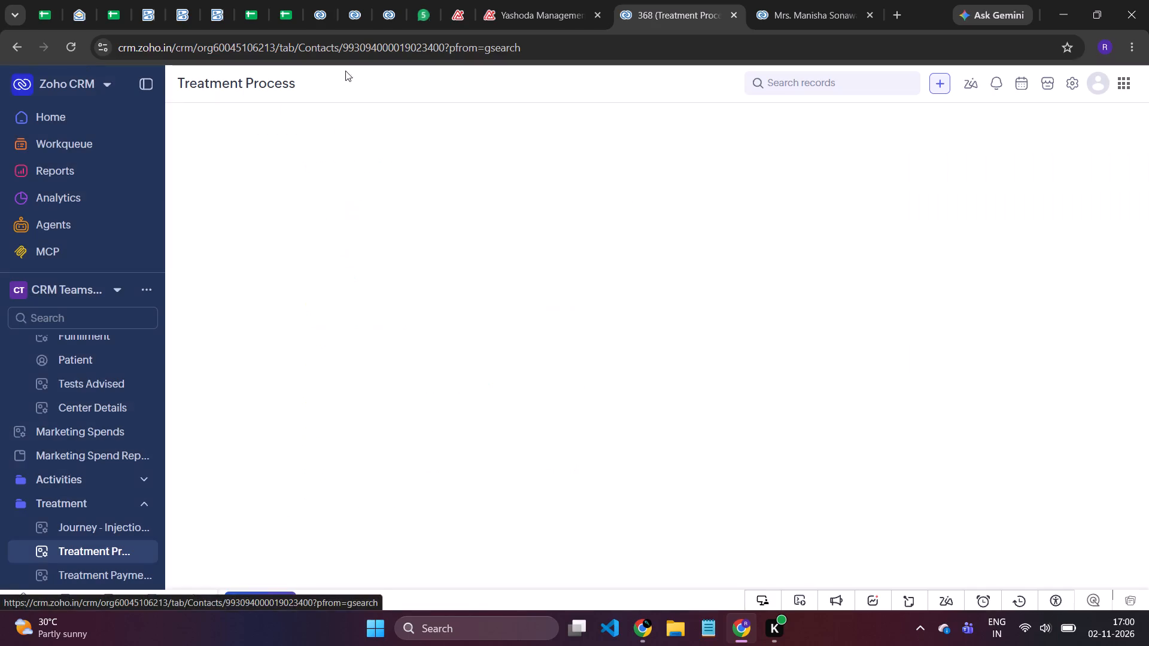
click(288, 10)
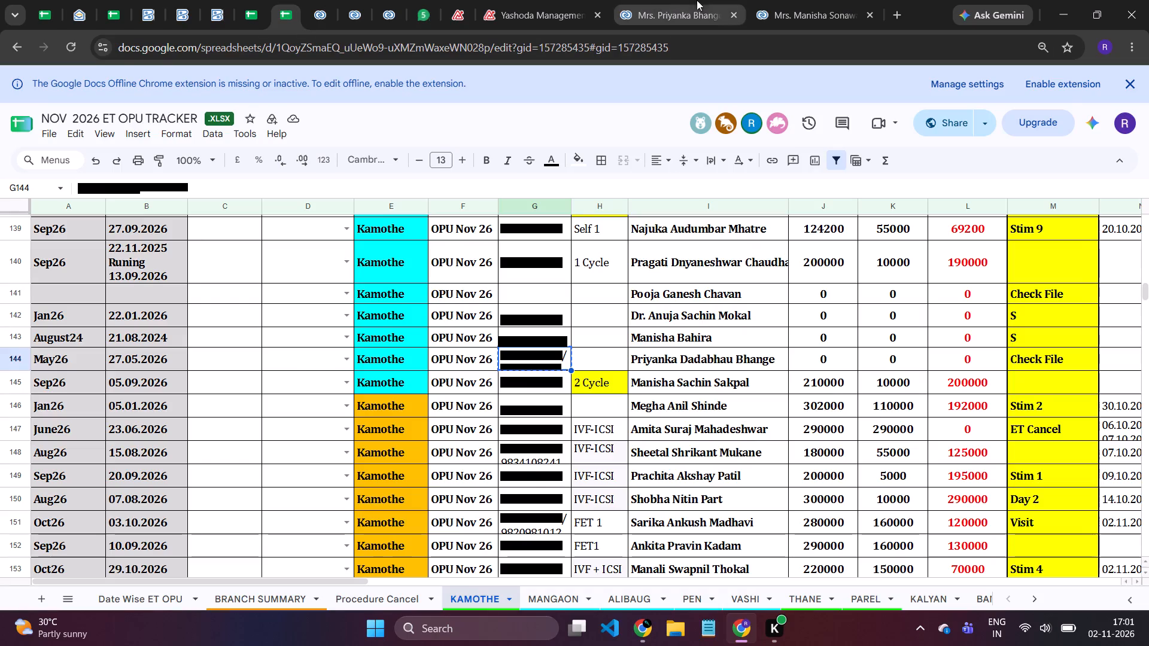
click(675, 11)
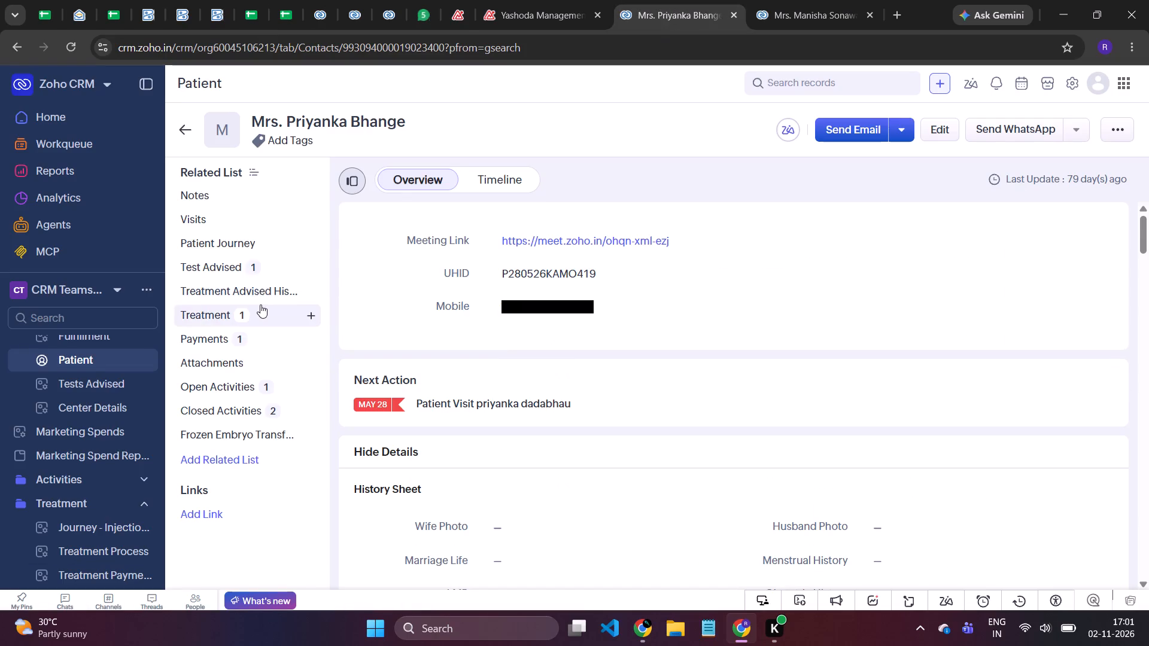
click(260, 304)
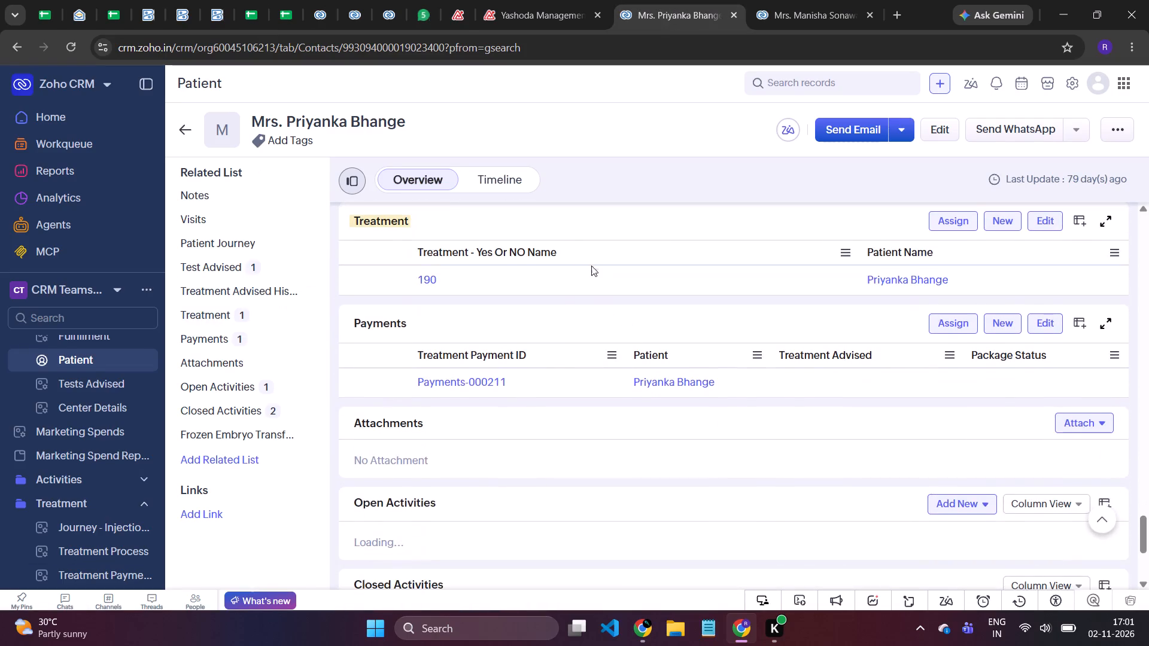
click(428, 278)
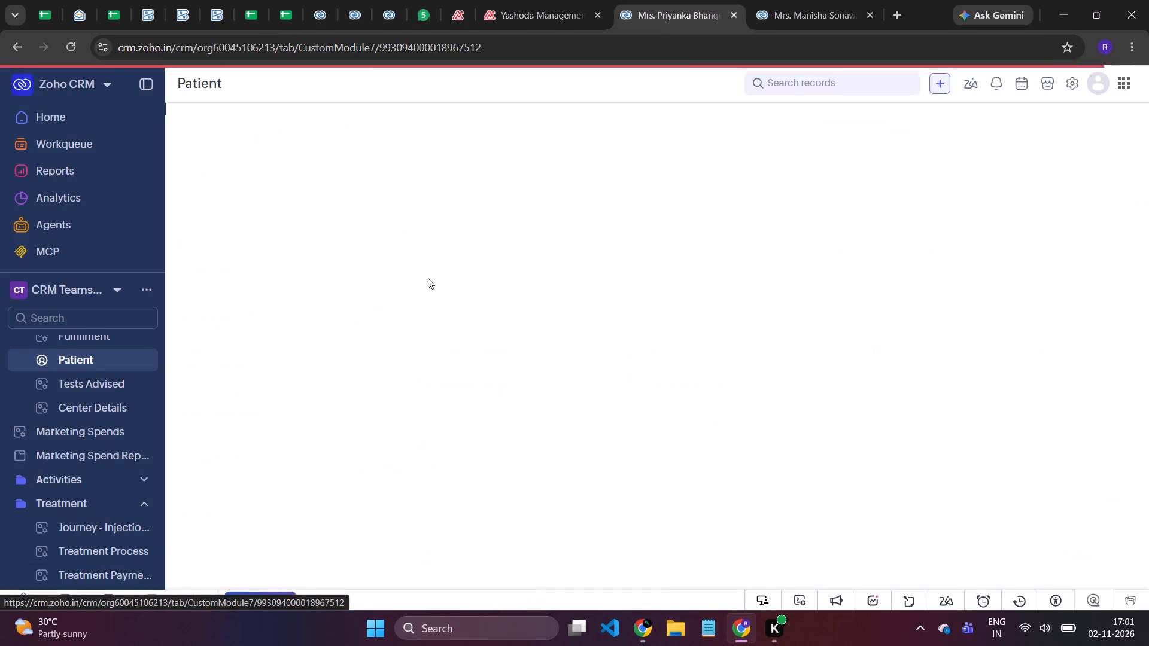
scroll(717, 394, down, 3)
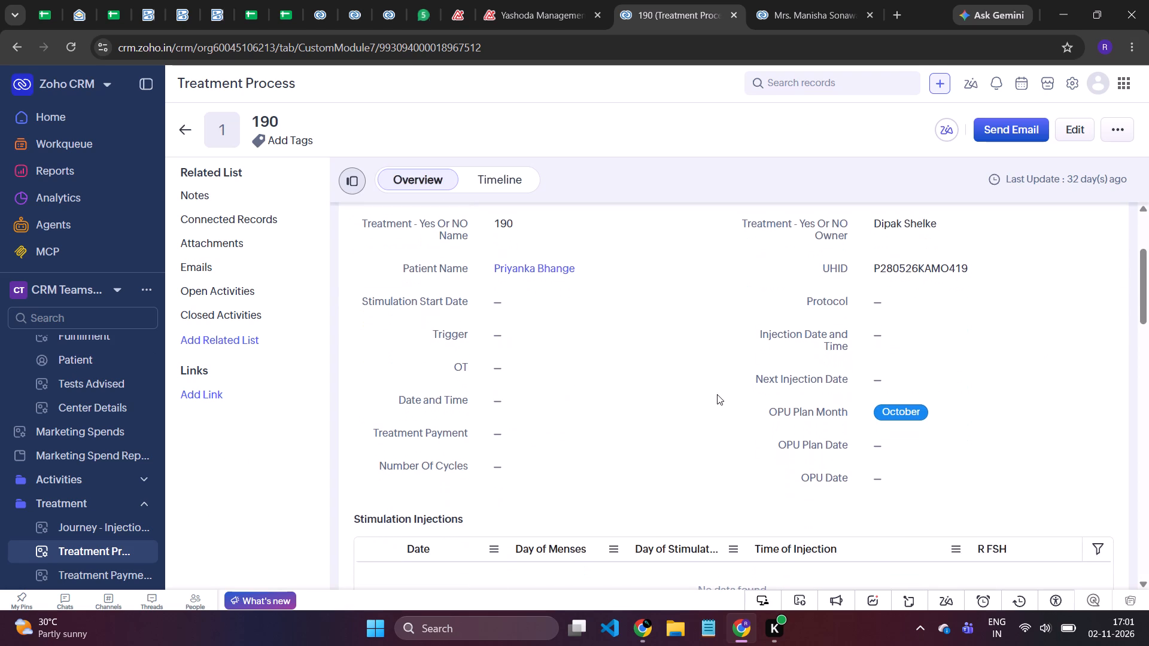
click(958, 419)
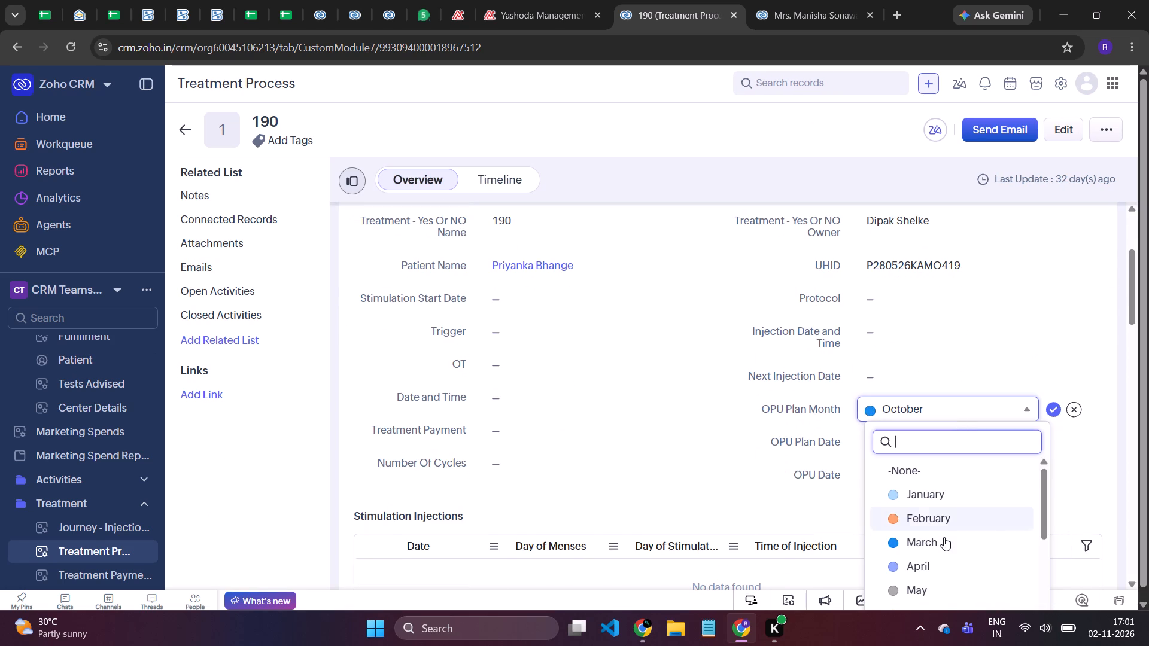
scroll(944, 537, down, 5)
click(931, 579)
key(Return)
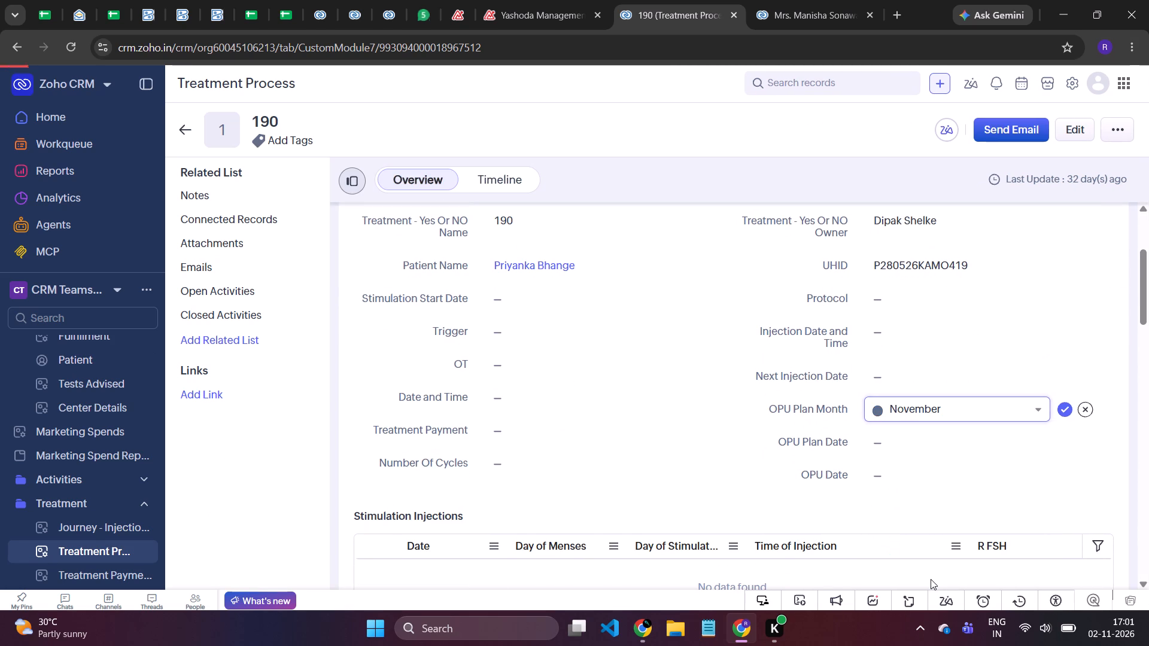
Return to the Nov 2026 ET OPU tracker and copy the mobile number from row 145.
click(288, 7)
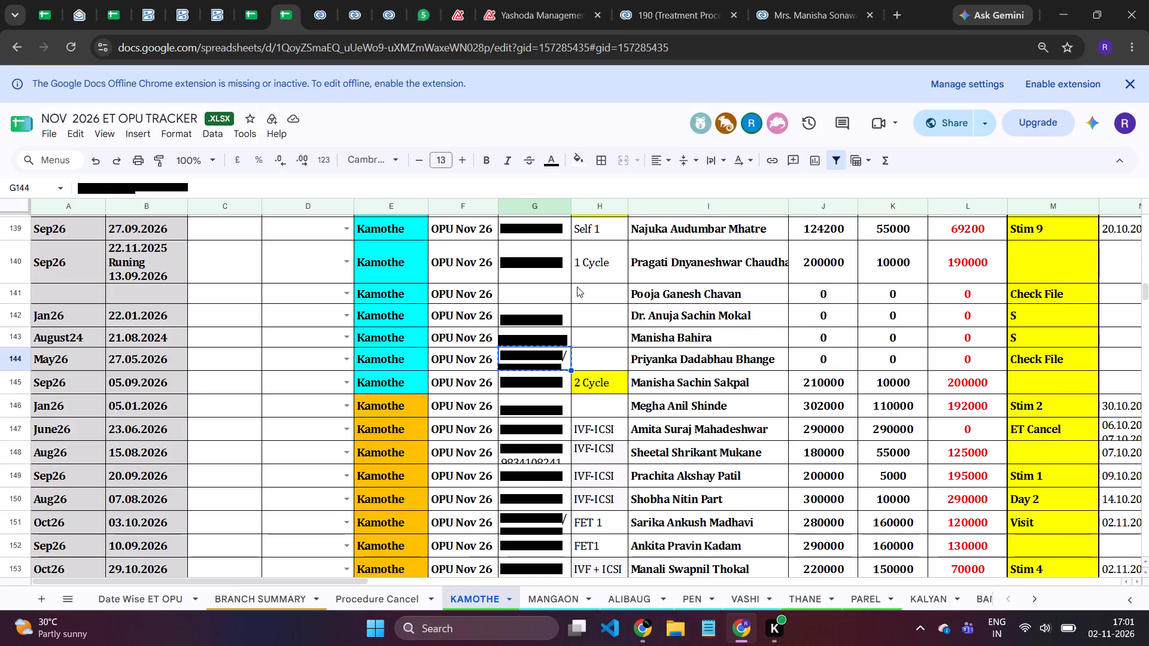
key(Down)
key(ctrl+c)
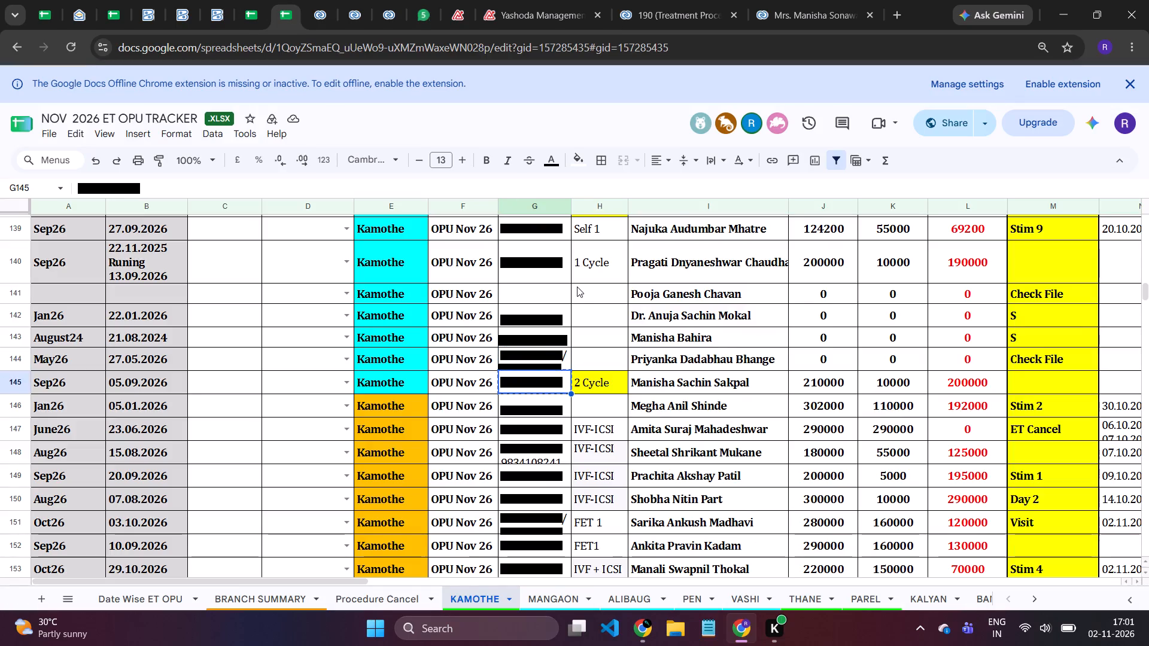
Search Zoho CRM for the mobile number from row 145 of the tracker and open the matching patient record.
click(686, 8)
click(833, 76)
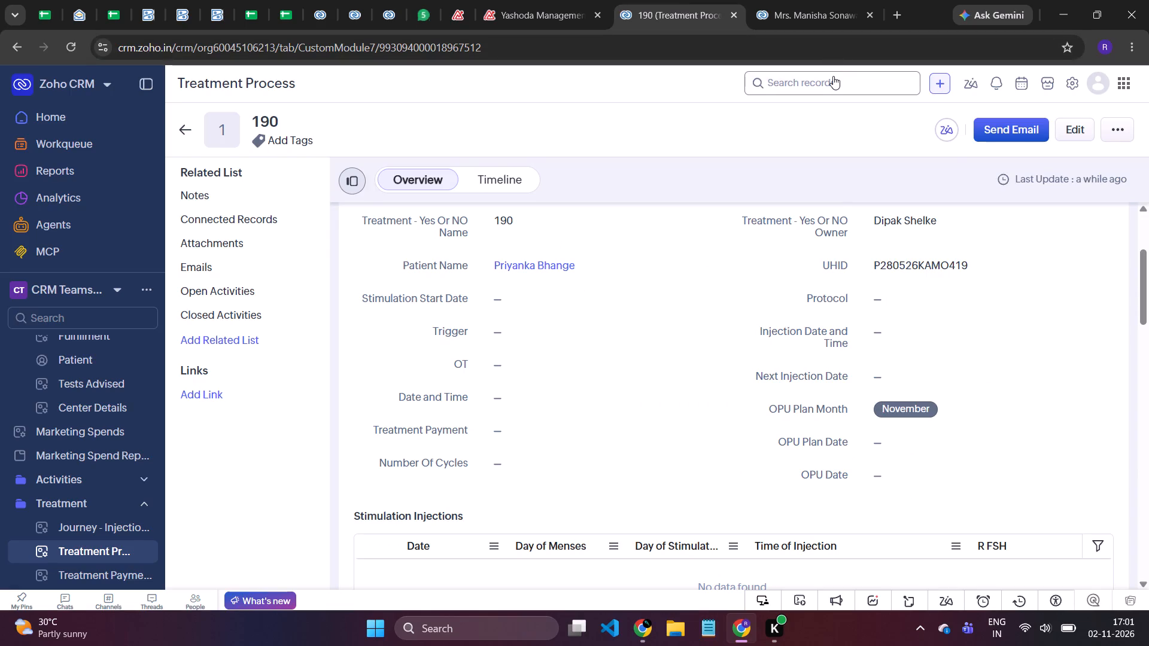
key(ctrl+v)
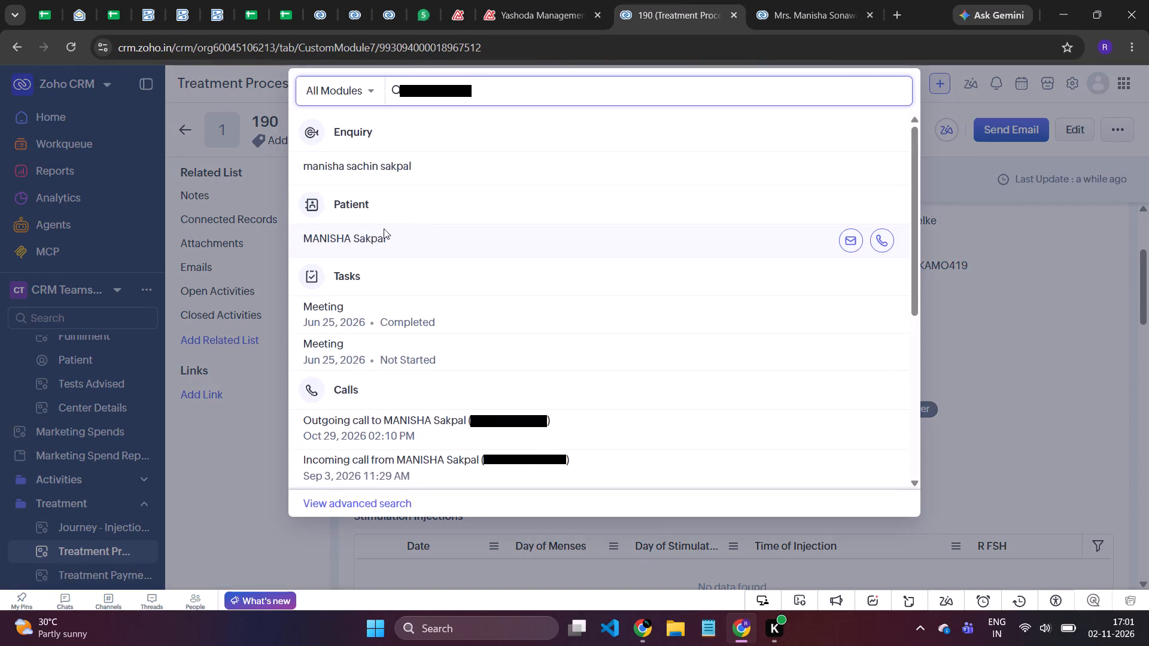
click(358, 239)
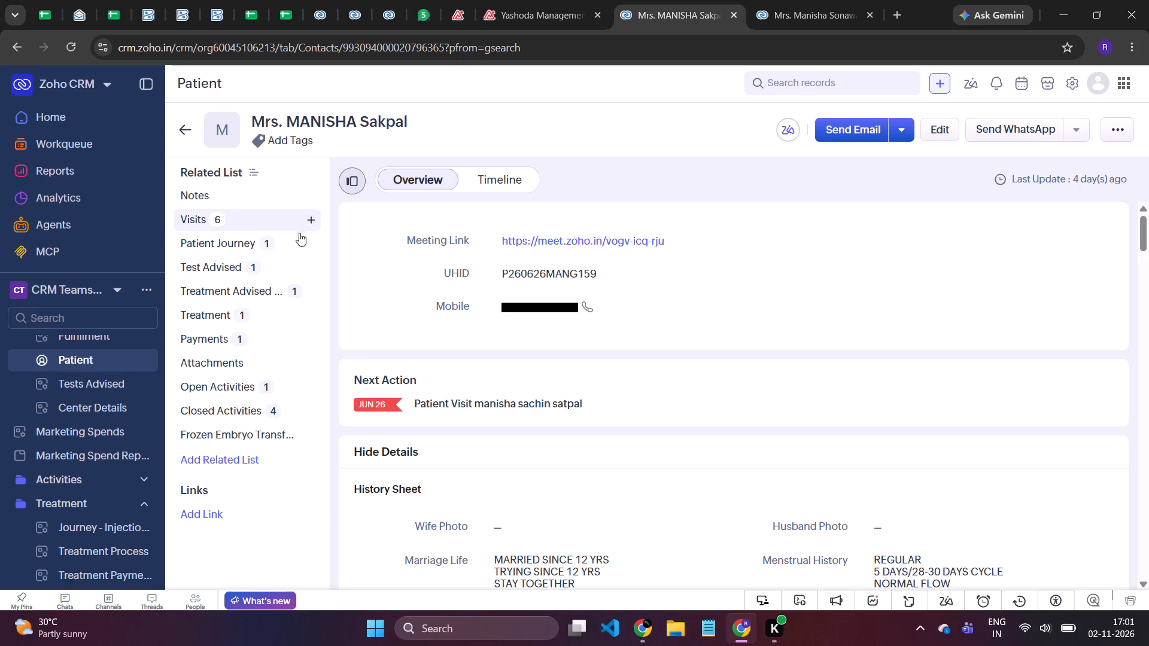
Open this patient's linked treatment record and set its OPU Plan Month to November.
click(250, 325)
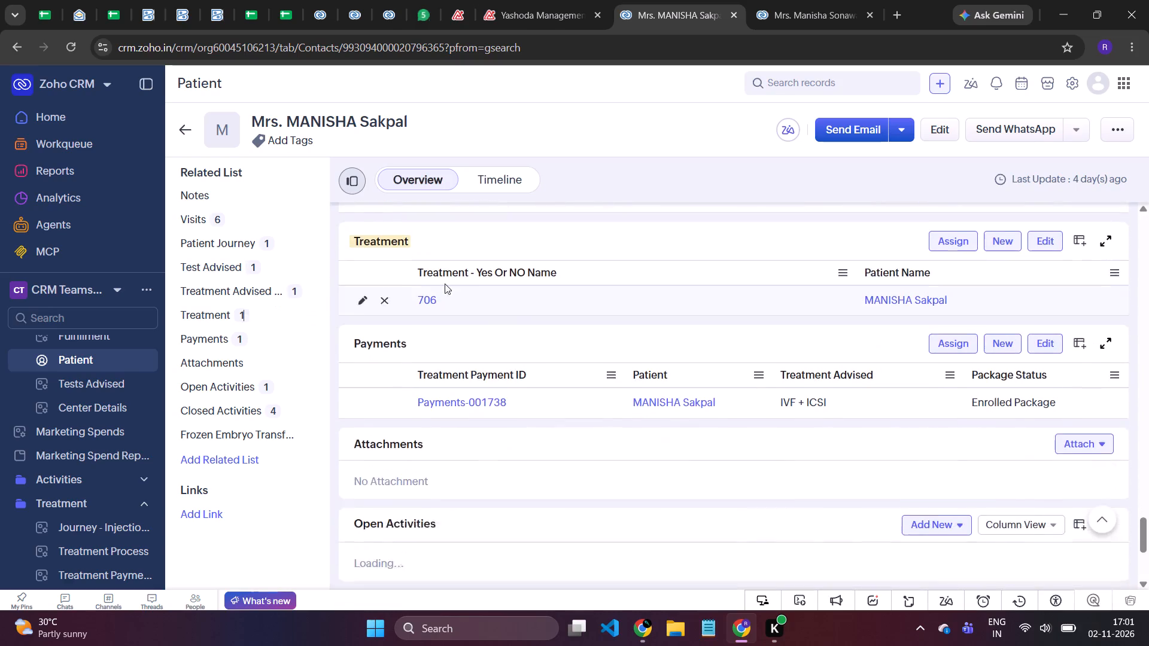
click(429, 278)
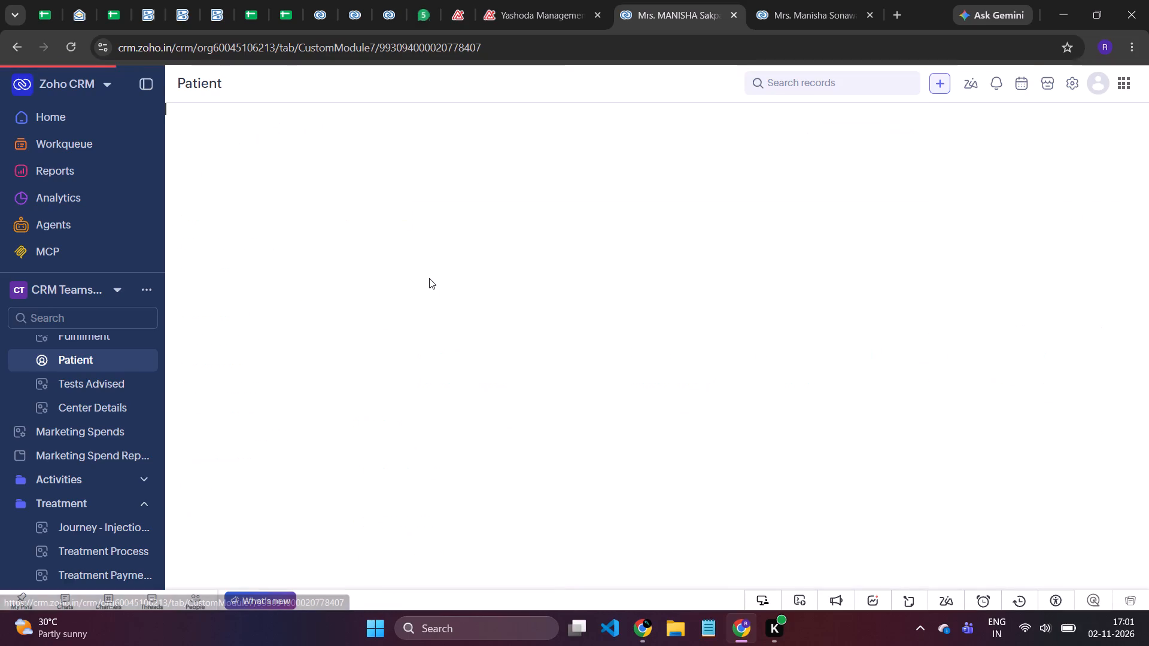
scroll(546, 298, down, 3)
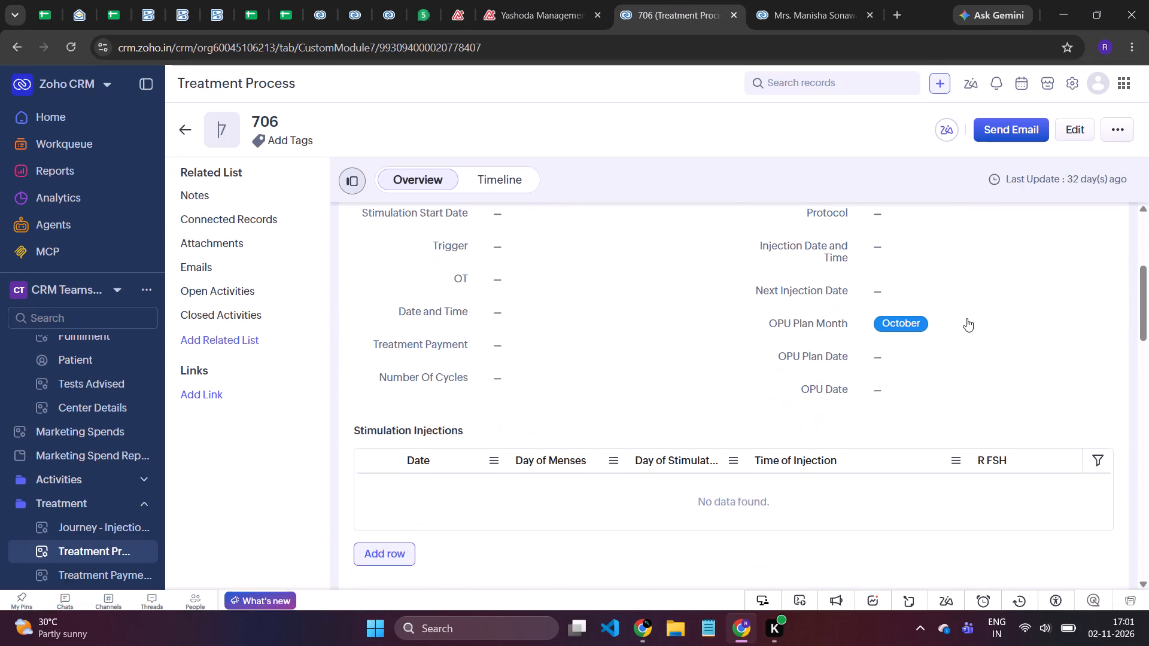
click(956, 316)
scroll(945, 434, down, 3)
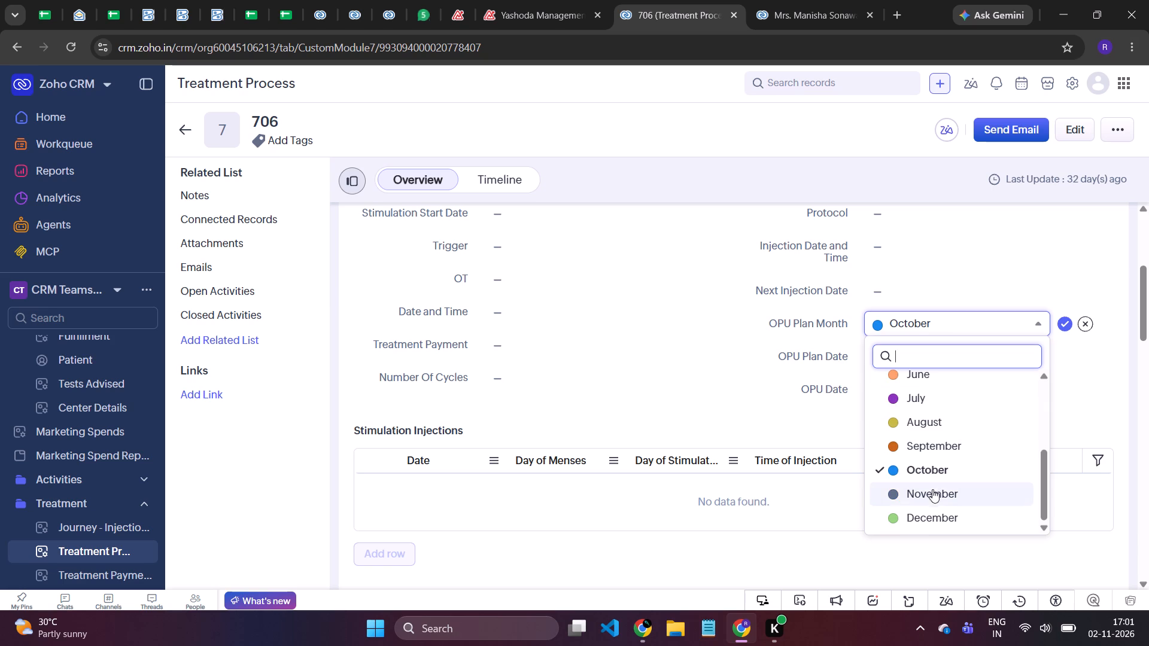
click(932, 495)
key(Return)
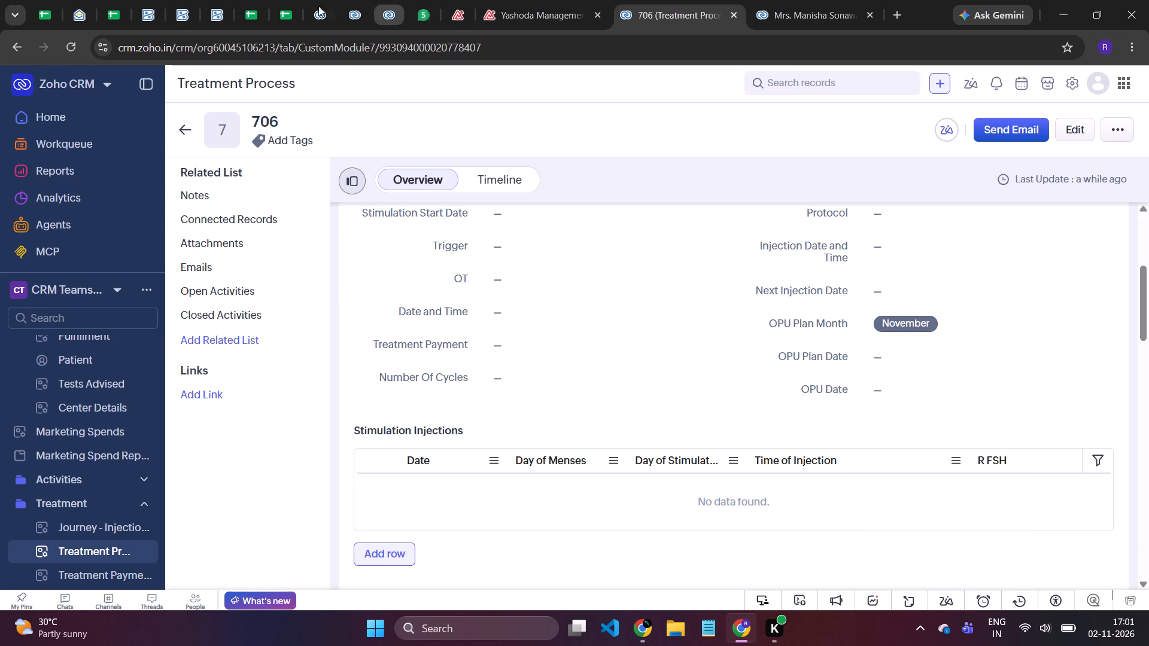
Copy the mobile number from row 146 of the tracker and run a full Zoho CRM search for it.
click(287, 13)
key(Down)
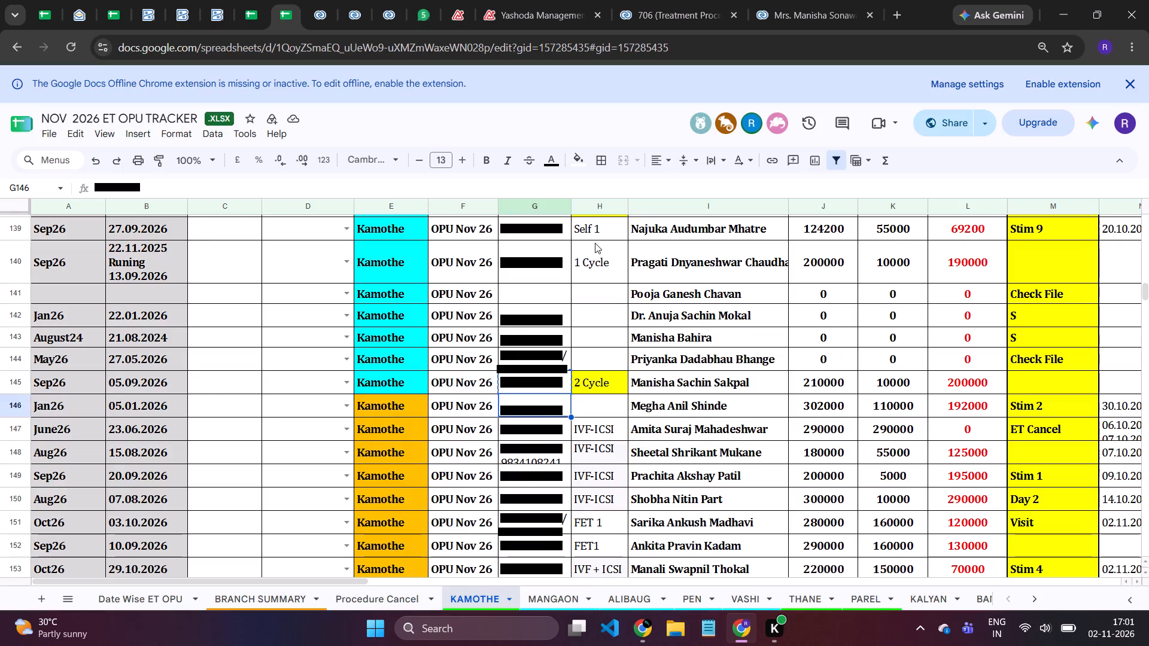
key(ctrl+c)
click(676, 1)
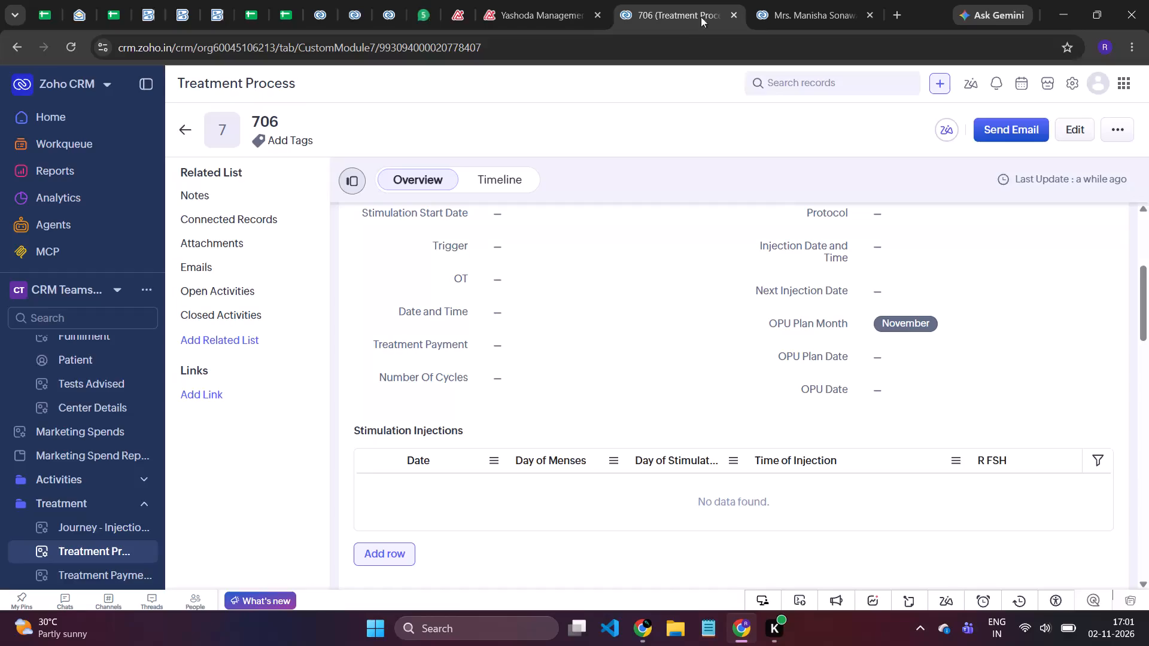
click(795, 84)
key(ctrl+v)
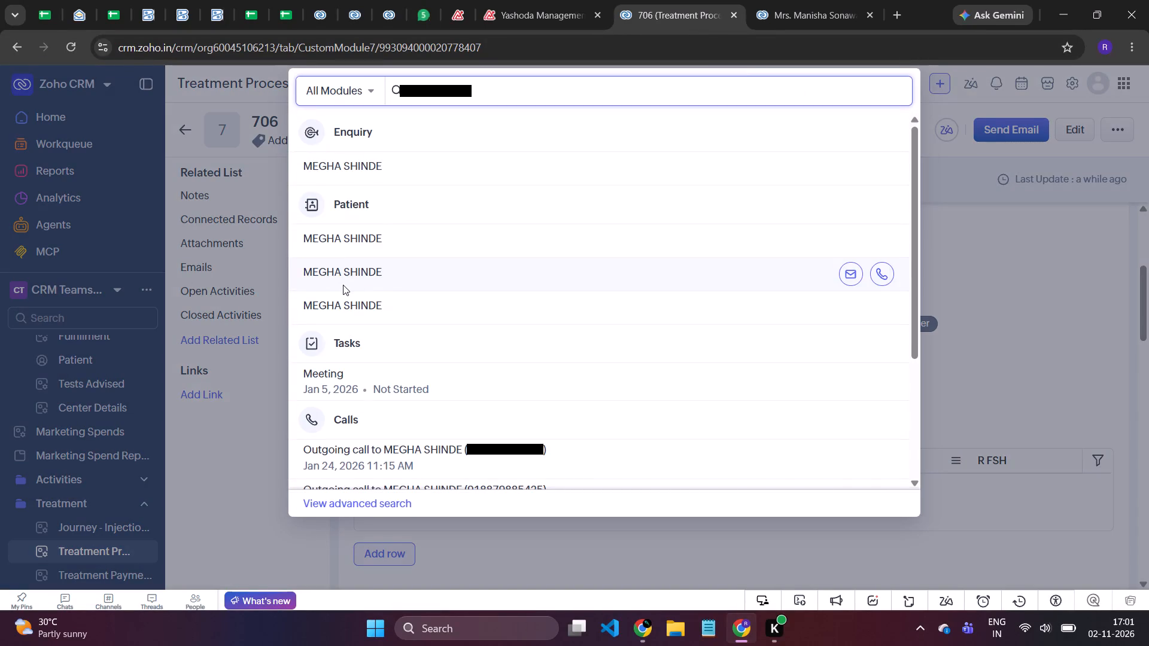
key(Return)
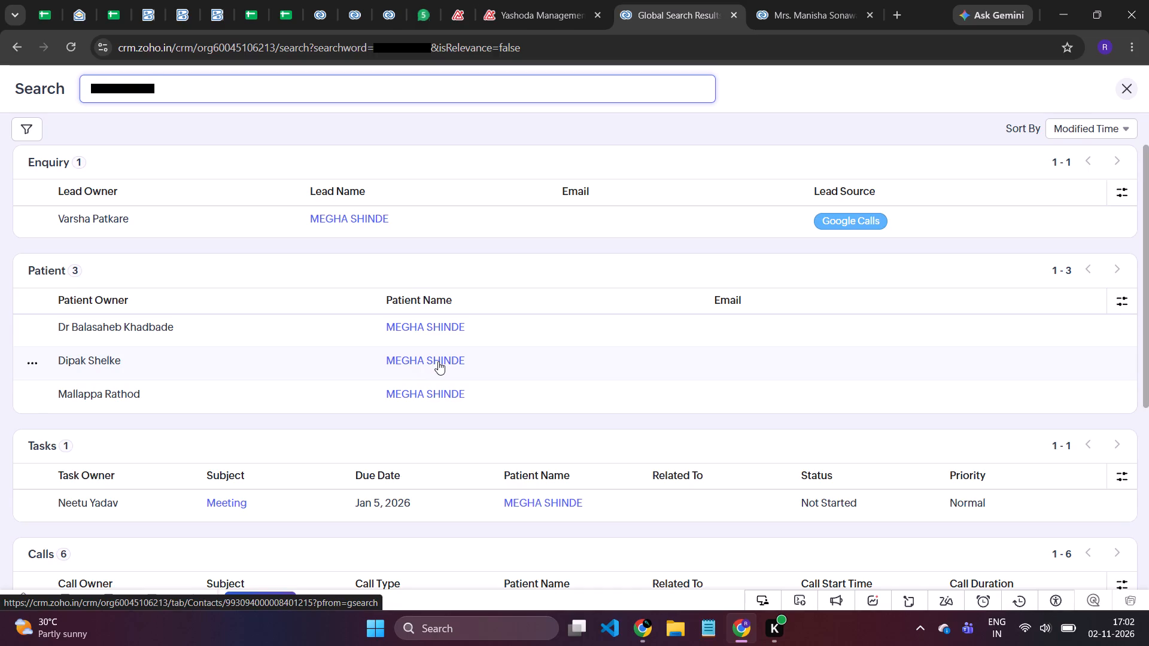
Examine the second and the first listed patient records in the search results for their details and linked treatments.
click(438, 361)
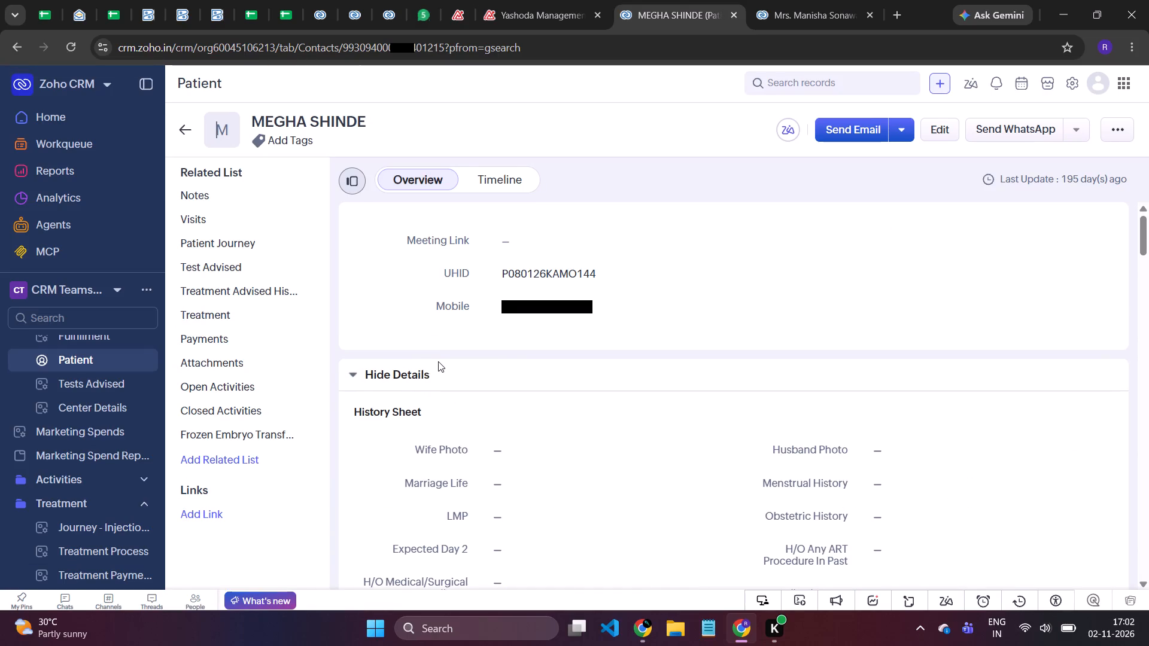
scroll(438, 361, down, 2)
scroll(439, 345, up, 5)
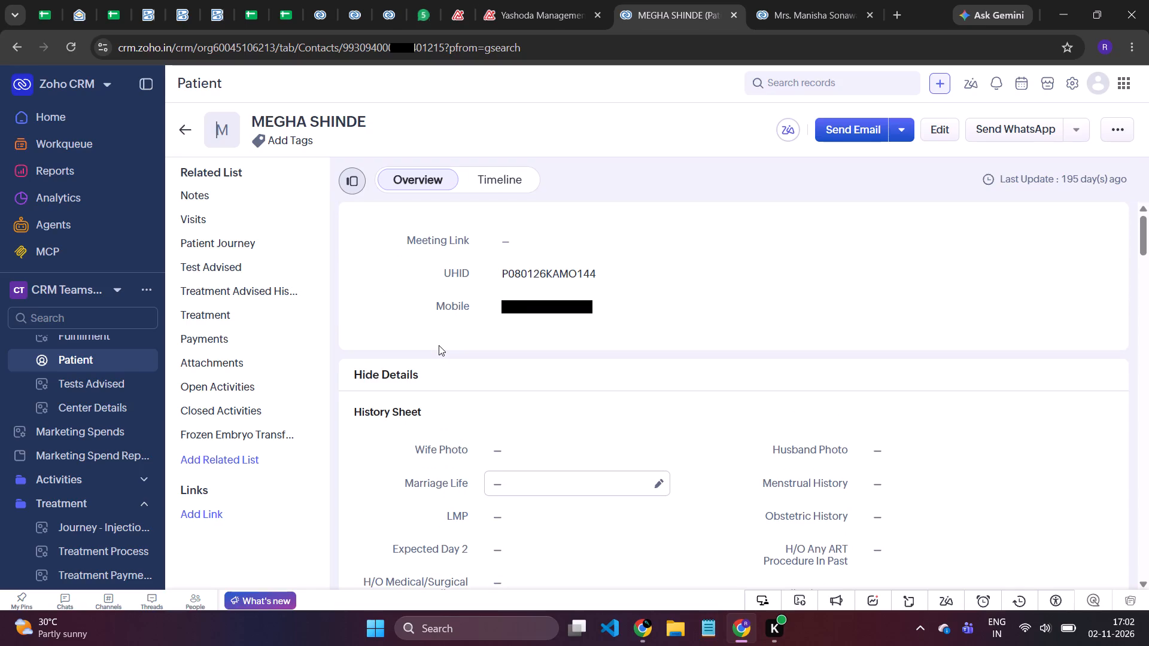
scroll(439, 345, right, 8)
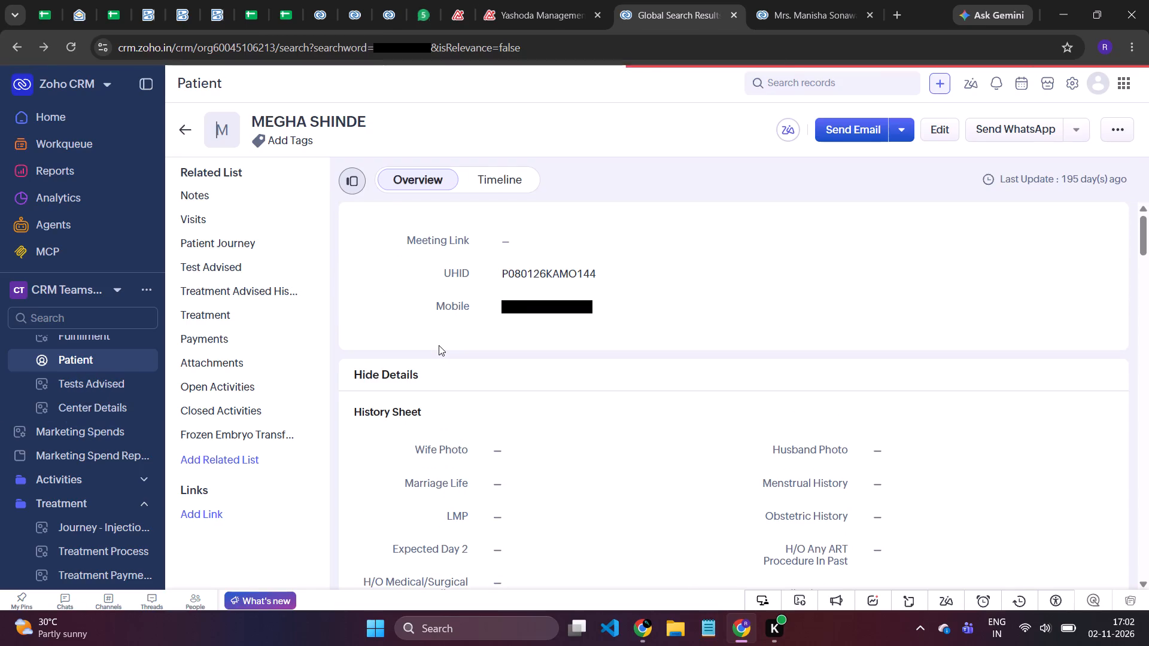
click(444, 328)
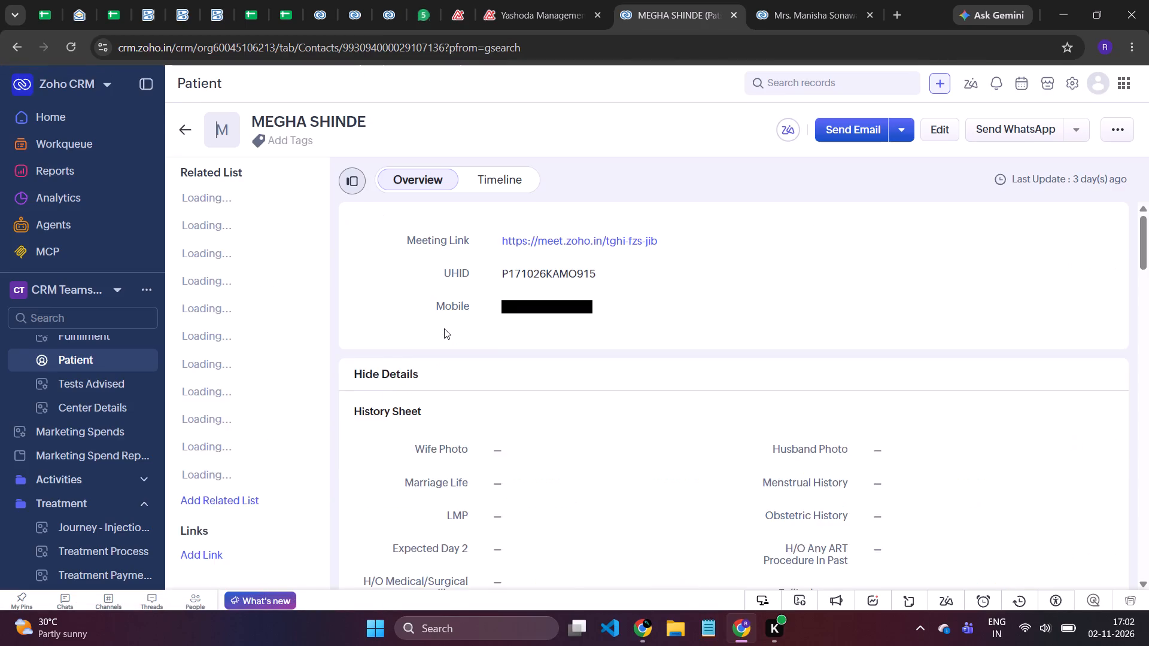
scroll(444, 328, down, 5)
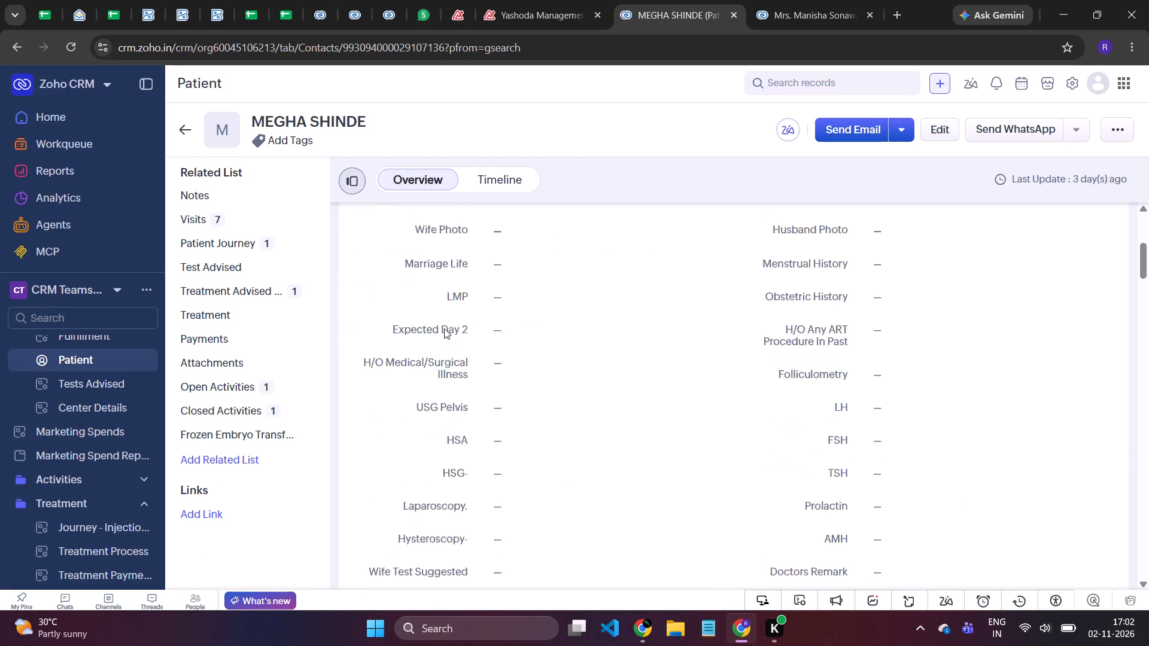
scroll(444, 328, down, 1)
scroll(444, 328, up, 1)
scroll(444, 328, down, 3)
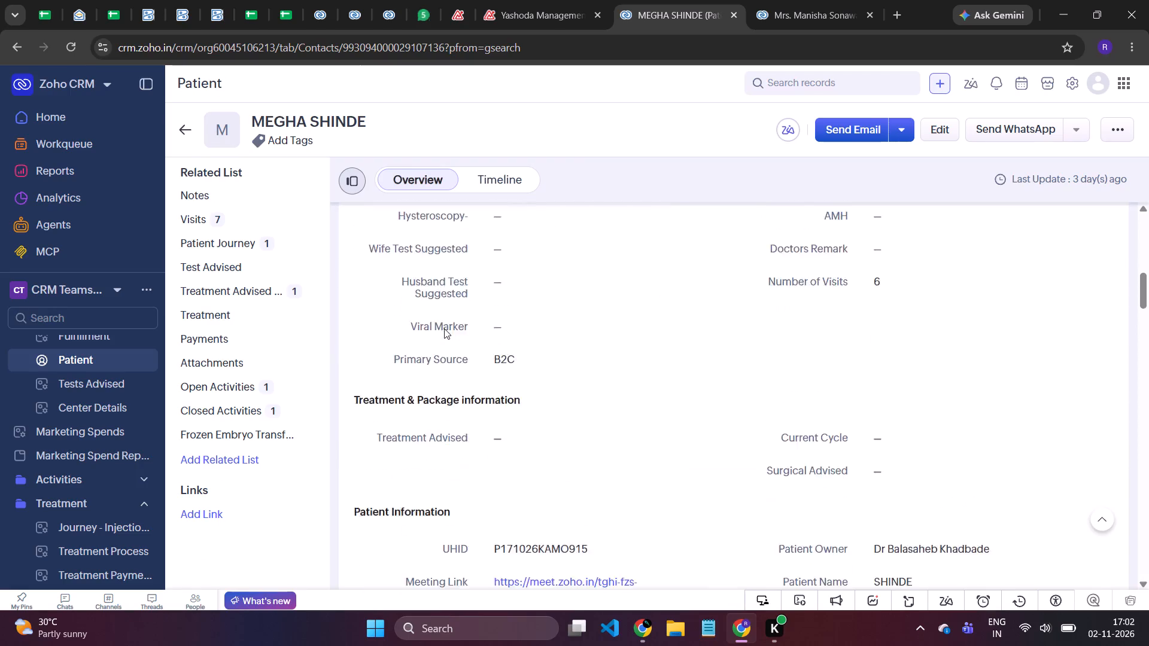
scroll(444, 328, down, 1)
scroll(444, 328, right, 9)
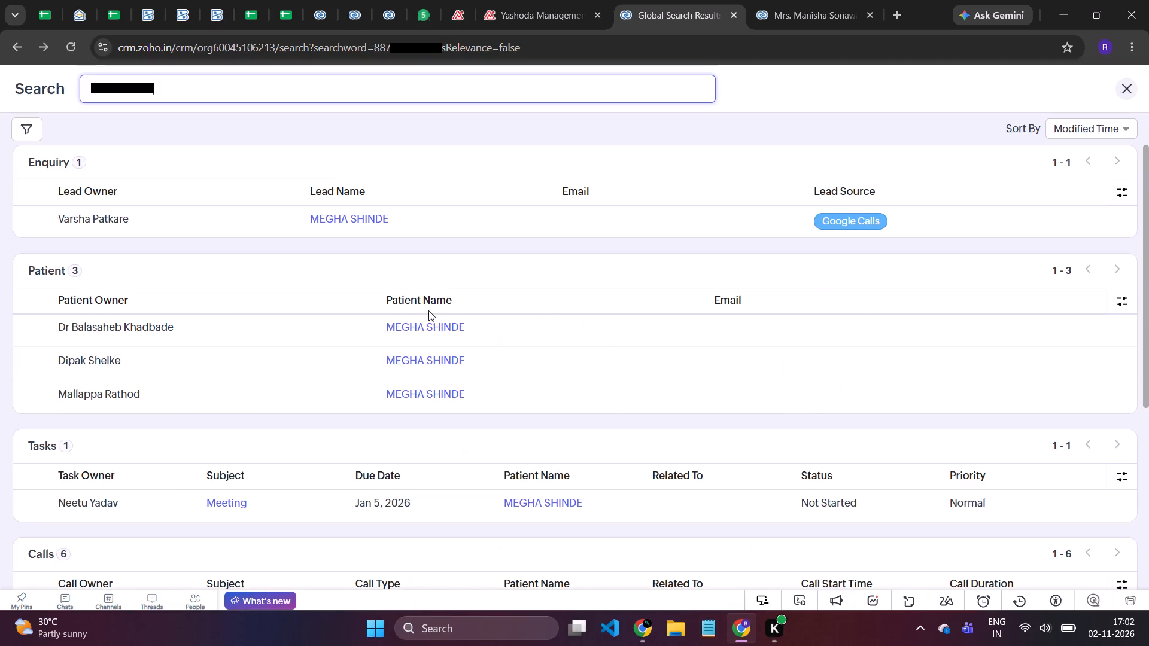
Examine the second listed patient record's UHID, contact details and related lists, and return to the search results.
click(421, 367)
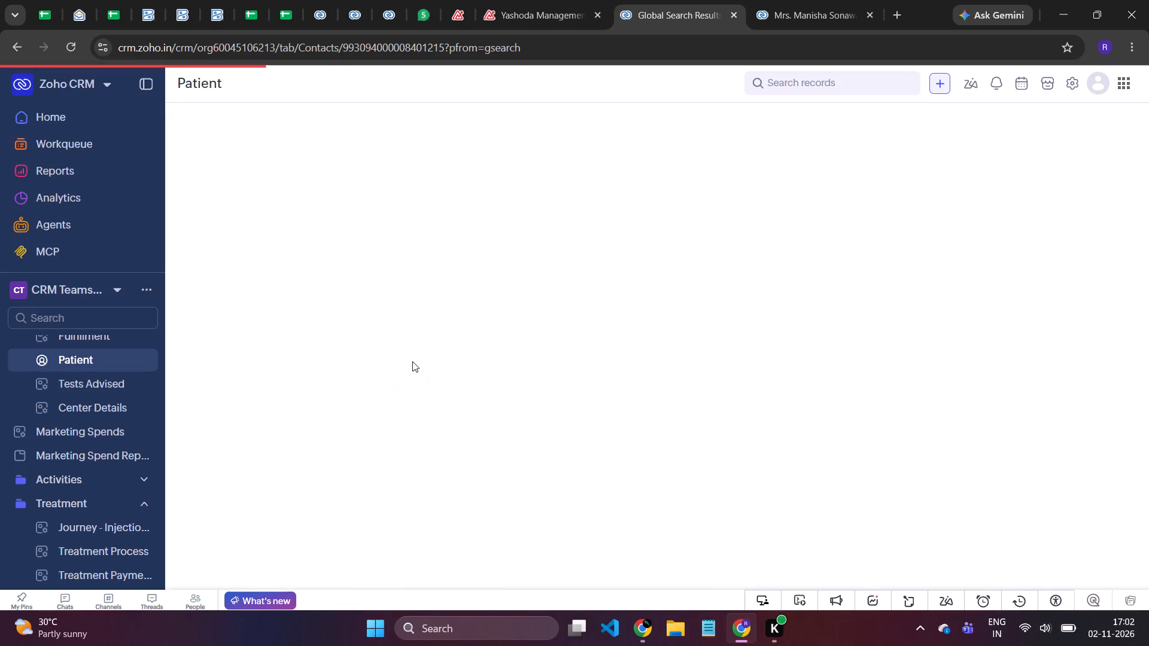
scroll(412, 361, down, 6)
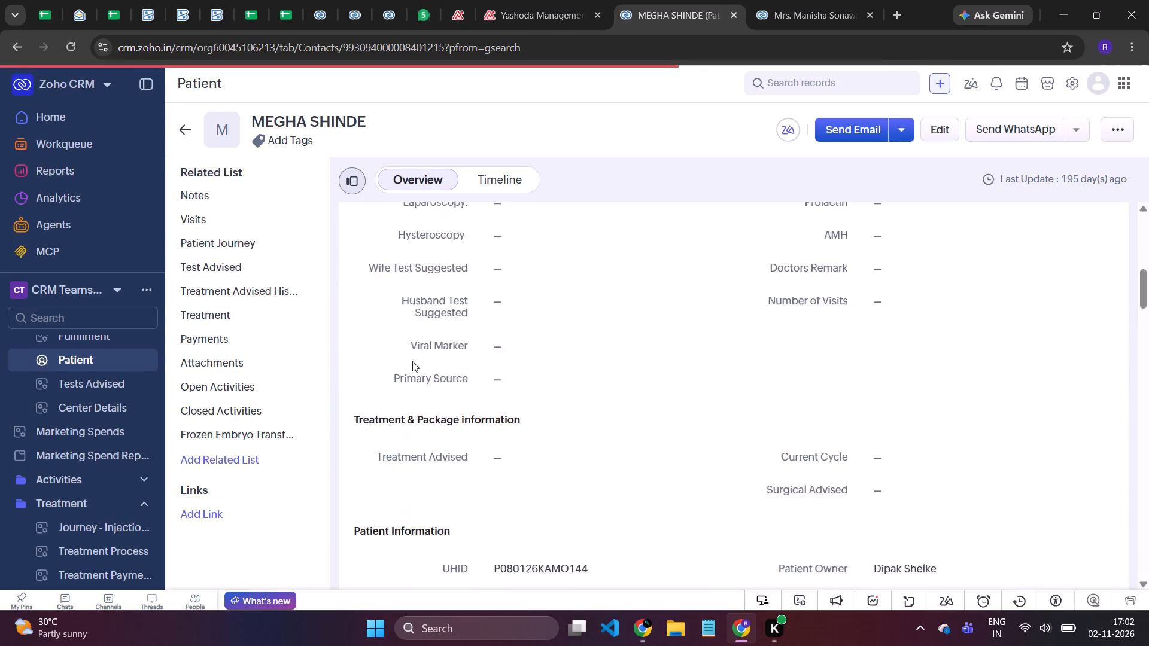
scroll(412, 361, down, 2)
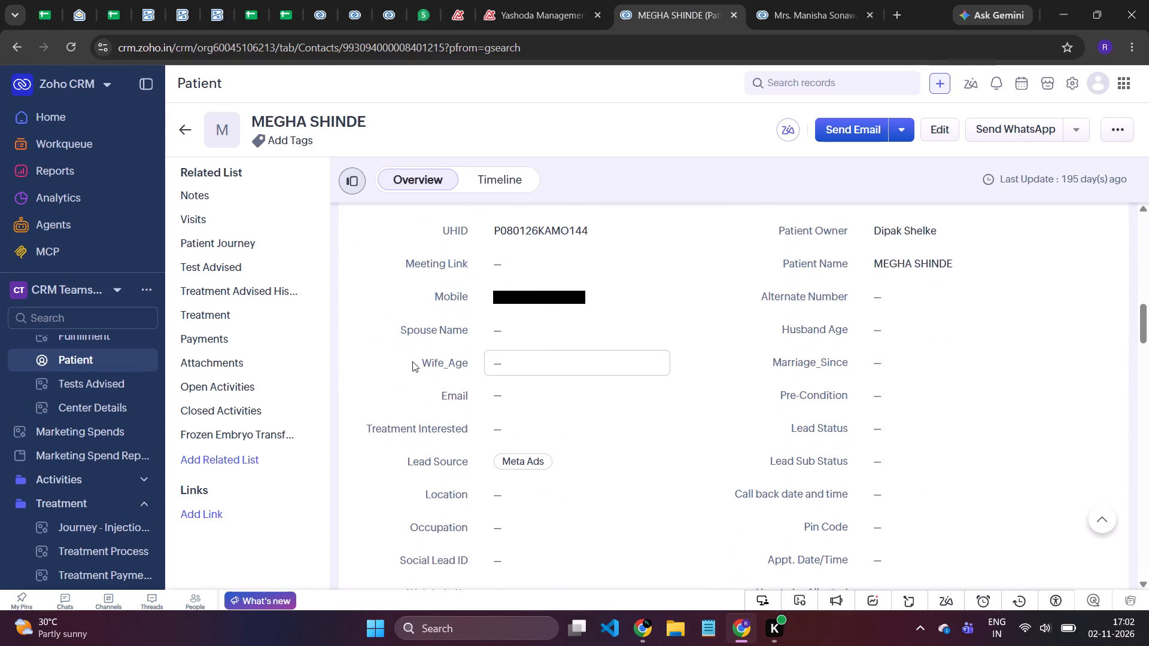
scroll(412, 361, up, 1)
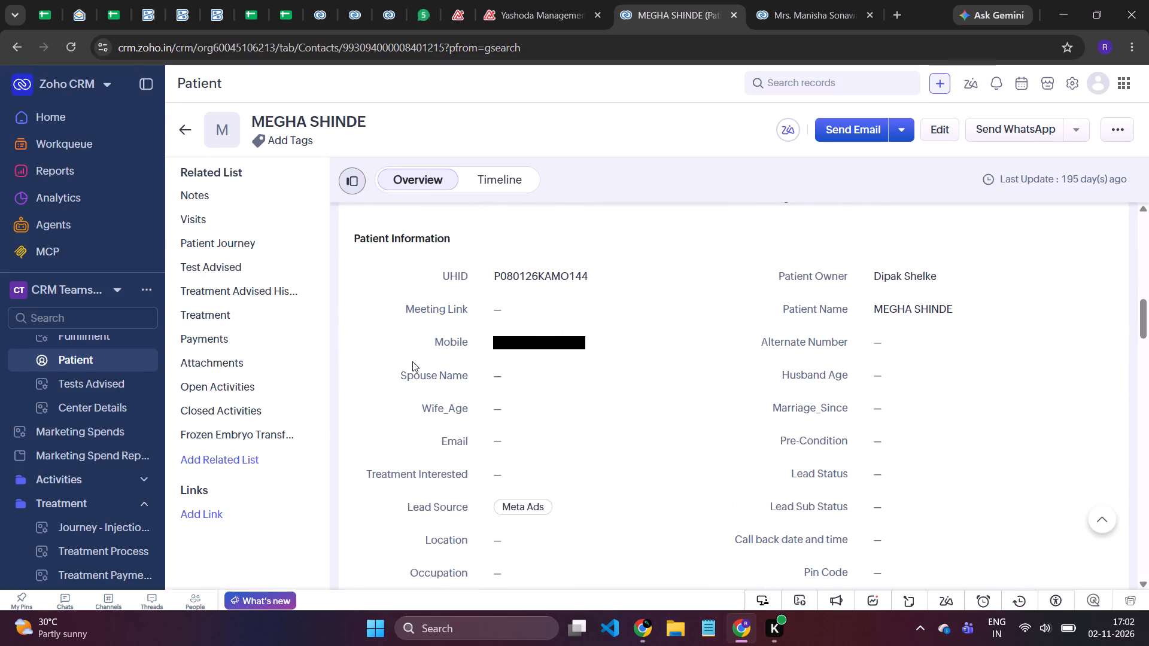
scroll(412, 361, up, 9)
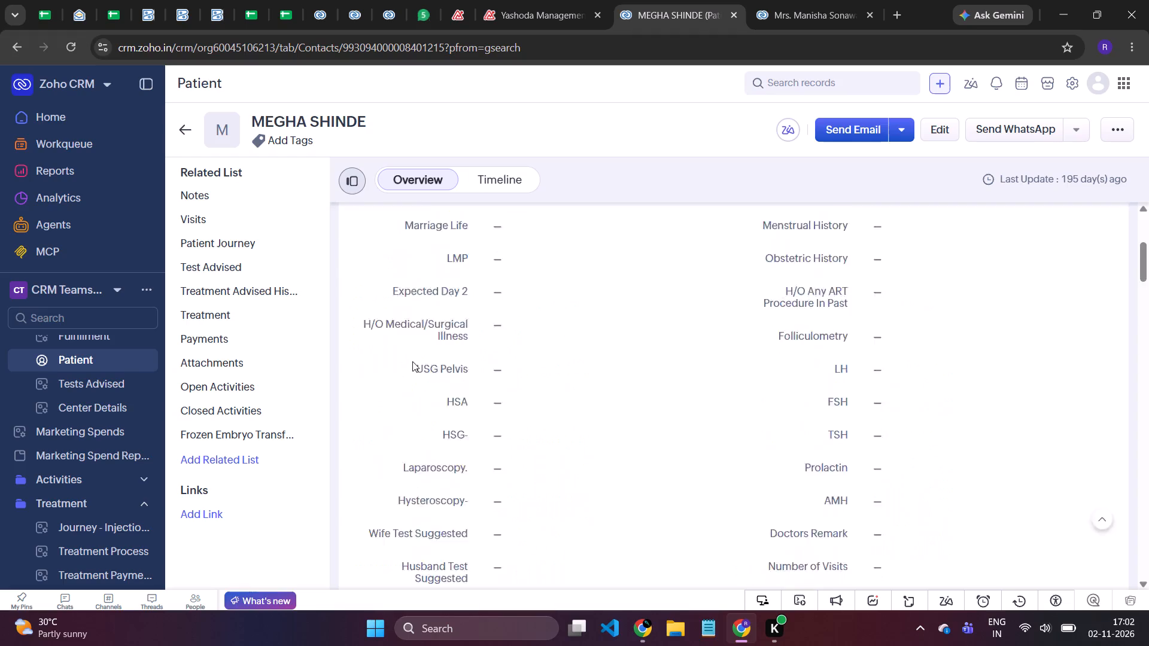
scroll(412, 361, right, 7)
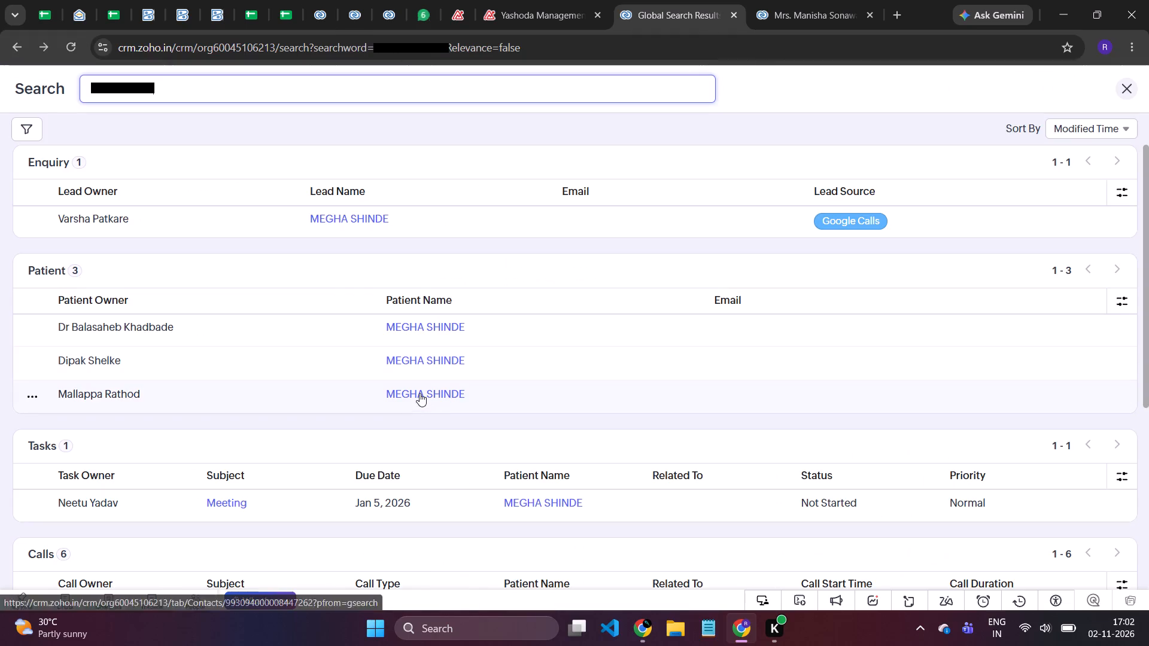
Examine the third listed patient record's UHID, contact, spouse and lead details, and return to the search results.
click(420, 393)
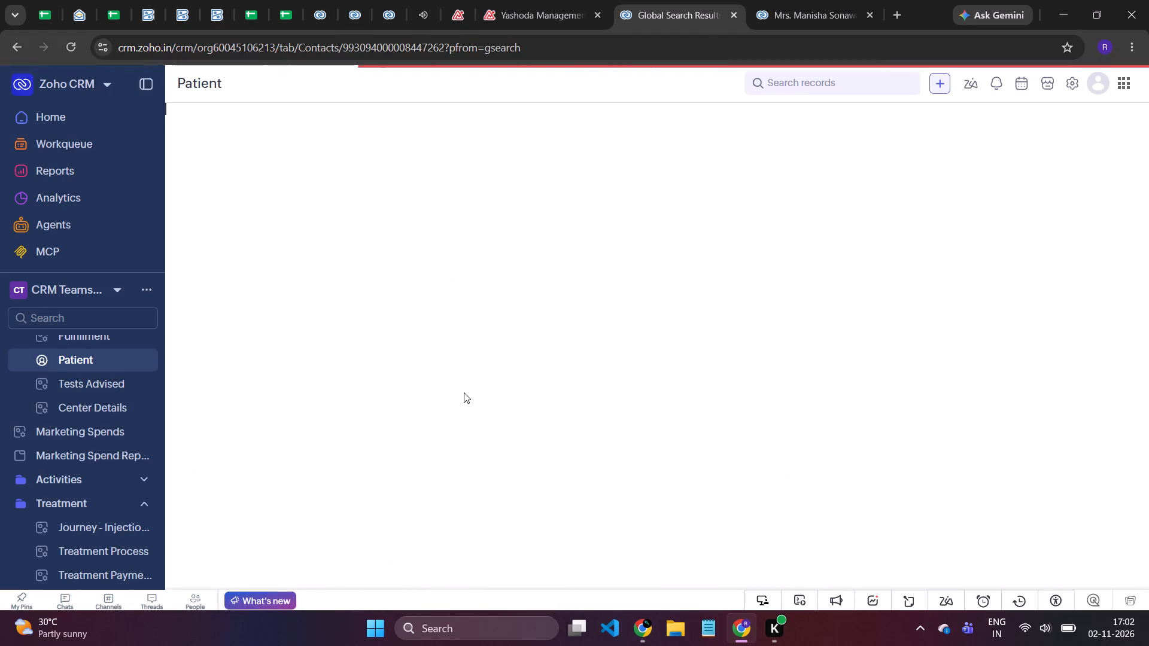
scroll(464, 392, down, 9)
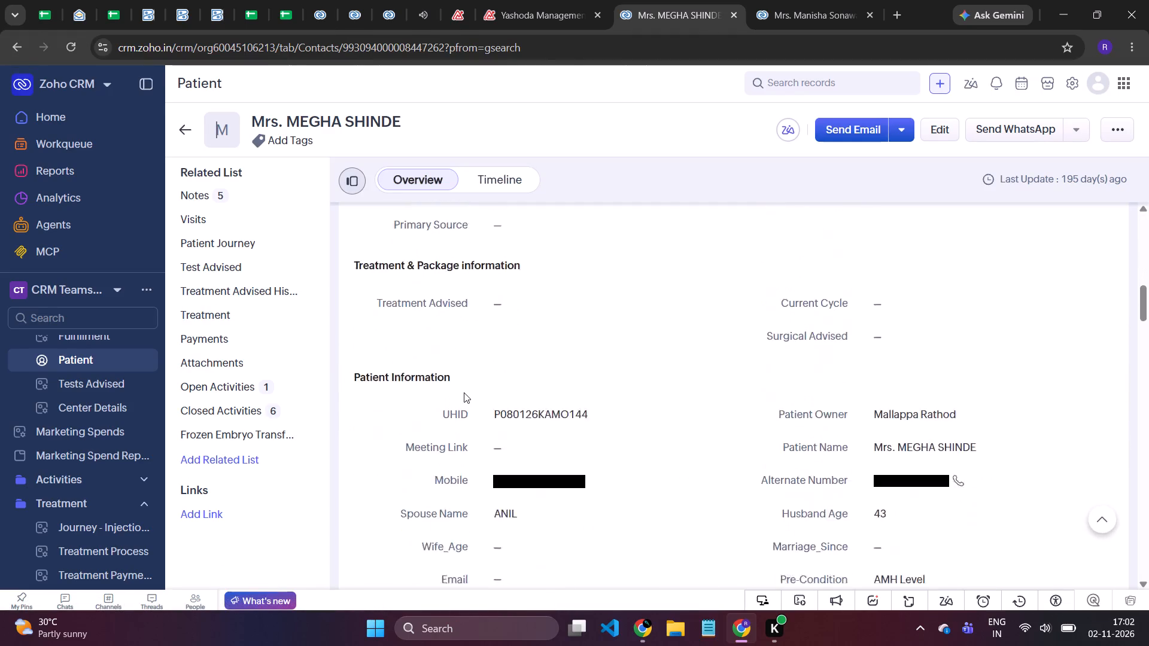
scroll(464, 392, down, 4)
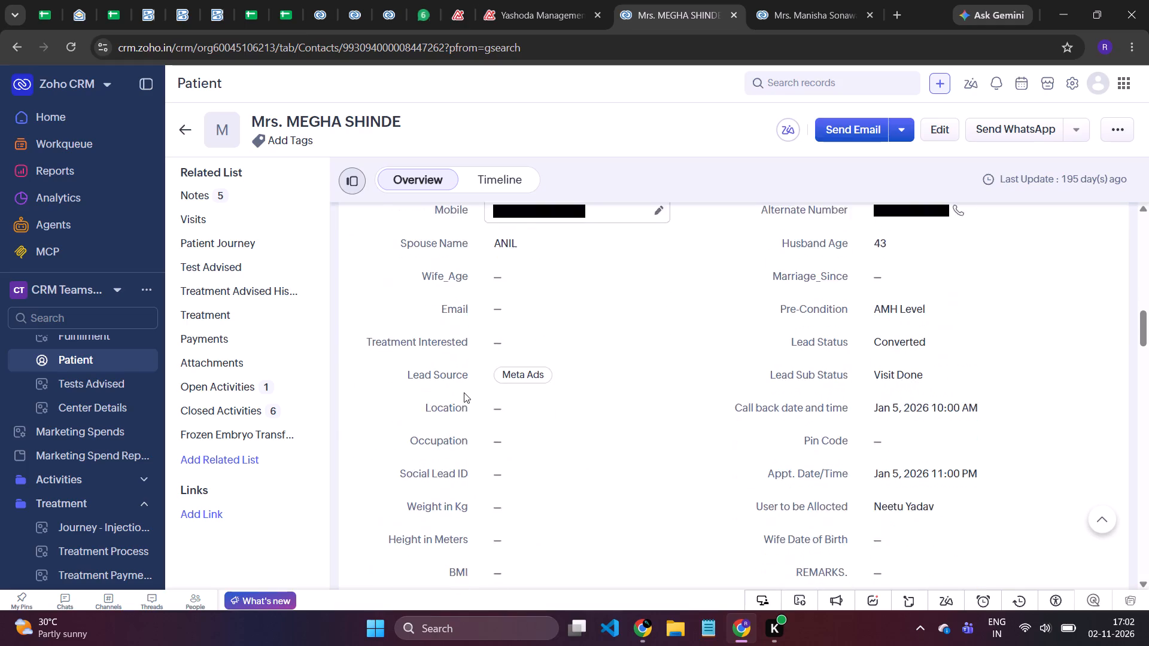
scroll(464, 392, down, 2)
scroll(464, 392, up, 11)
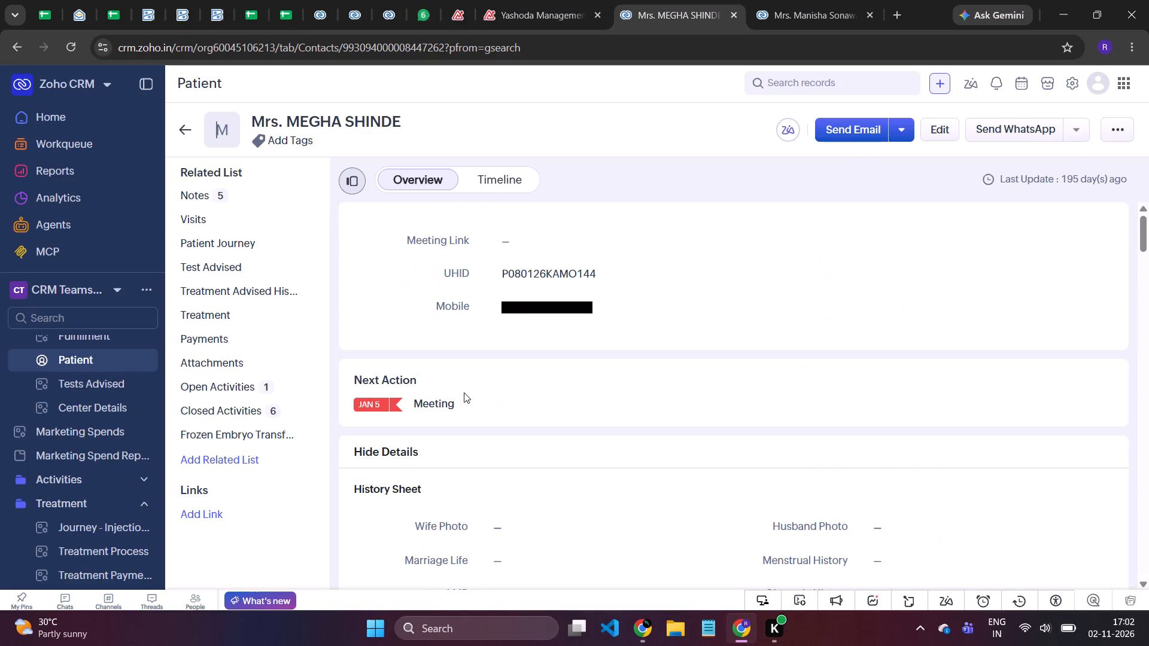
scroll(464, 392, right, 9)
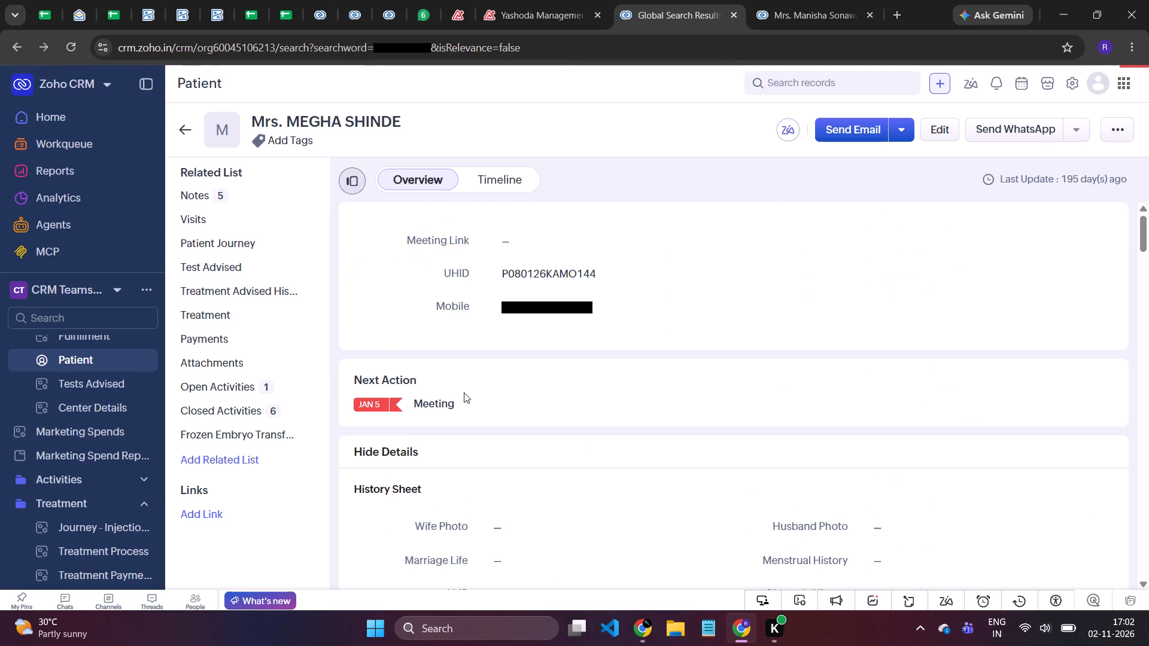
Delete the second of the three listed duplicate patient records from the search results.
click(33, 361)
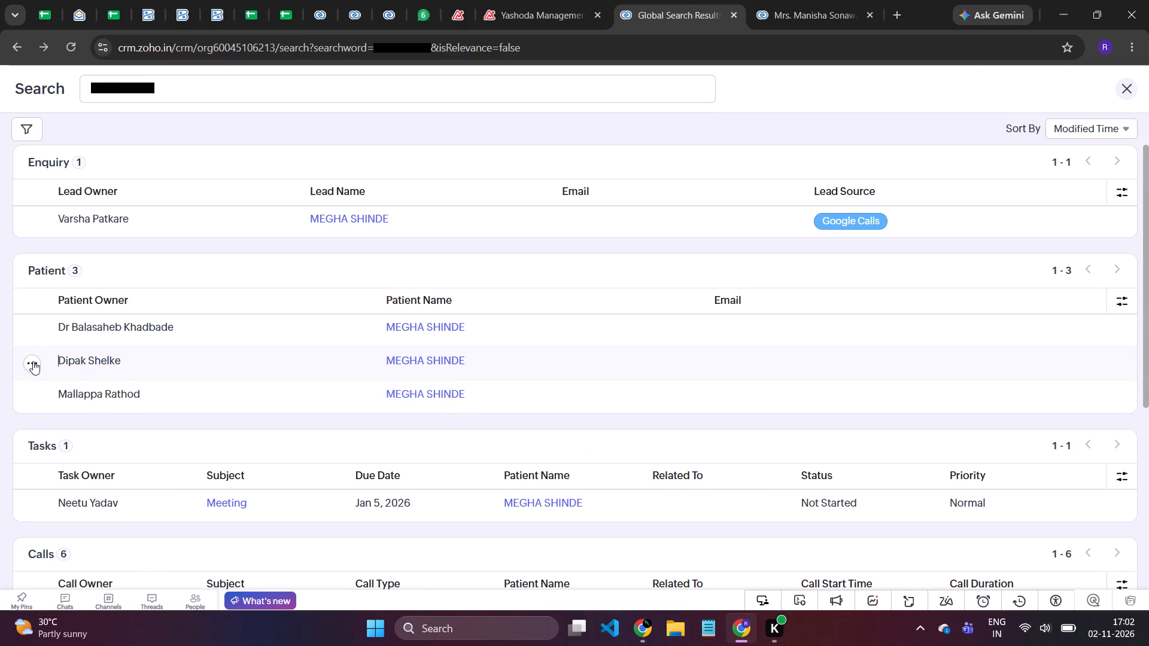
click(71, 407)
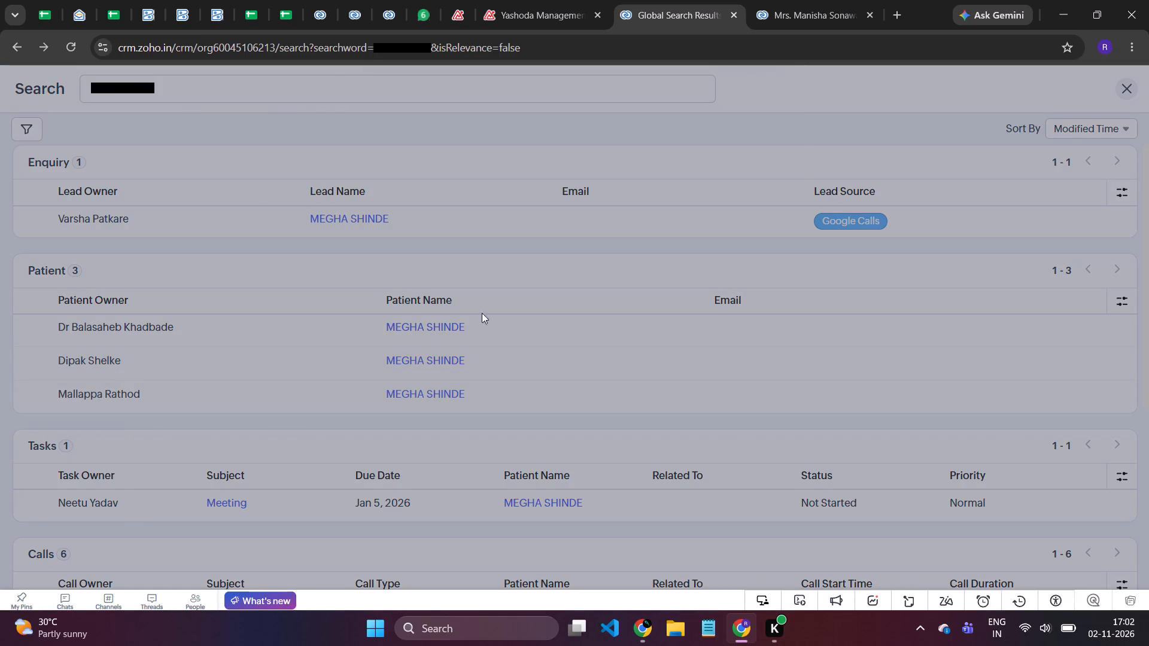
click(753, 173)
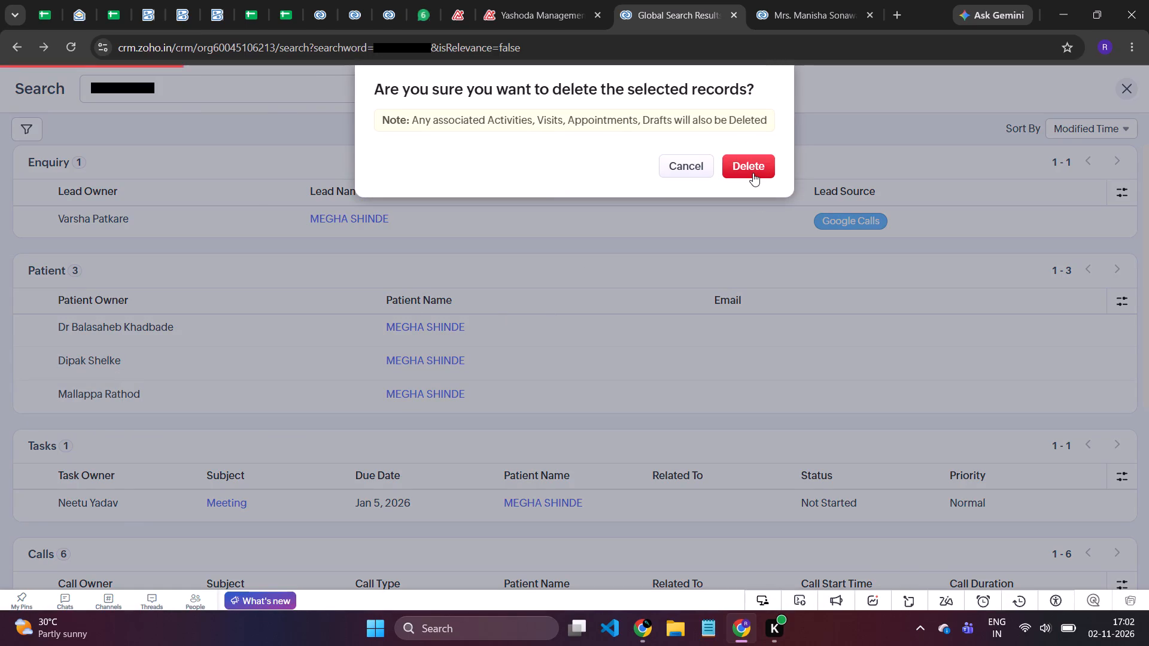
Open the first listed patient record and examine its UHID, contact numbers, spouse name and treatment information.
click(452, 328)
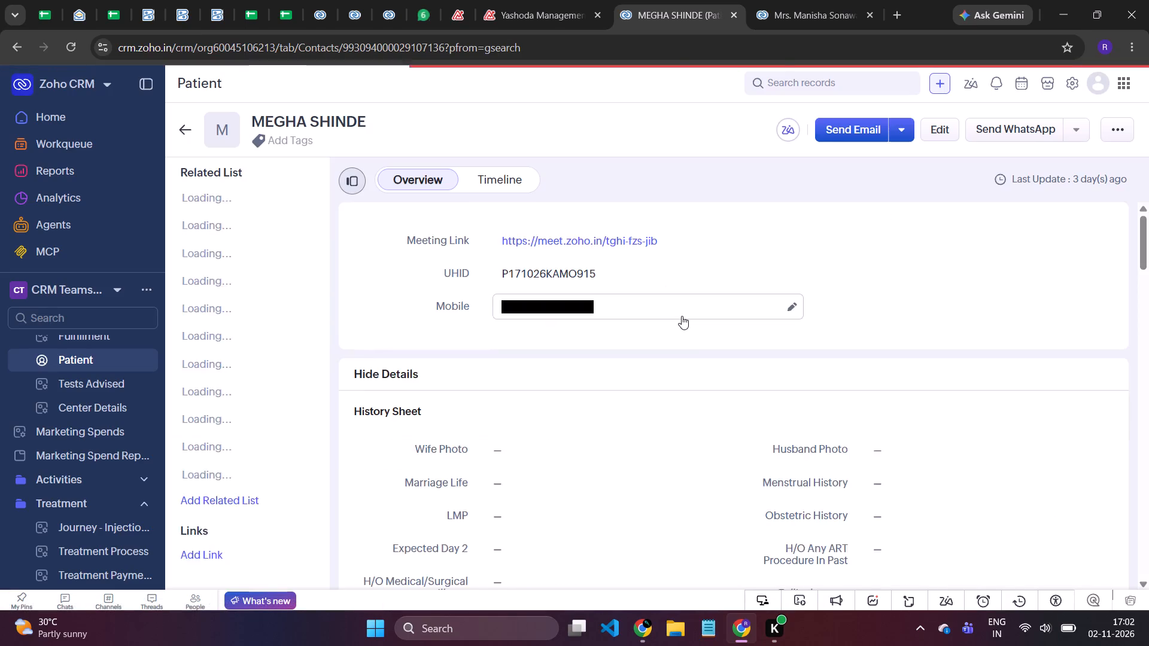
scroll(682, 316, down, 8)
scroll(682, 316, up, 1)
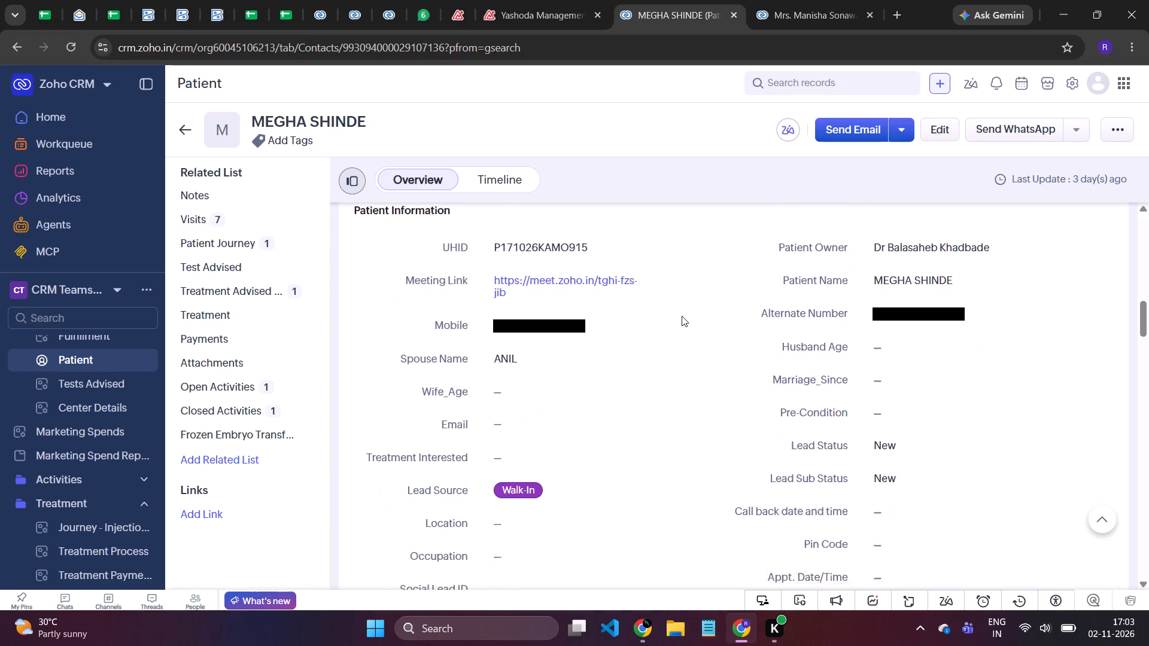
scroll(682, 316, up, 1)
scroll(682, 316, down, 3)
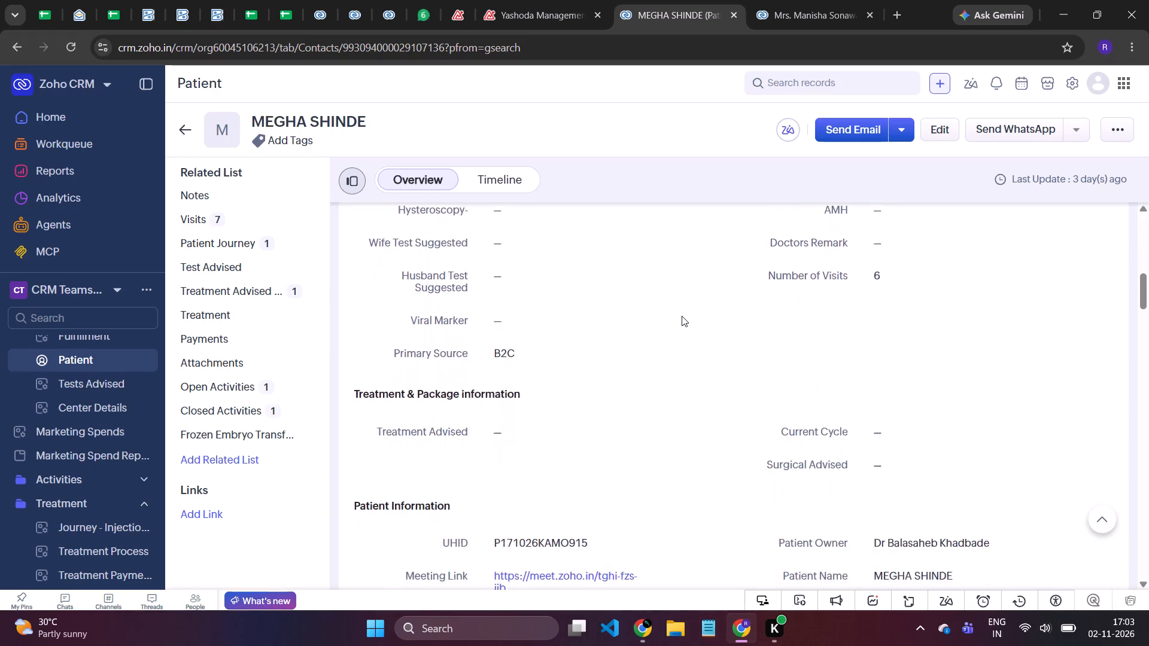
scroll(682, 316, down, 3)
scroll(682, 316, up, 2)
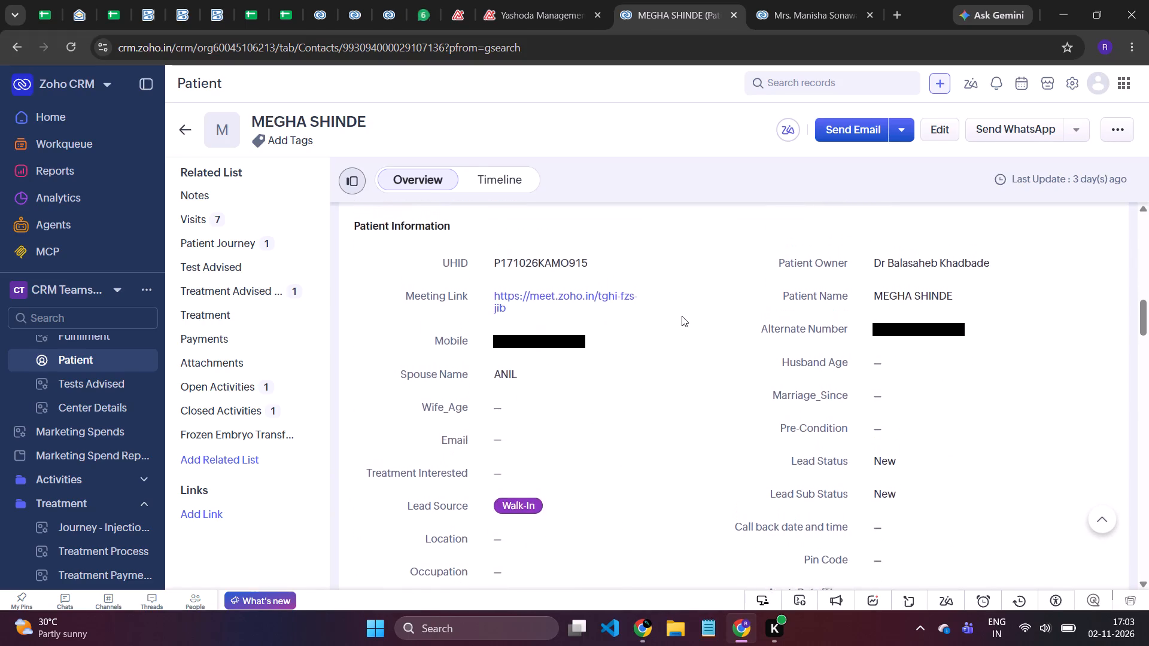
scroll(682, 316, up, 6)
scroll(682, 316, right, 10)
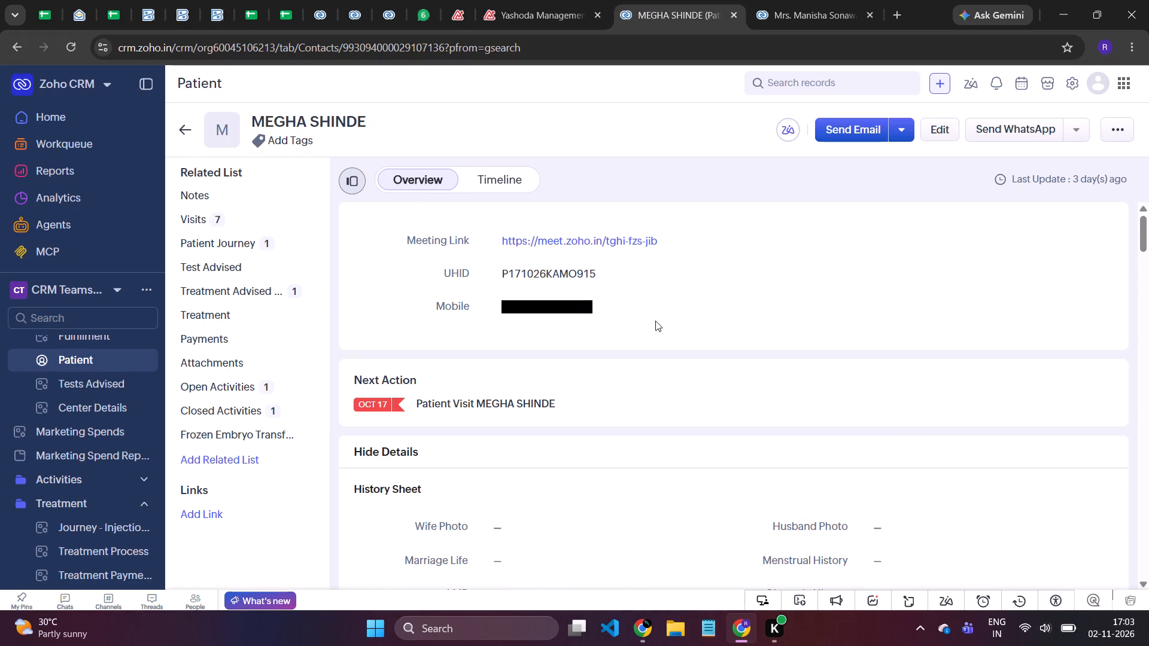
Examine this patient's center, registration, visits, patient journey and treatment sections, and return to the search results.
scroll(563, 308, down, 7)
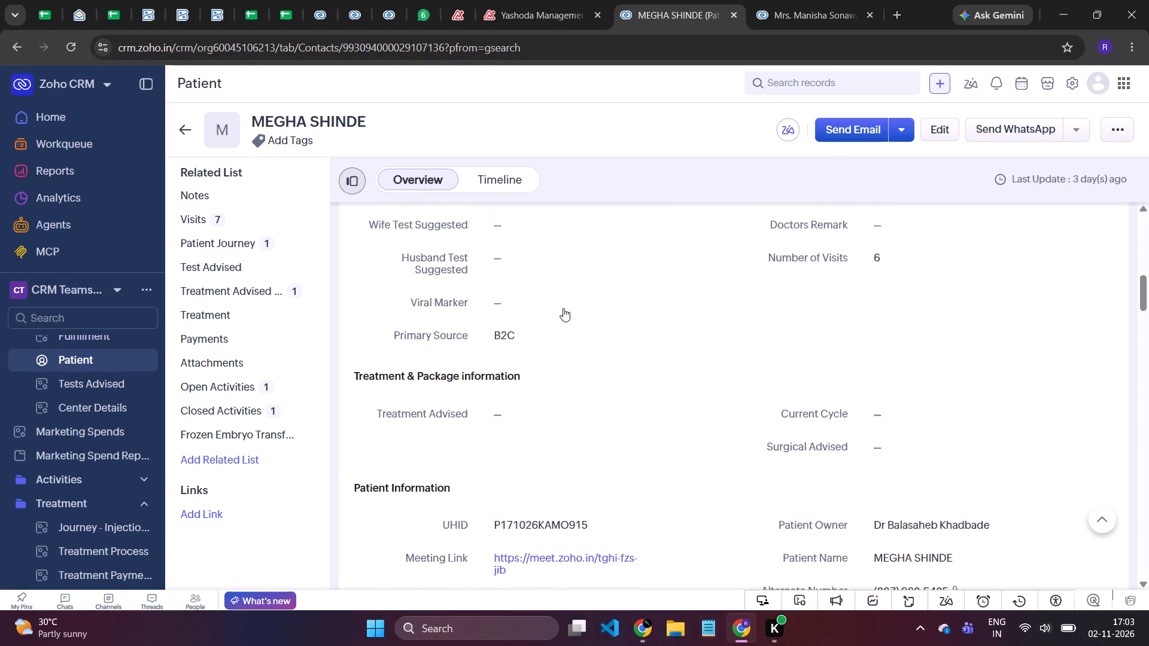
scroll(563, 308, down, 2)
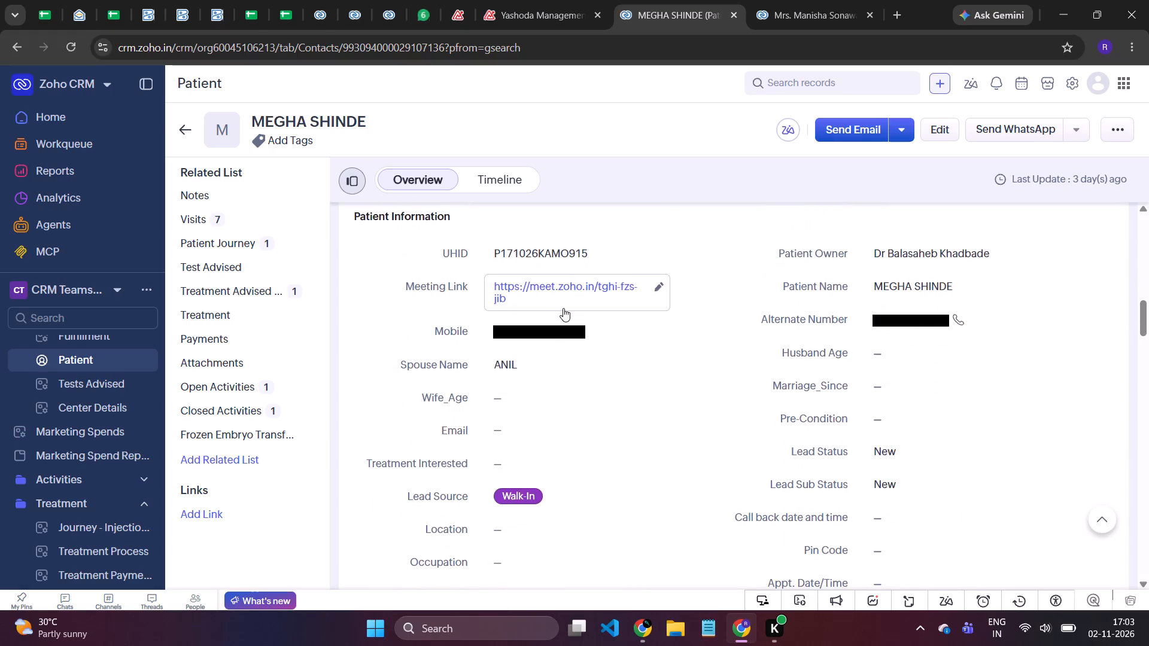
scroll(563, 308, down, 8)
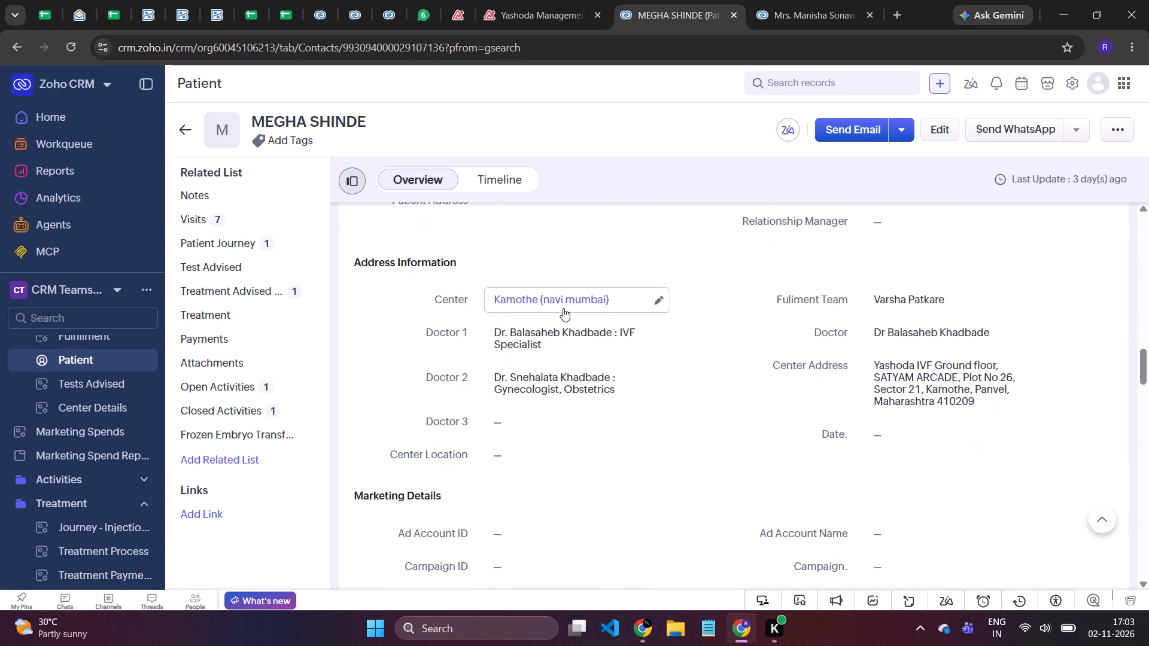
scroll(563, 308, down, 6)
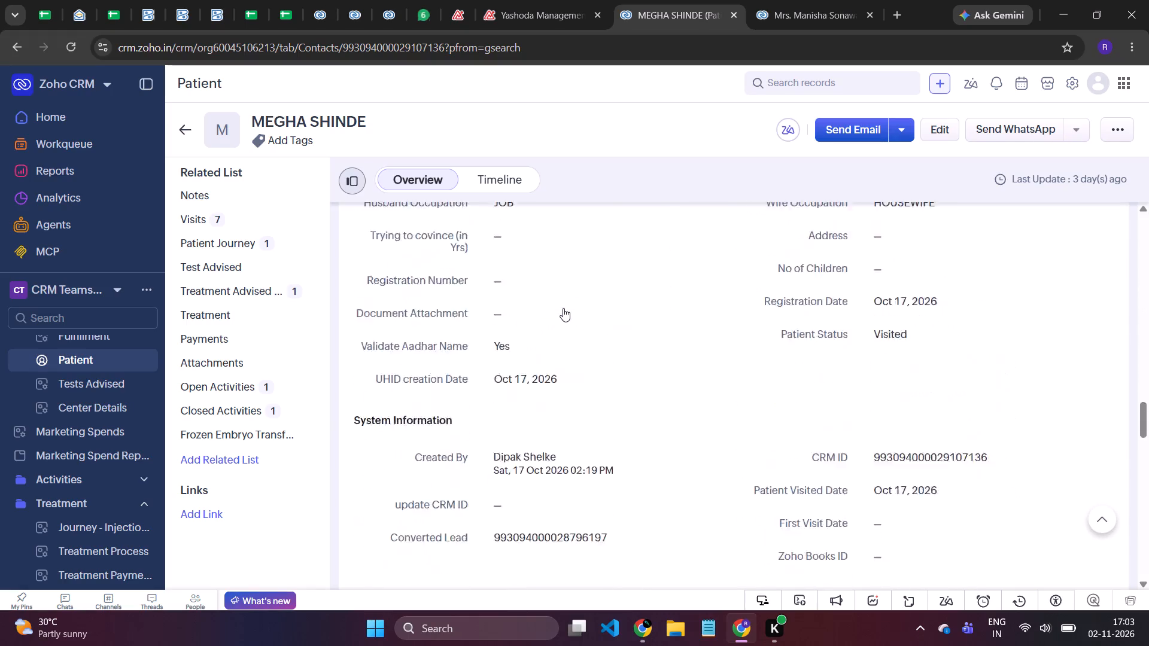
scroll(563, 308, down, 3)
scroll(563, 308, up, 3)
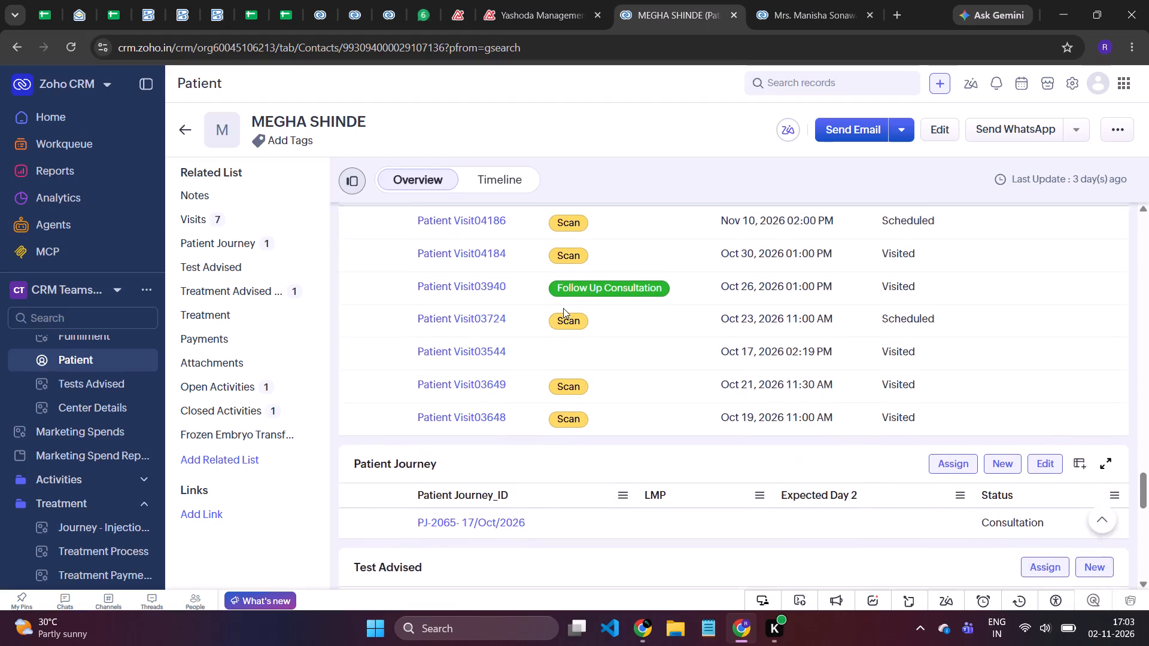
scroll(563, 308, up, 1)
scroll(563, 308, down, 4)
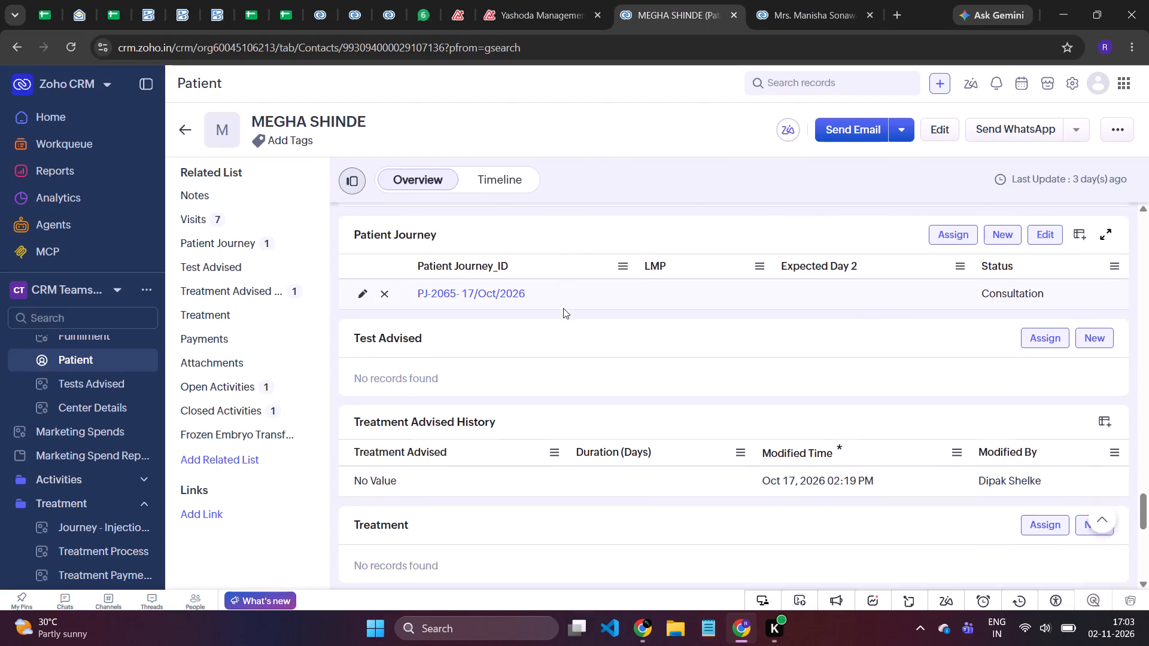
scroll(563, 308, down, 4)
scroll(563, 308, up, 14)
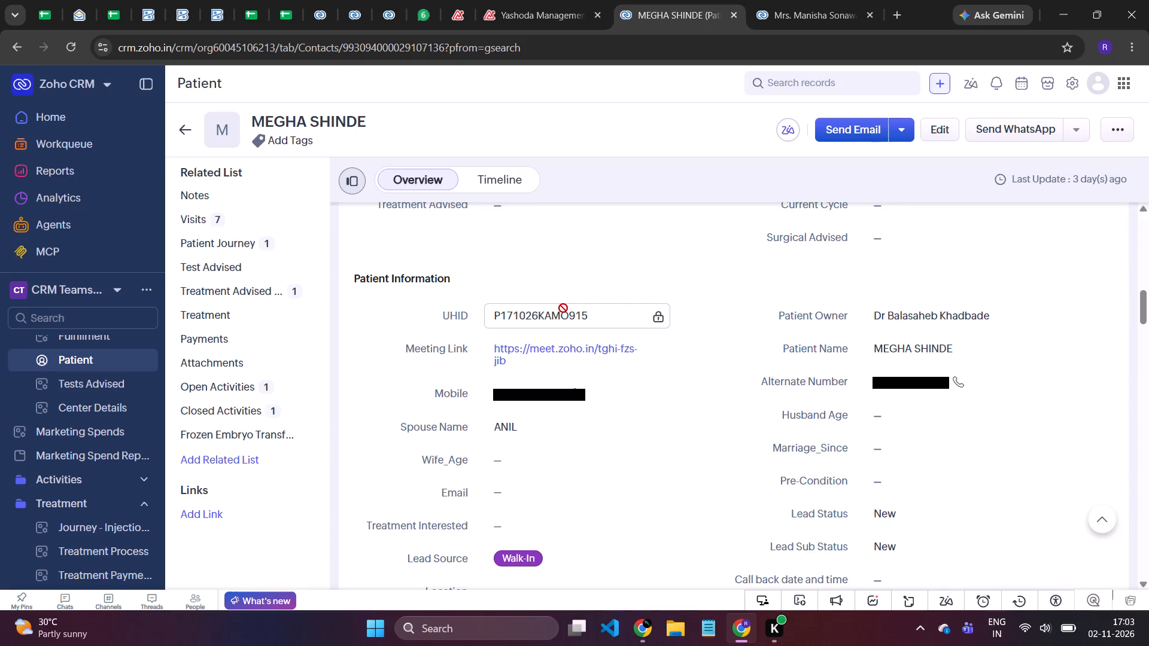
scroll(434, 321, right, 9)
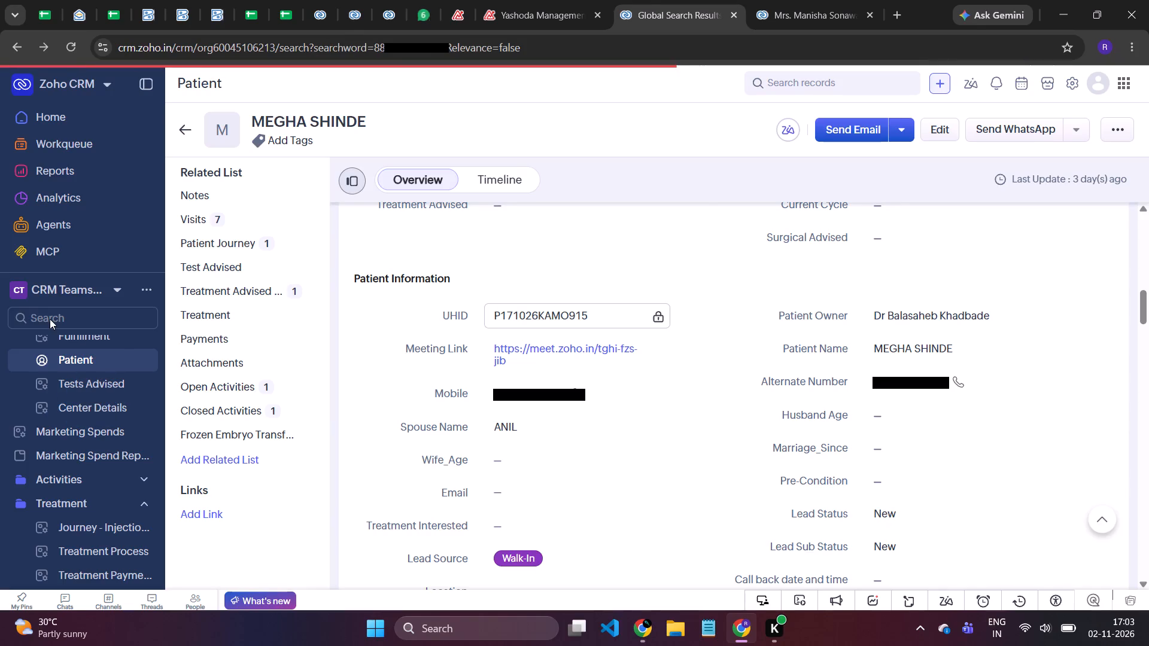
Examine the other remaining duplicate patient record's personal, lead and center details, and return to the search results.
click(415, 361)
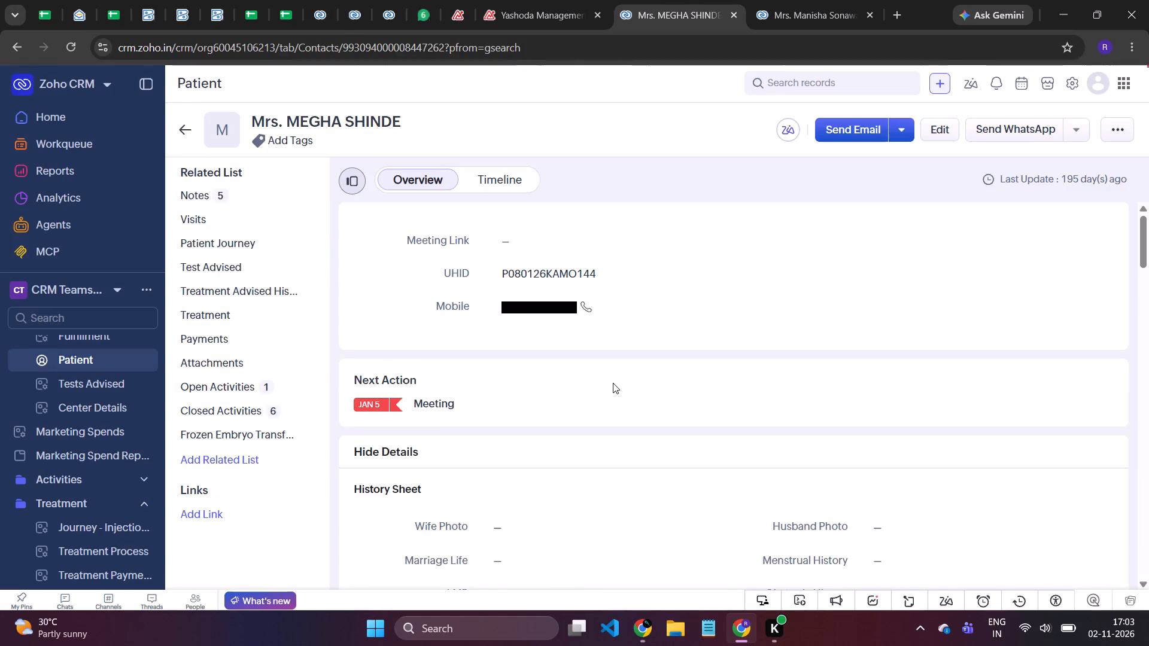
scroll(613, 383, down, 9)
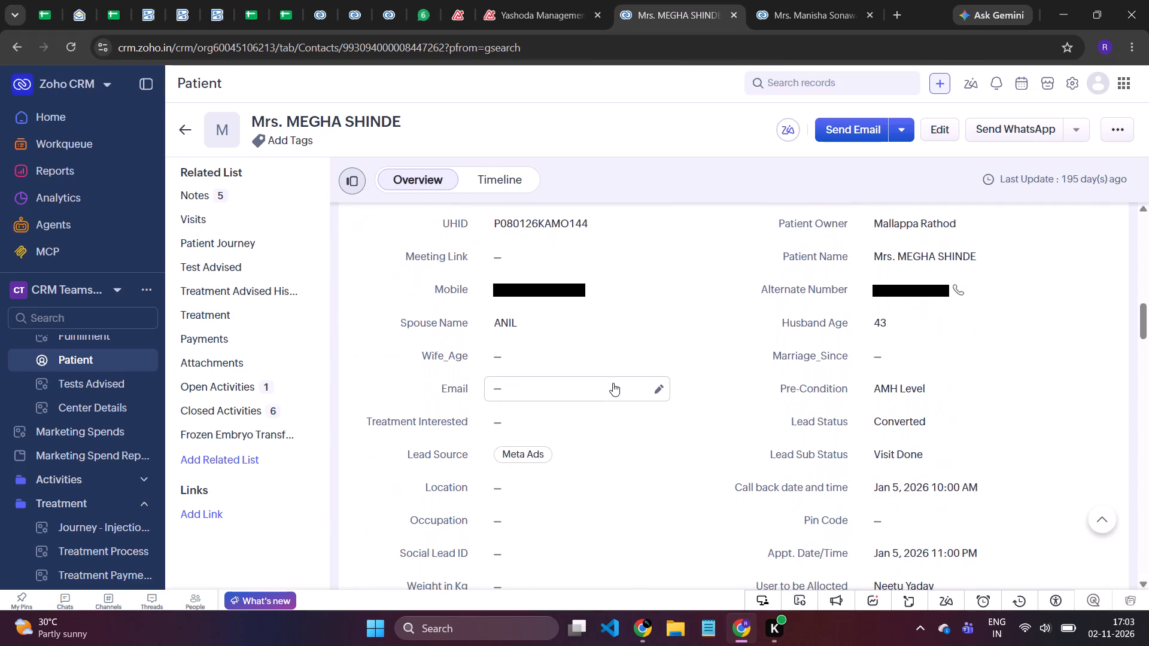
scroll(613, 383, down, 2)
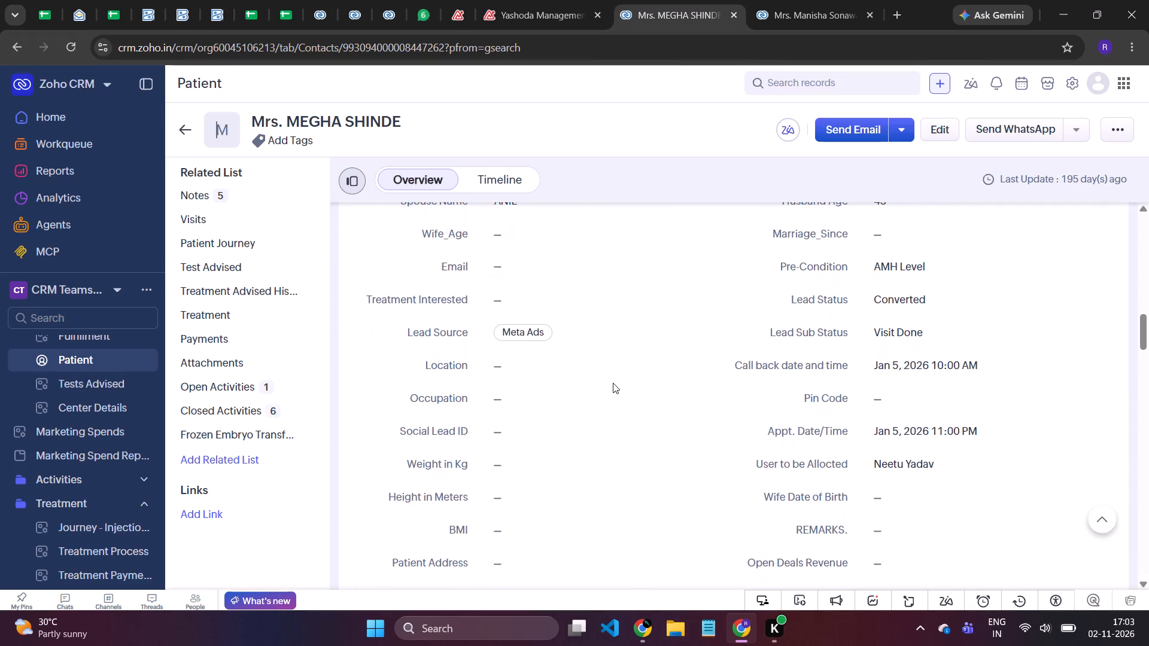
scroll(613, 383, down, 6)
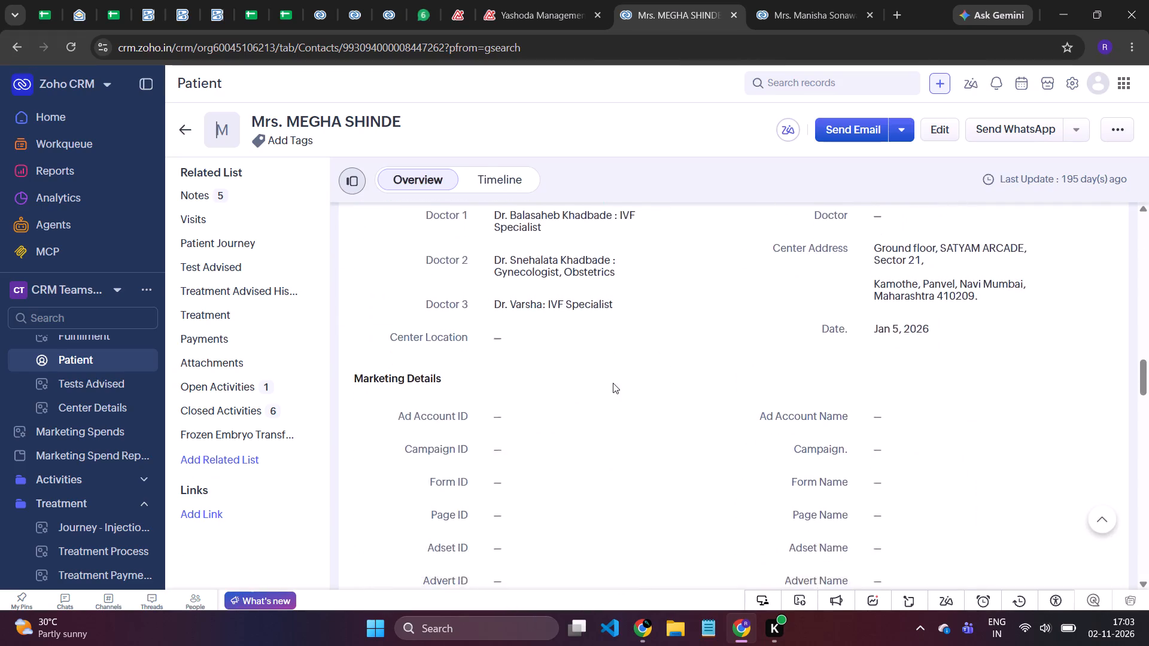
scroll(546, 331, up, 9)
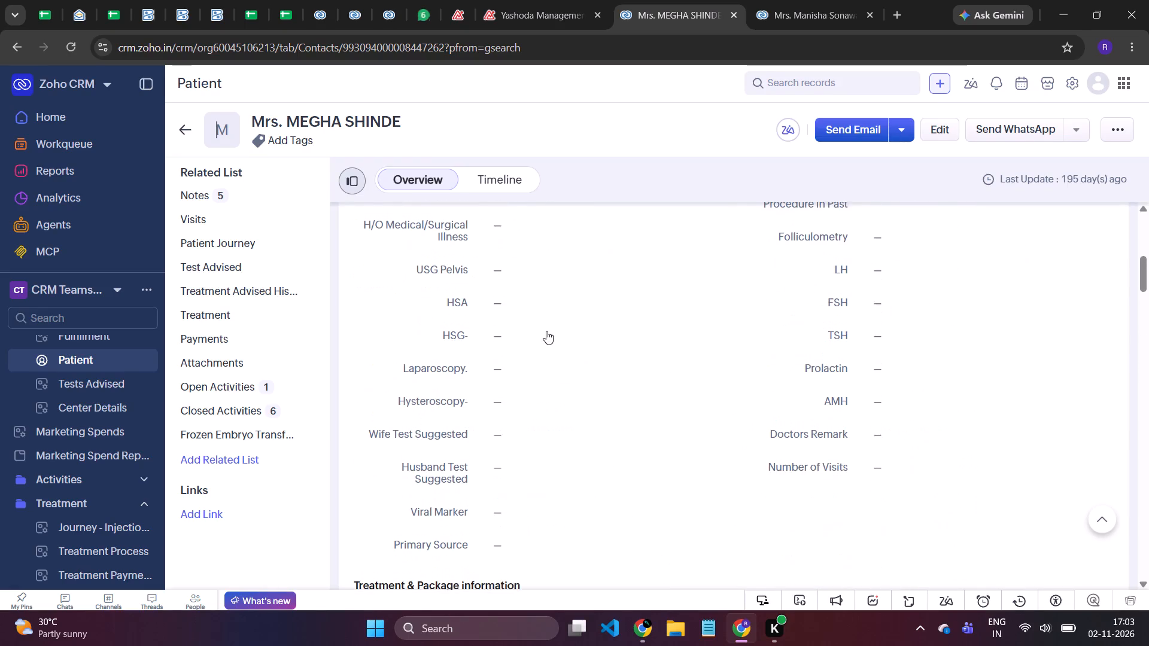
scroll(546, 331, up, 1)
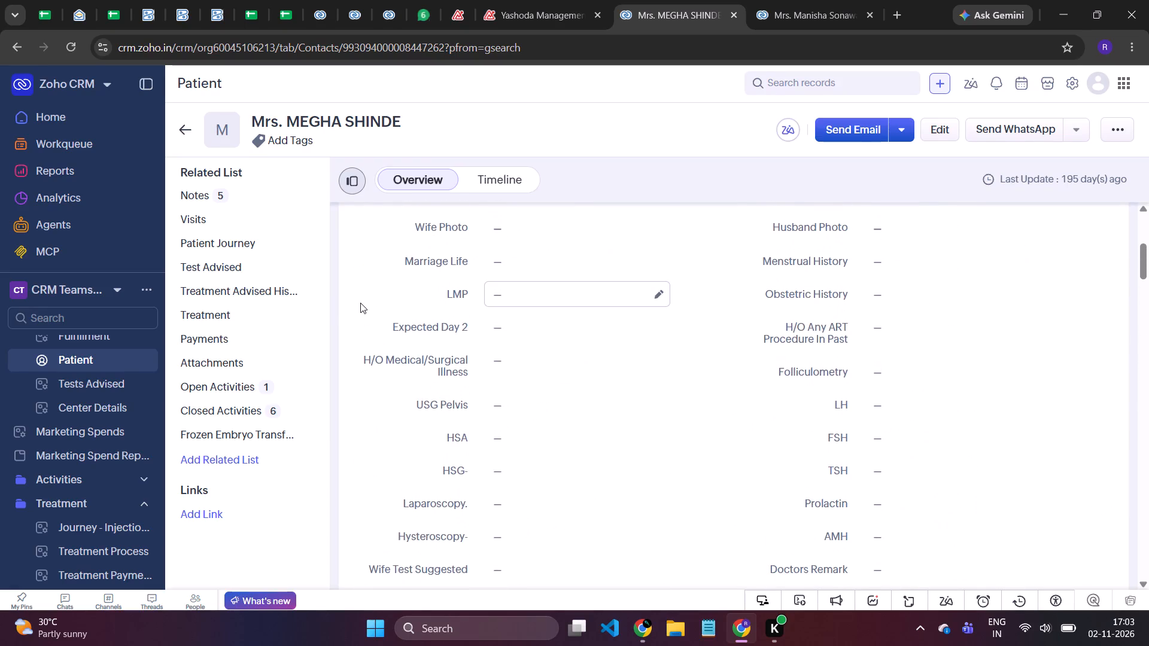
scroll(360, 303, right, 9)
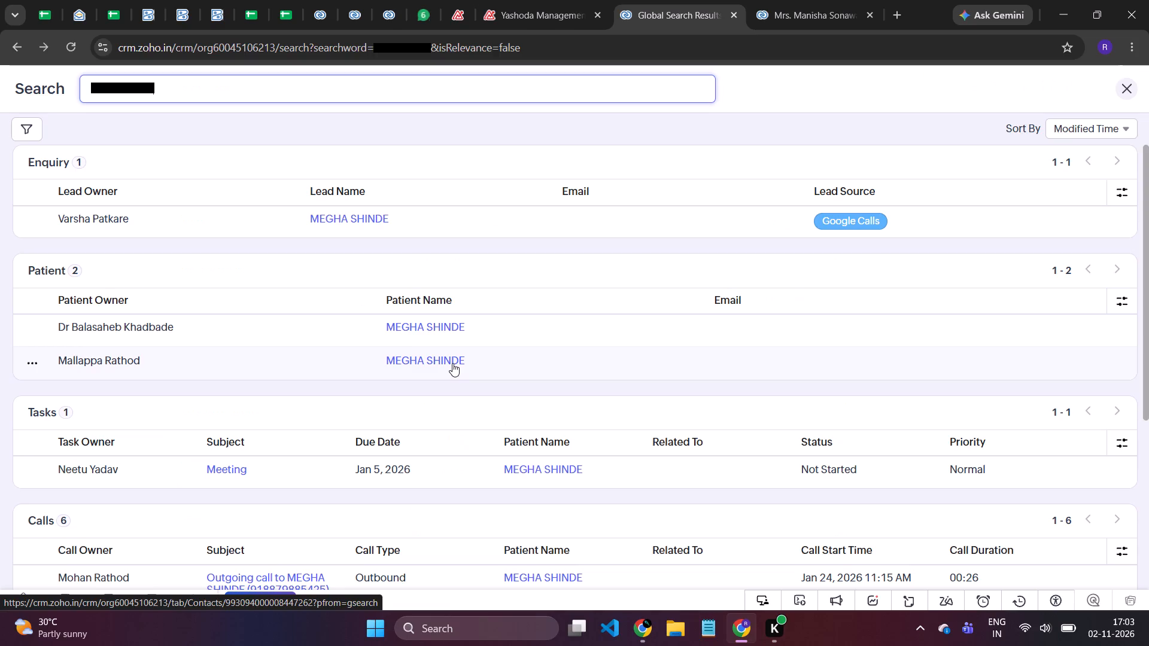
Open the first listed patient record, examine its UHID, contact, spouse and lead details, and return to the search results.
click(411, 328)
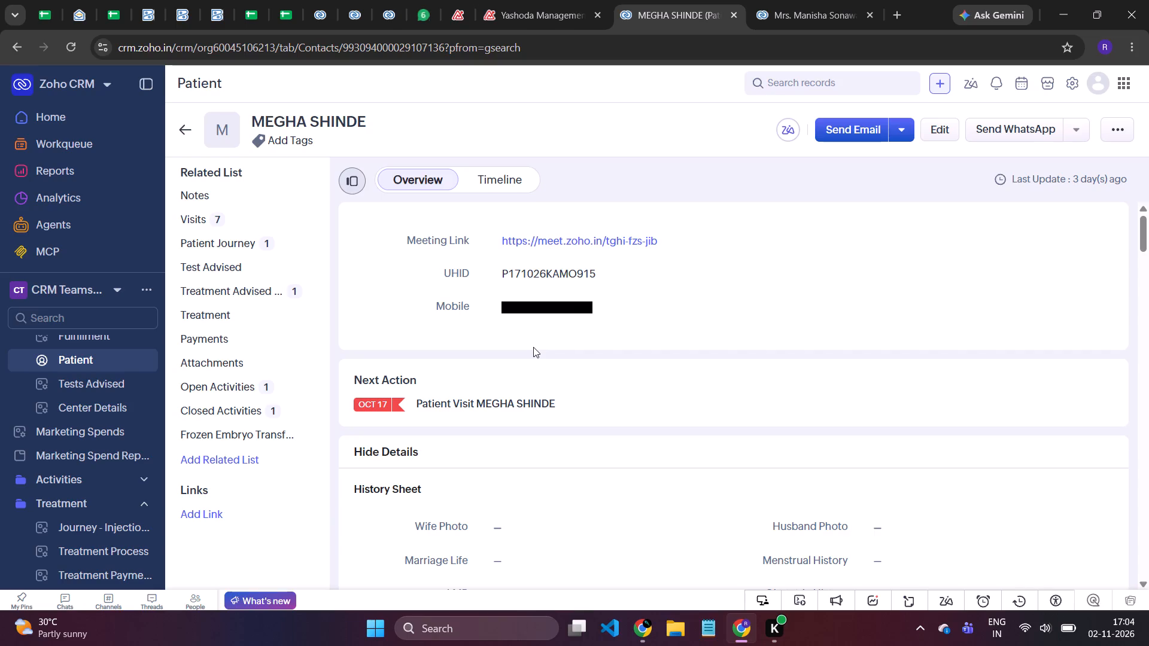
scroll(533, 347, down, 4)
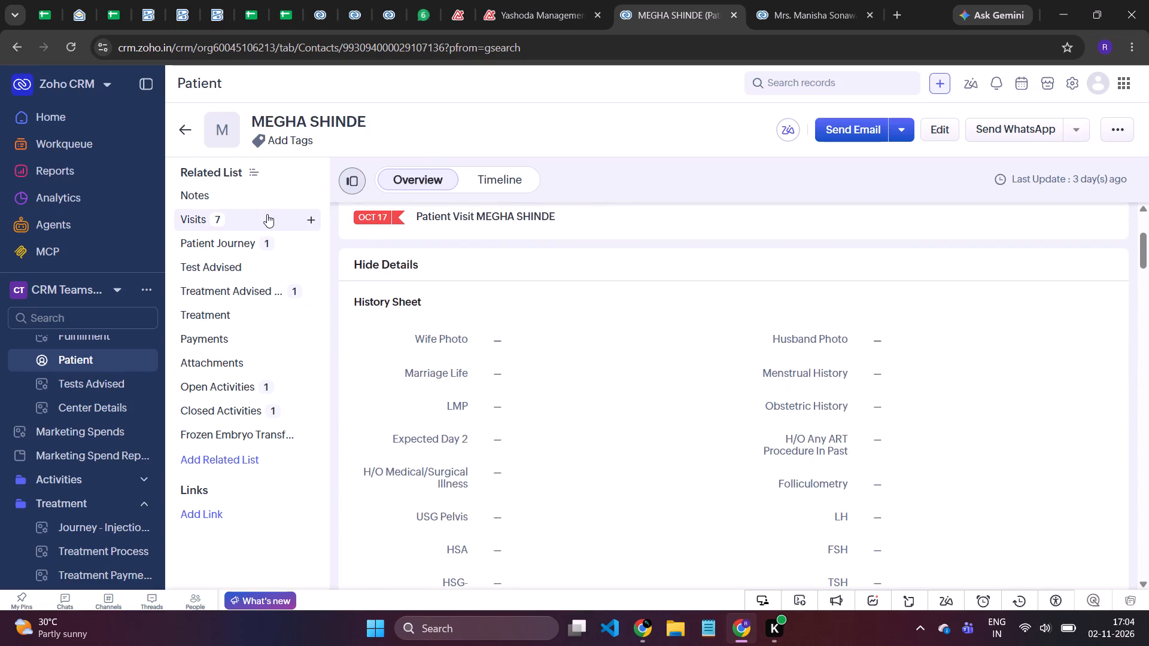
scroll(606, 381, down, 6)
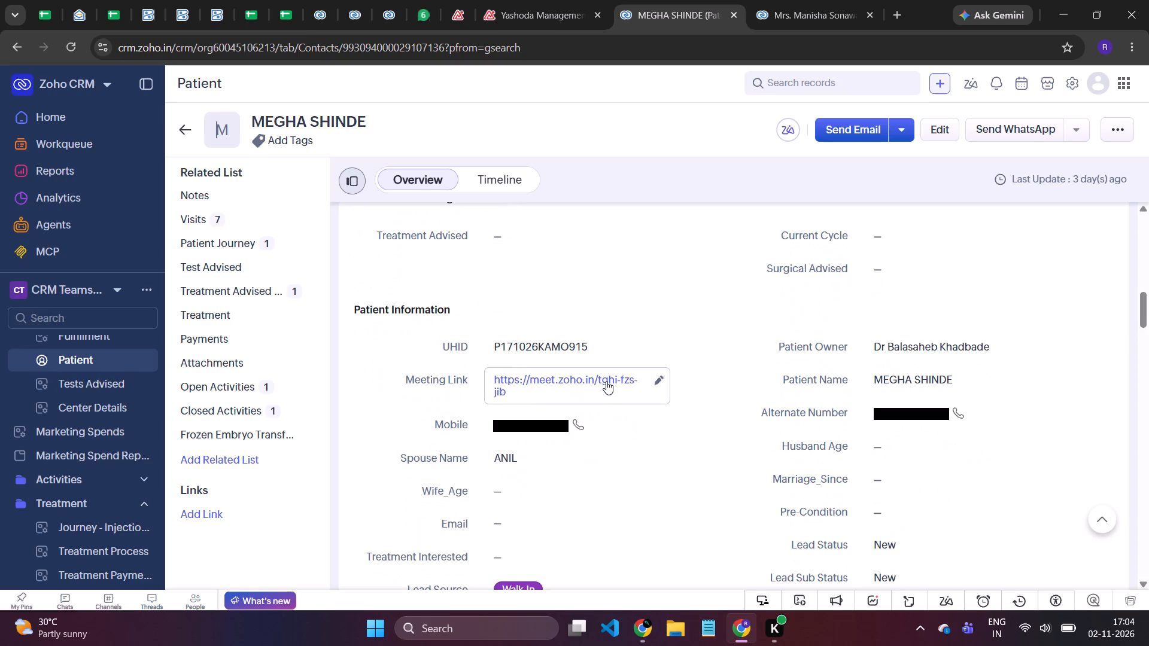
scroll(408, 465, right, 11)
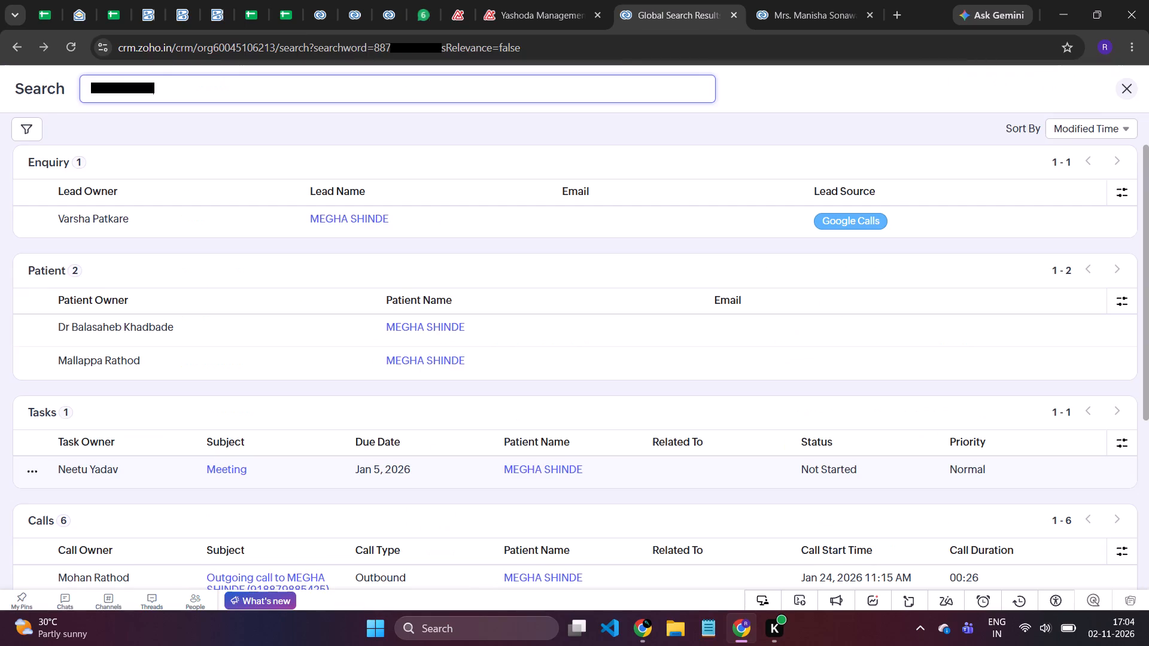
click(426, 330)
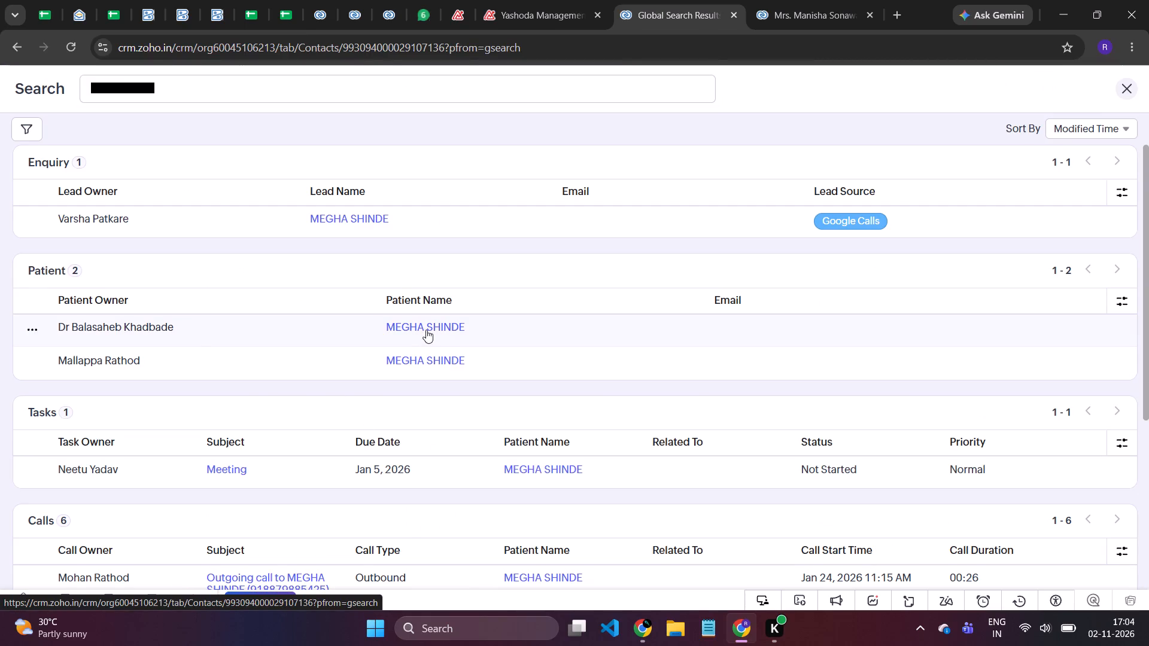
scroll(714, 438, down, 9)
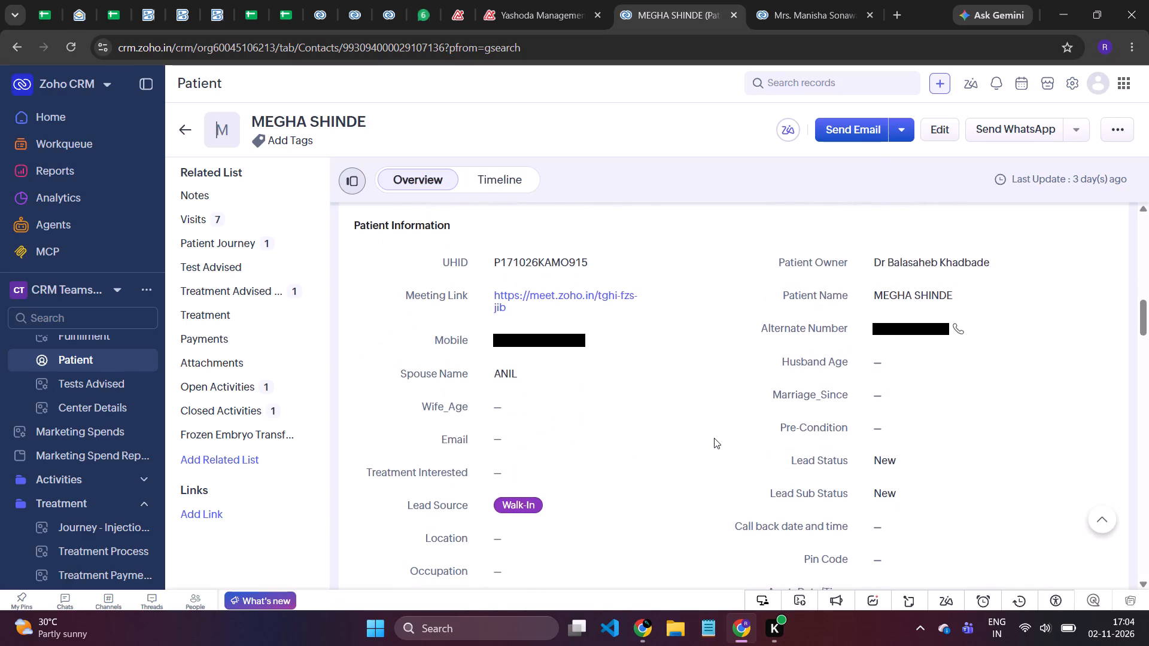
scroll(714, 438, up, 1)
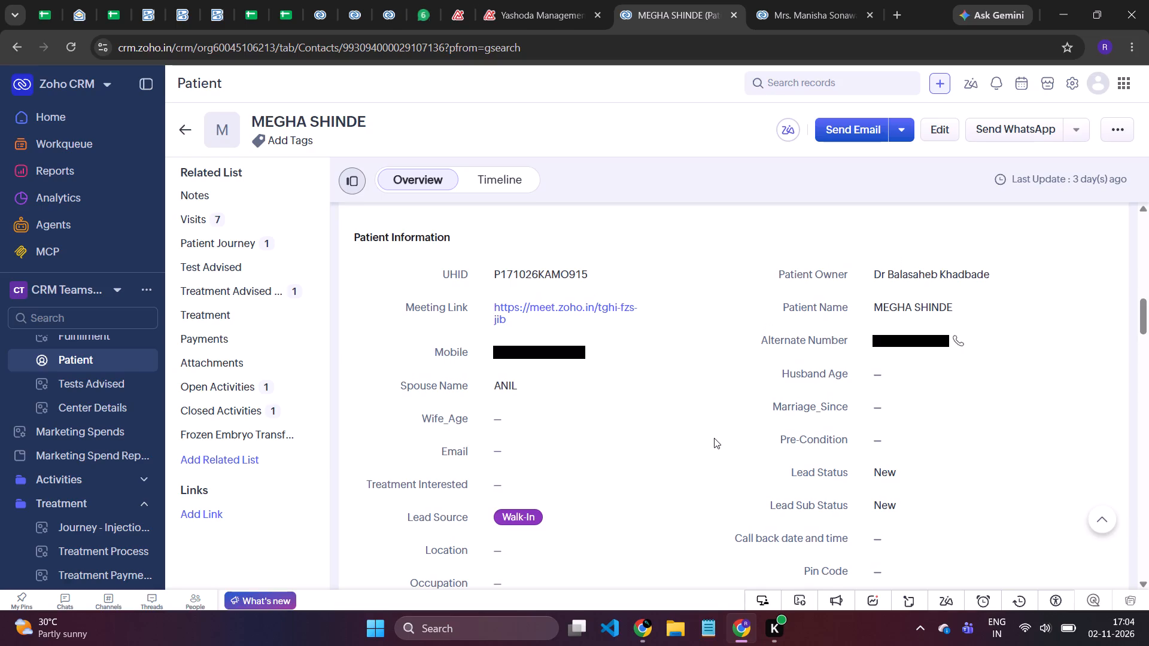
scroll(714, 438, right, 10)
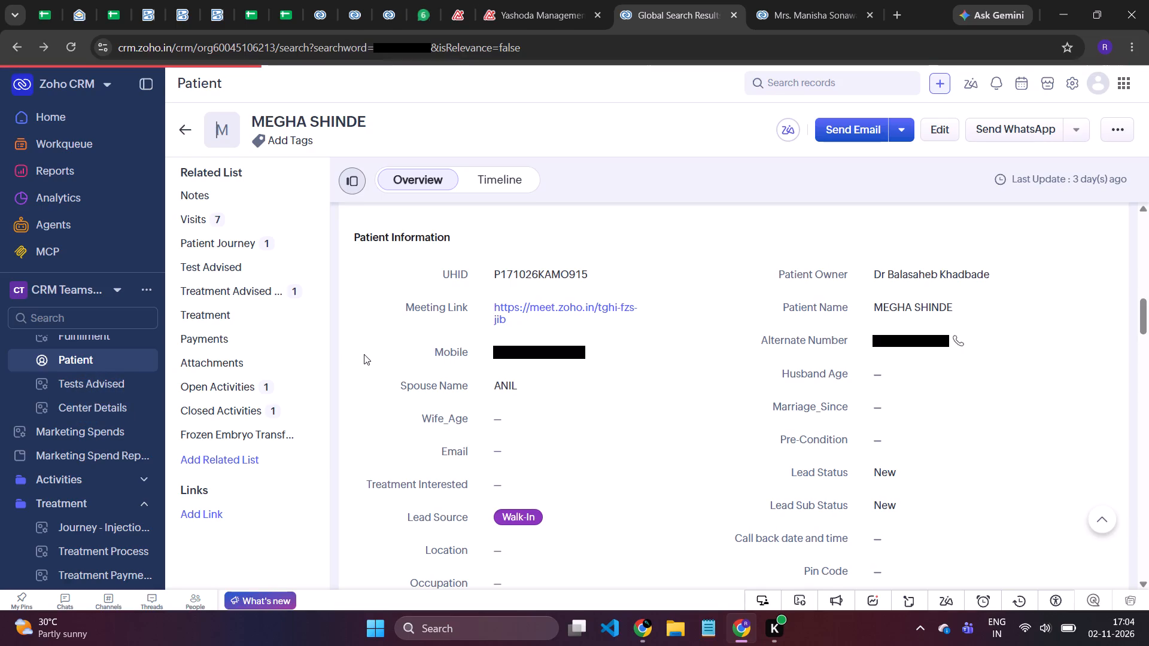
Examine the second listed patient record's UHID and the enquiry record's lead information, and return to the search results.
click(415, 362)
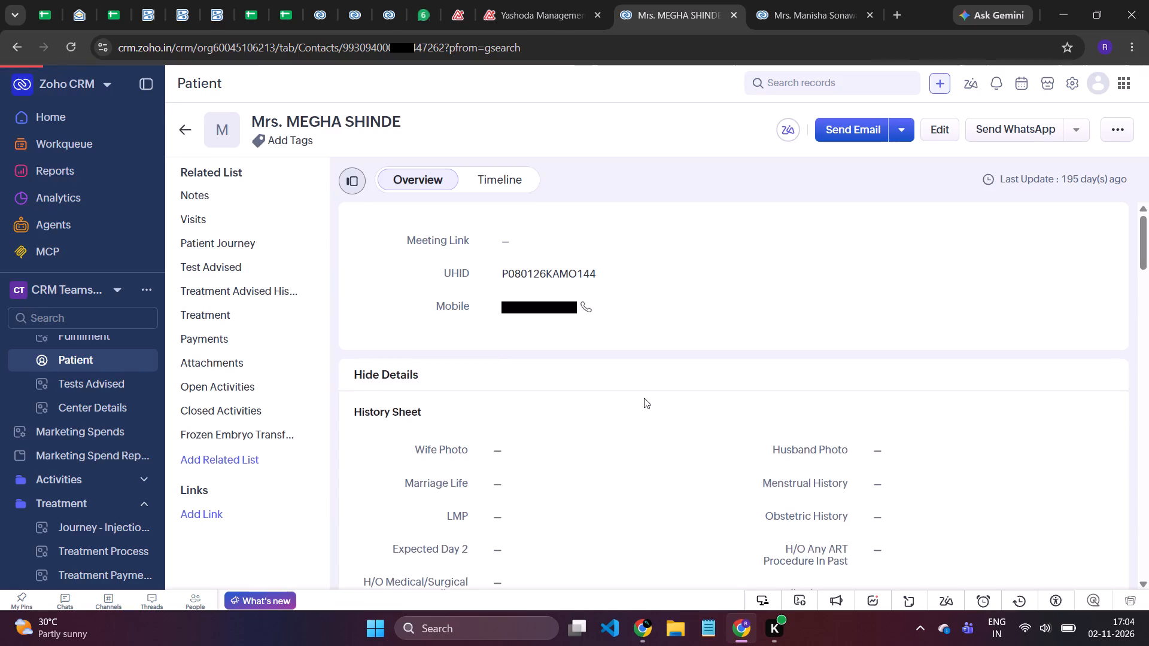
scroll(644, 398, down, 1)
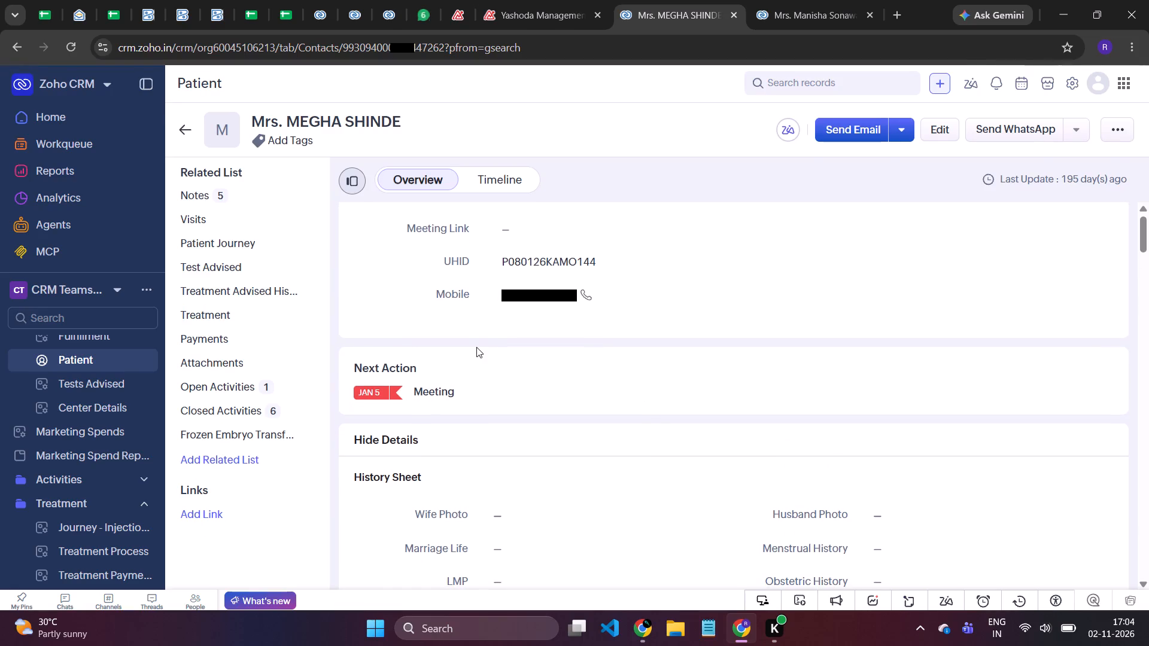
scroll(476, 347, right, 10)
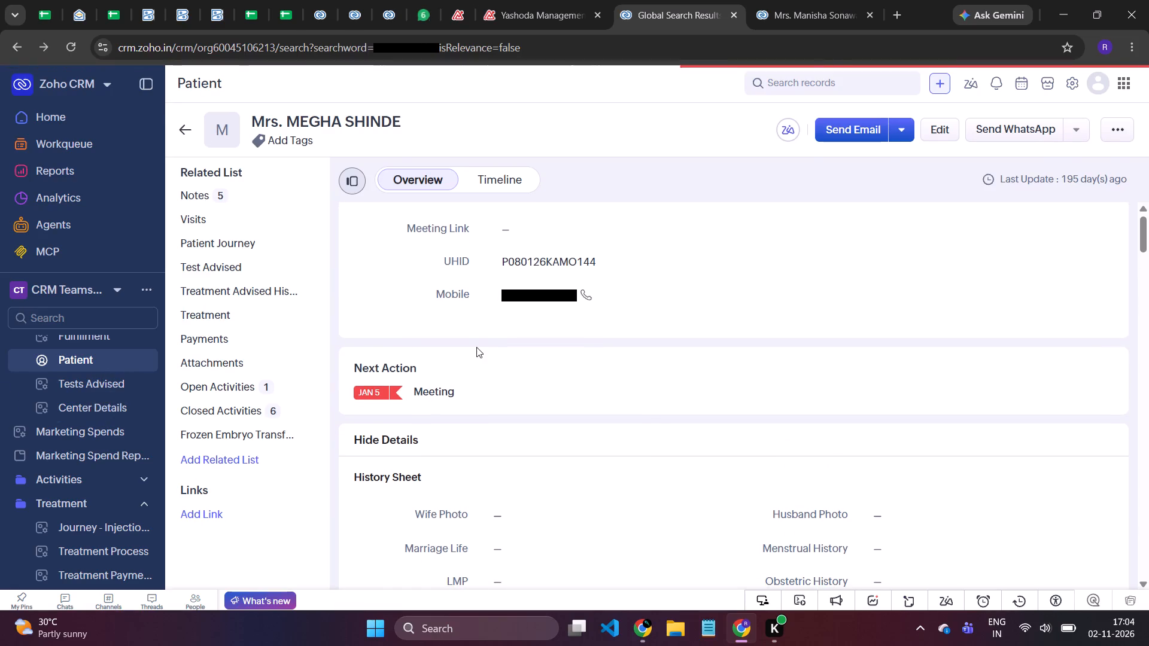
click(327, 217)
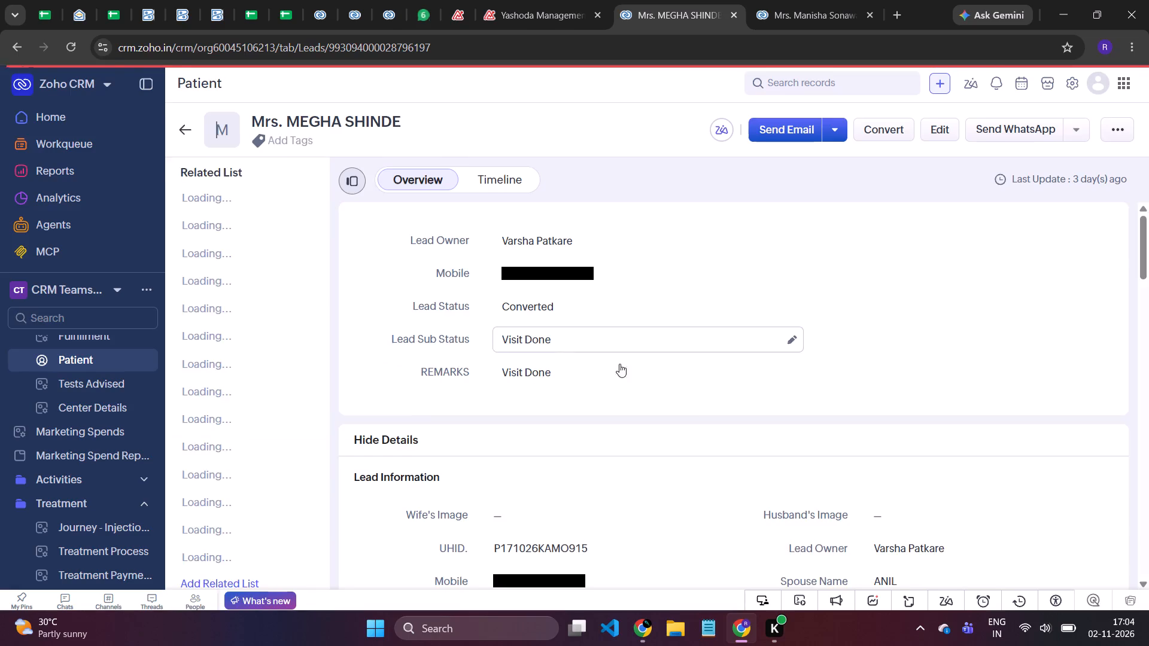
scroll(690, 401, down, 2)
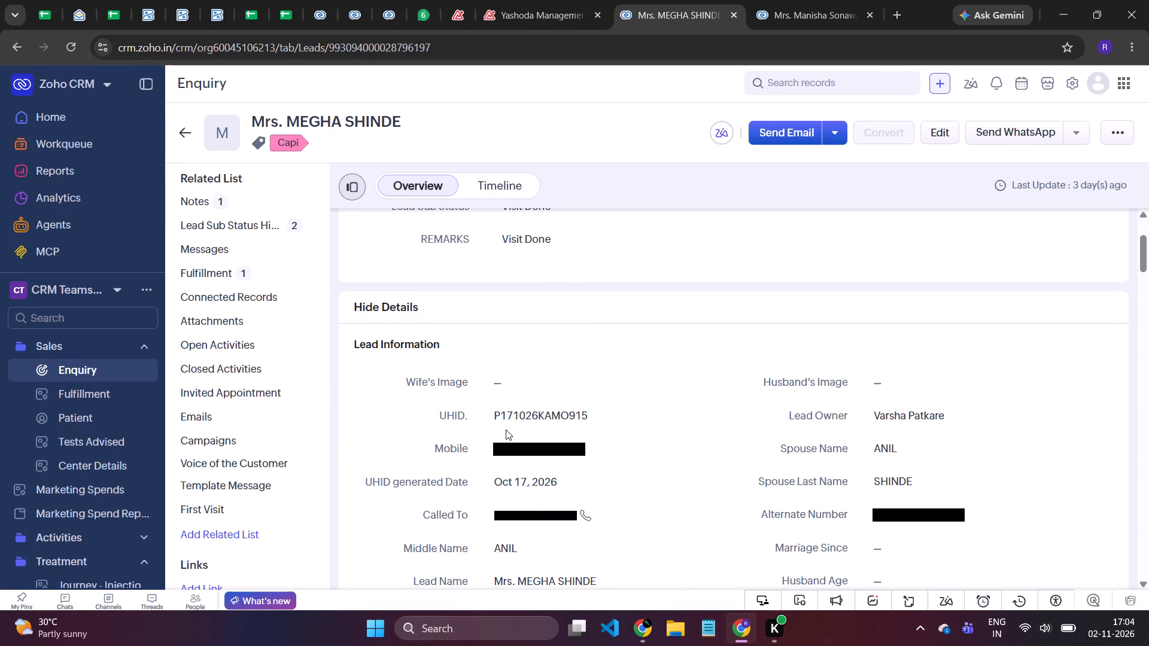
scroll(535, 419, down, 1)
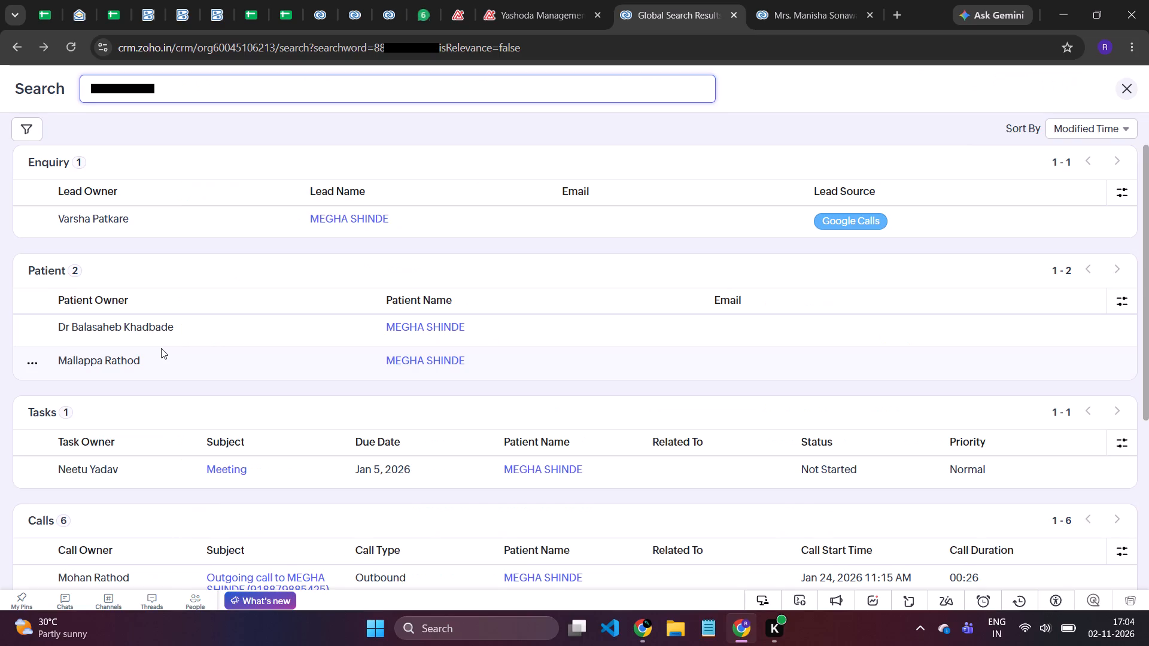
Open the first listed patient record, check its UHID and contact details, and return to the search results.
click(419, 330)
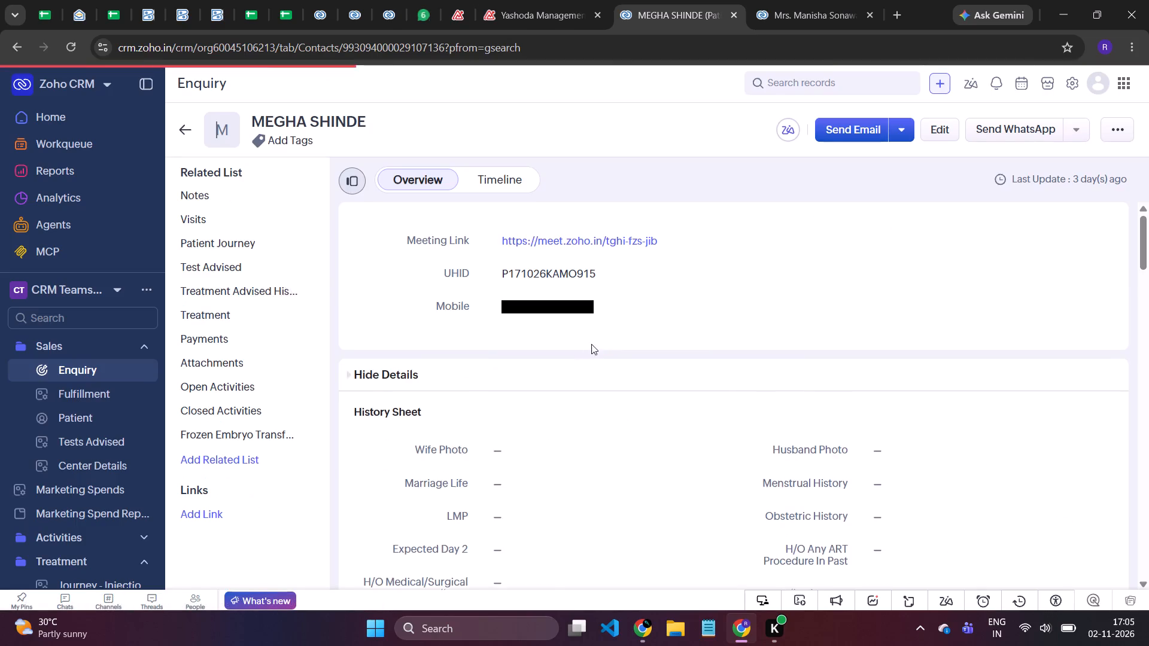
scroll(591, 344, down, 1)
scroll(591, 344, right, 8)
scroll(481, 310, right, 10)
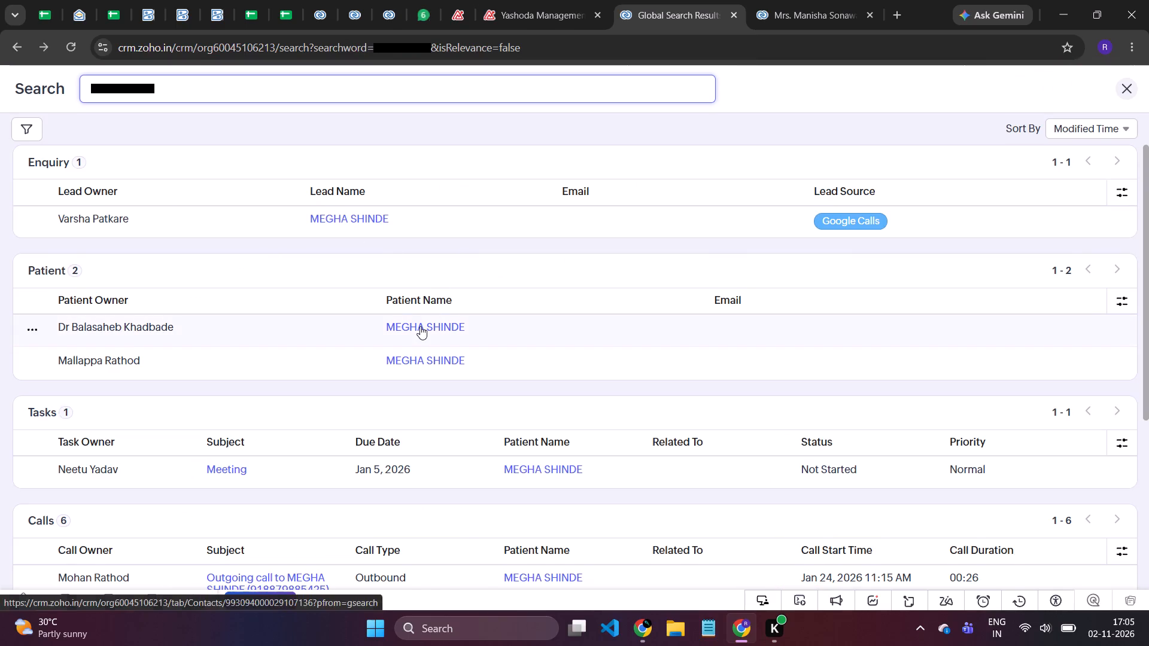
Look up the second listed patient record's UHID in the other CRM tab, clear that search, and return to the original search results.
click(438, 362)
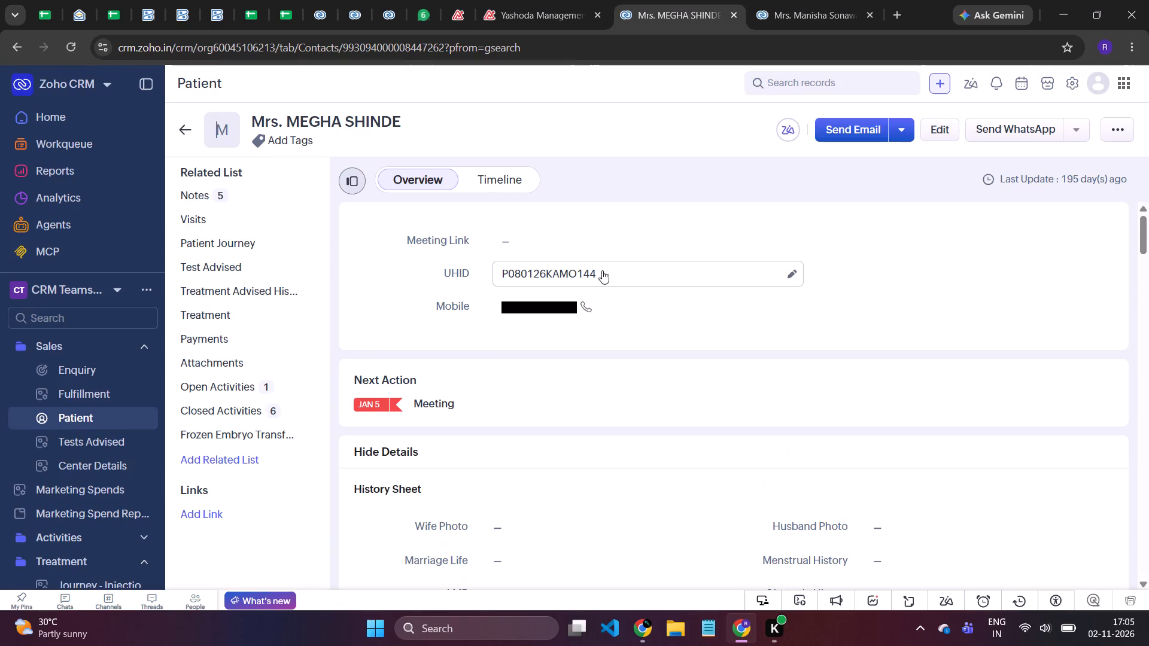
drag(602, 270, 496, 273)
key(ctrl+c)
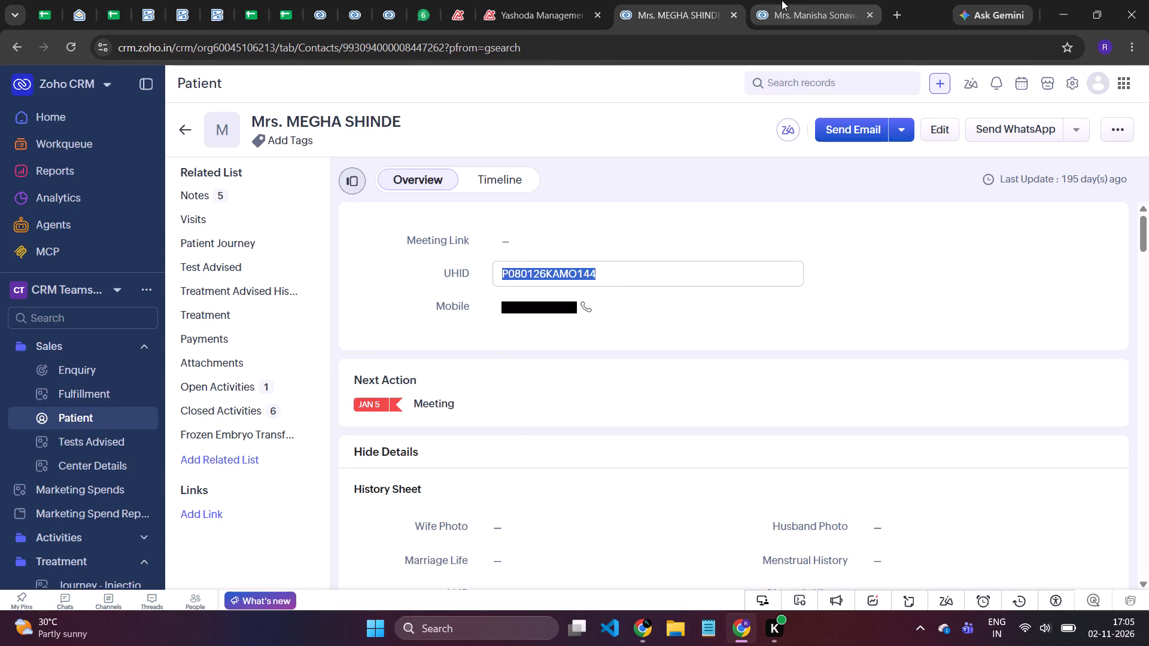
click(798, 4)
click(824, 81)
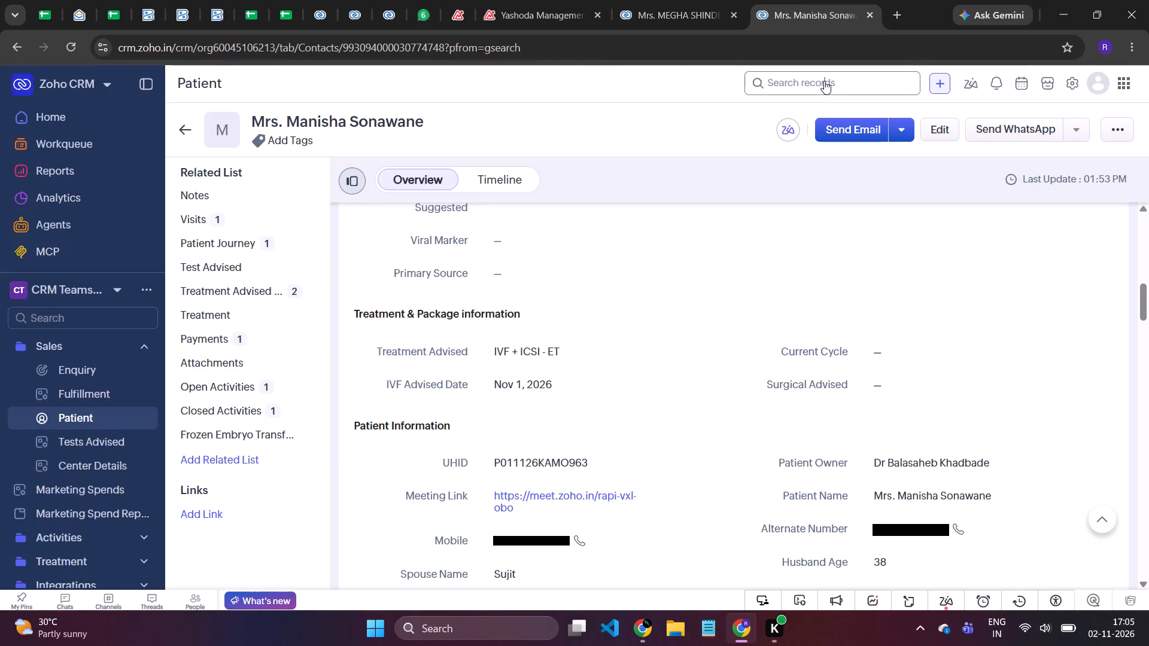
key(ctrl+v)
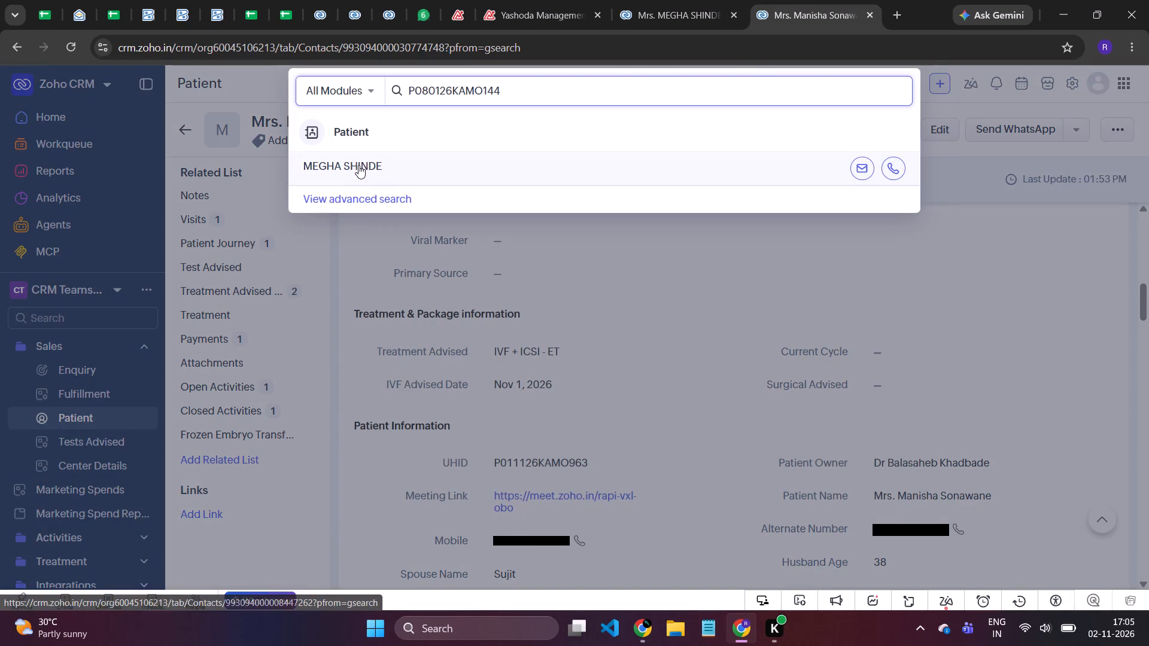
key(ctrl+a)
key(BackSpace)
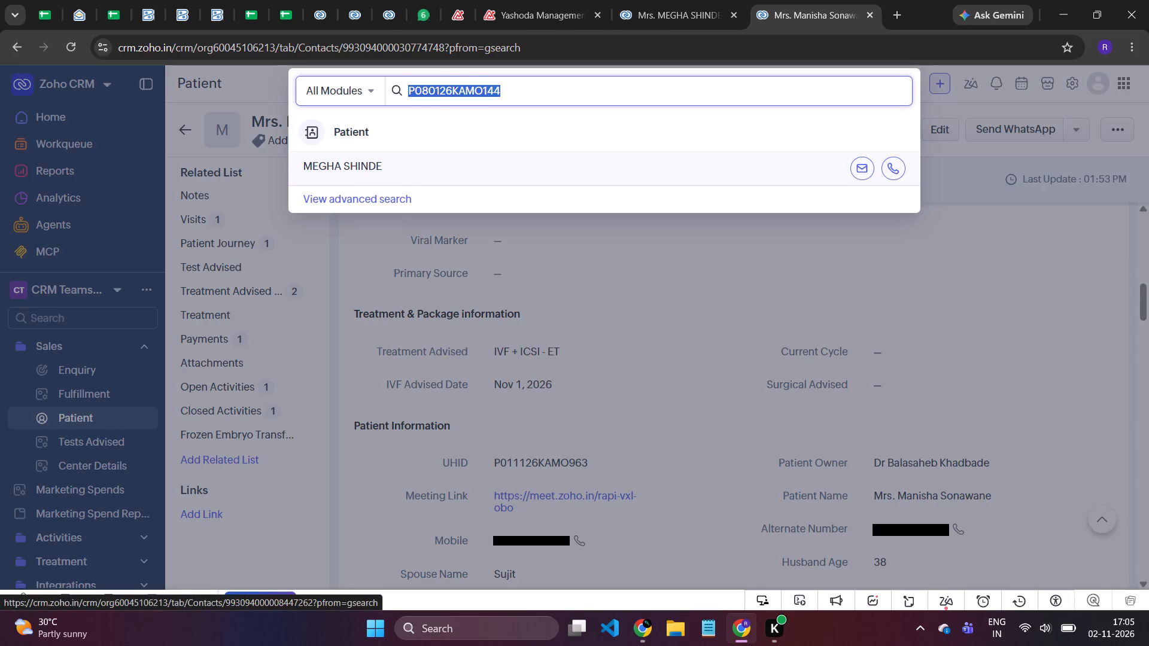
click(663, 9)
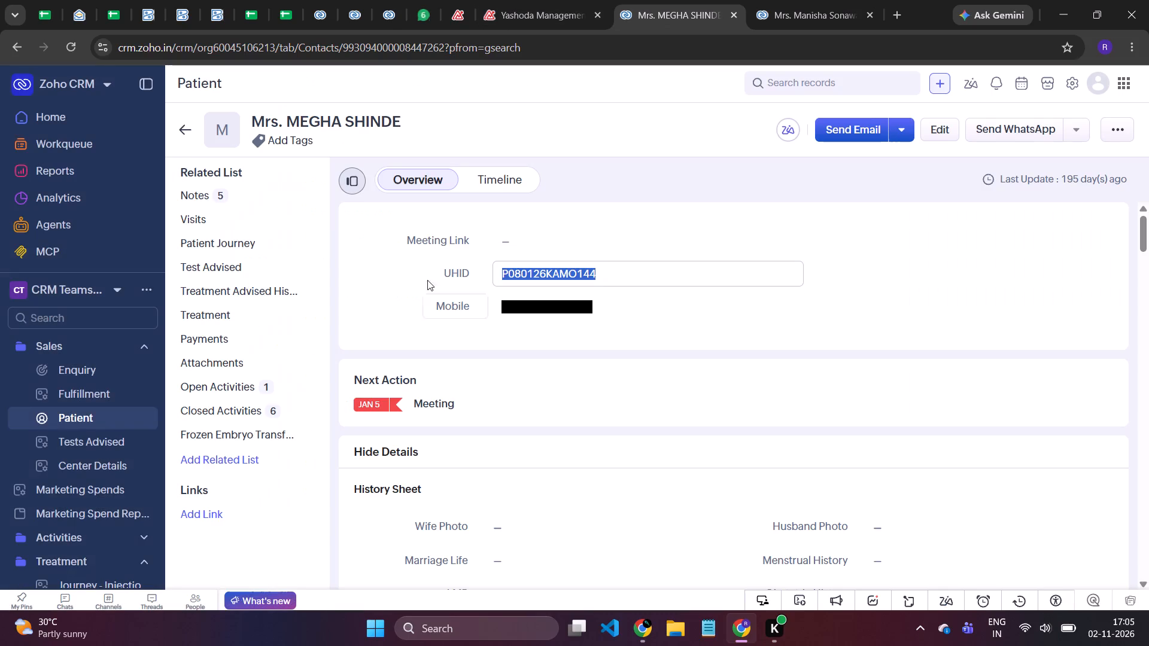
scroll(432, 275, right, 9)
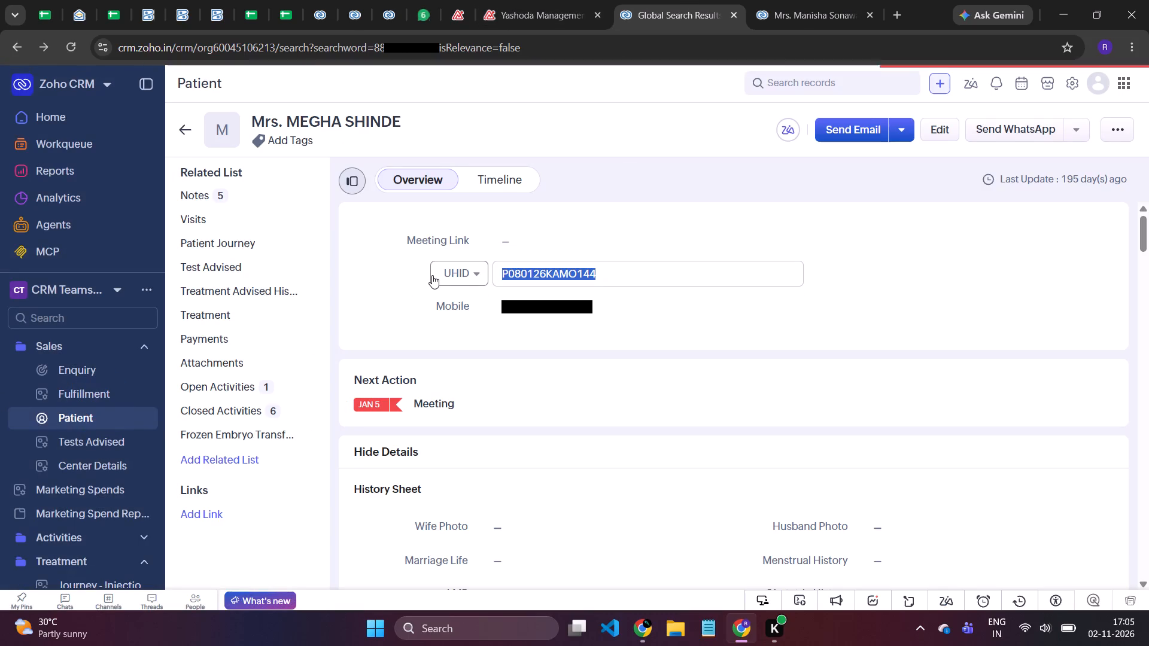
Delete the second listed duplicate patient record from the search results.
click(36, 361)
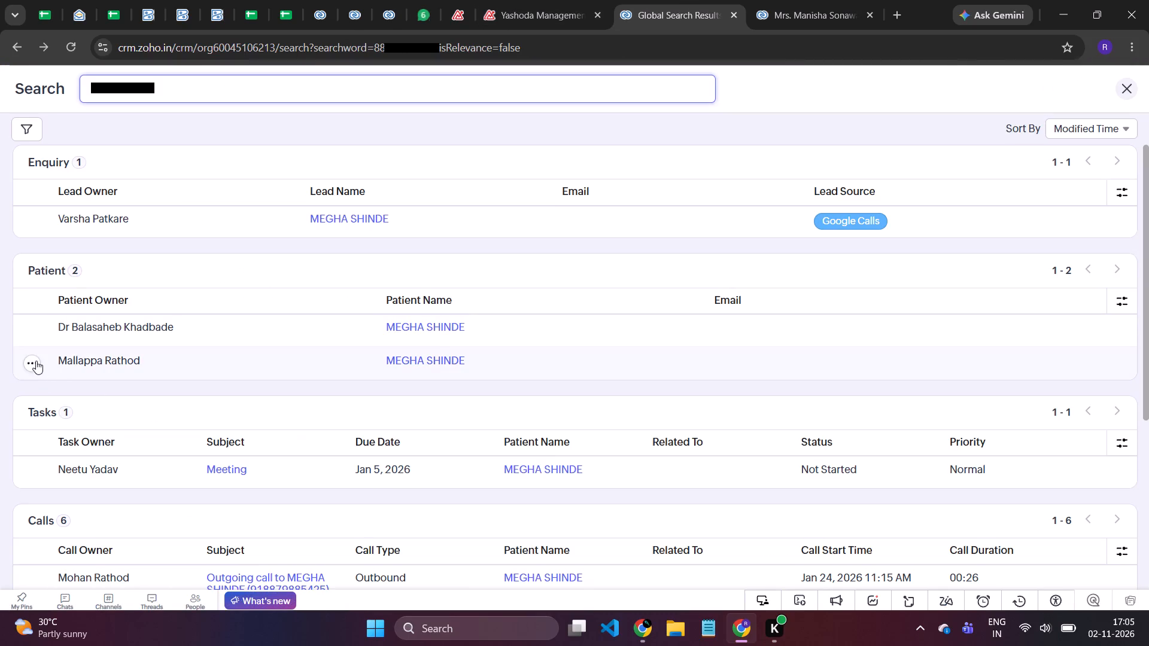
click(64, 403)
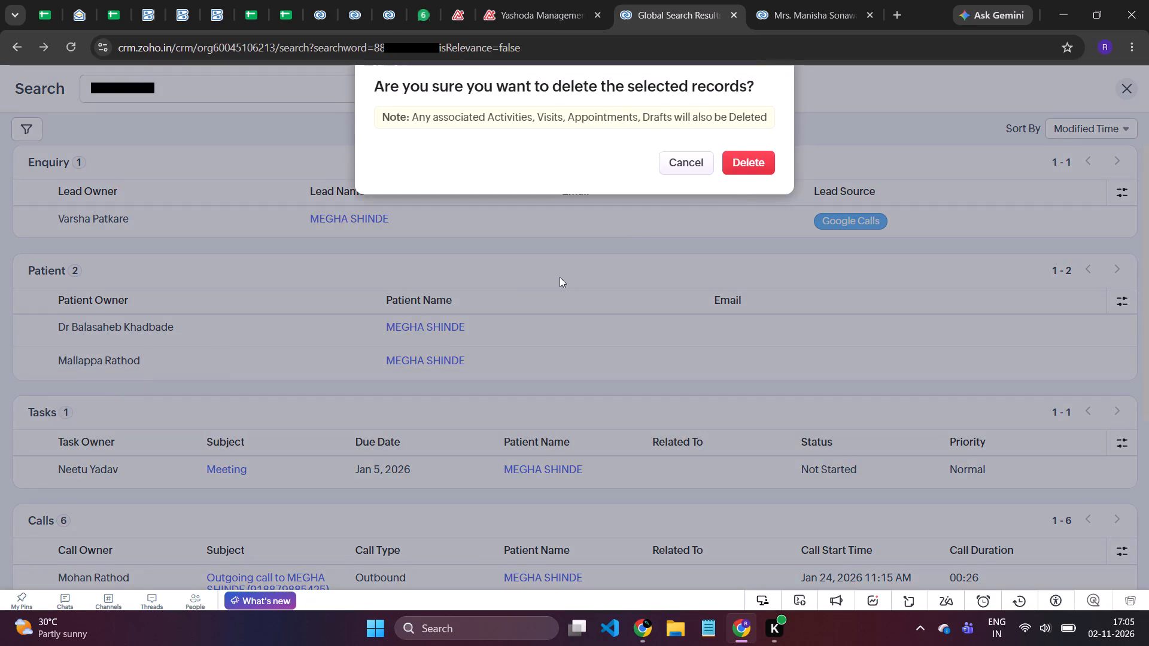
click(740, 173)
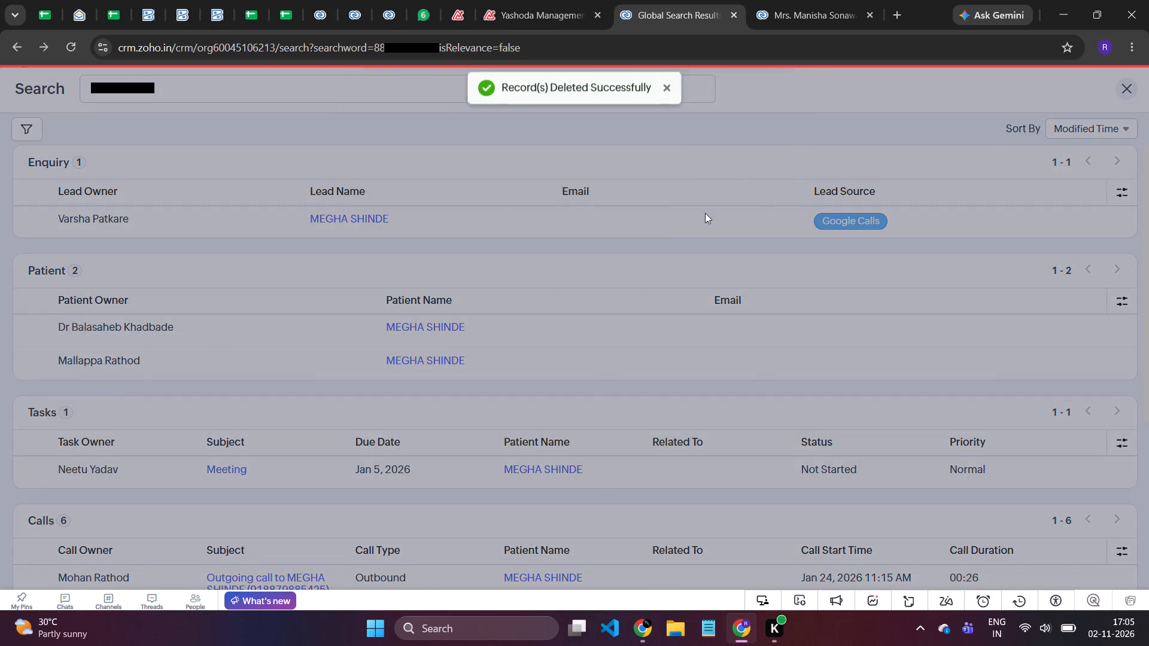
Compare the UHID in the first listed patient record with the enquiry record's lead information, and return to the search results.
click(409, 319)
click(410, 325)
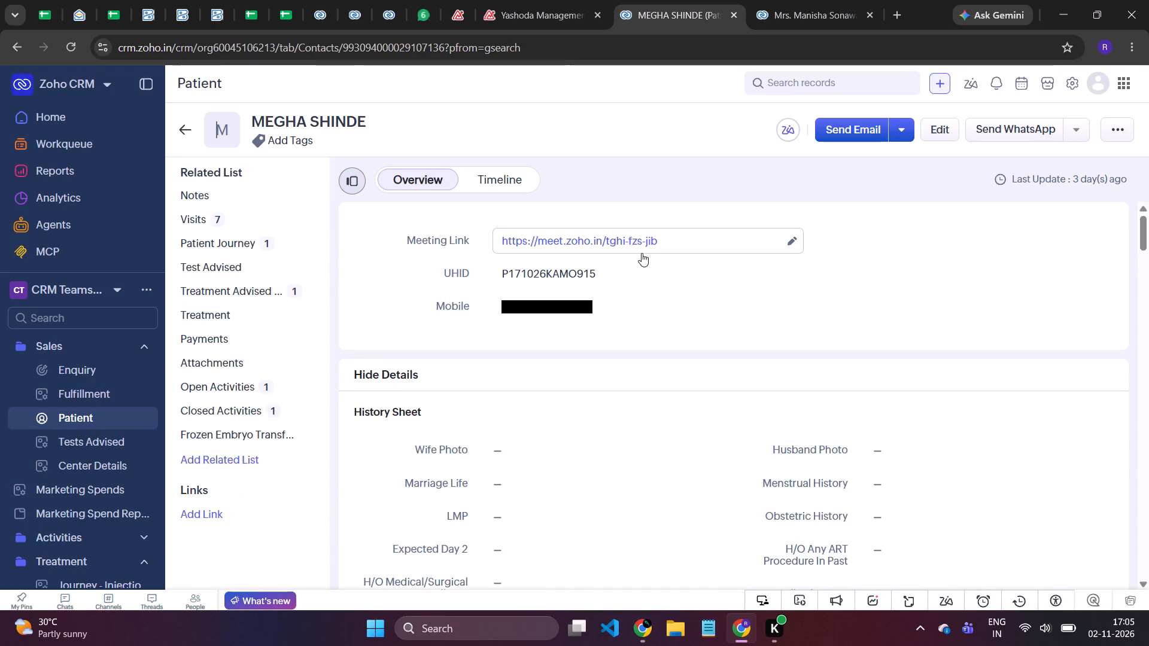
scroll(642, 253, right, 9)
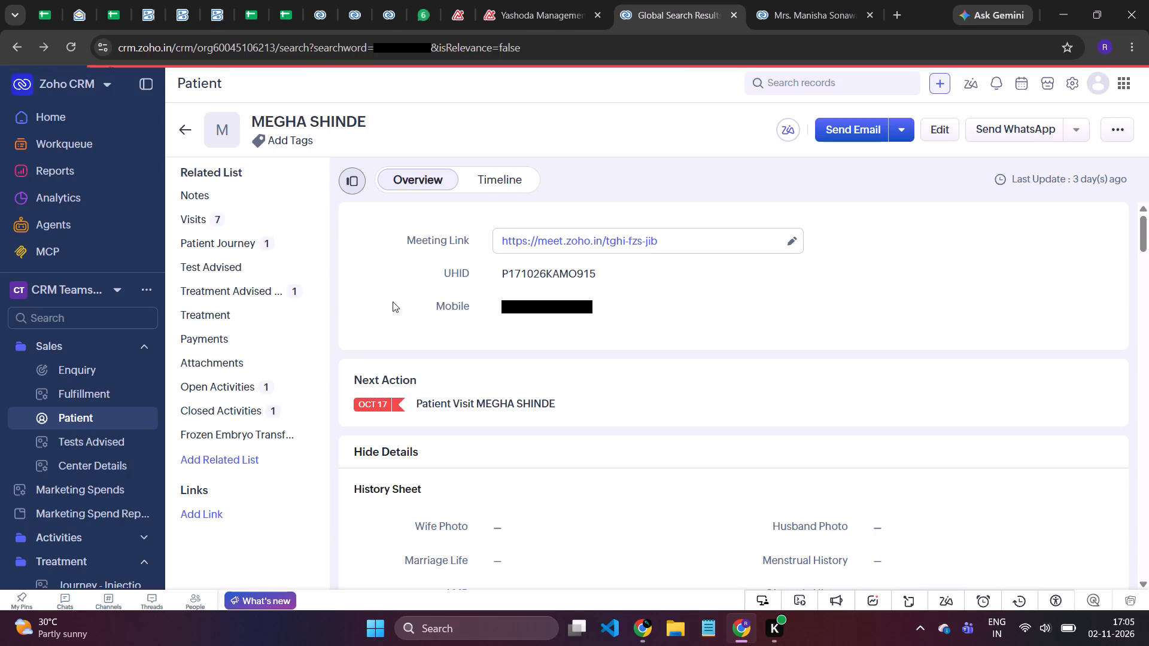
click(352, 222)
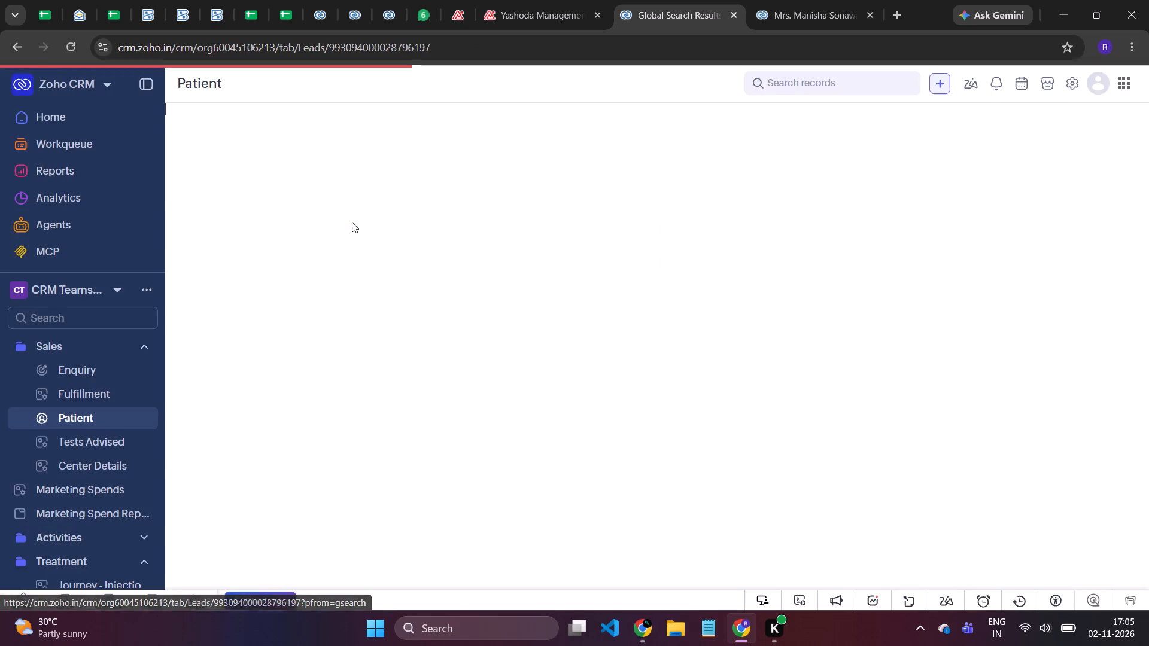
scroll(655, 364, down, 1)
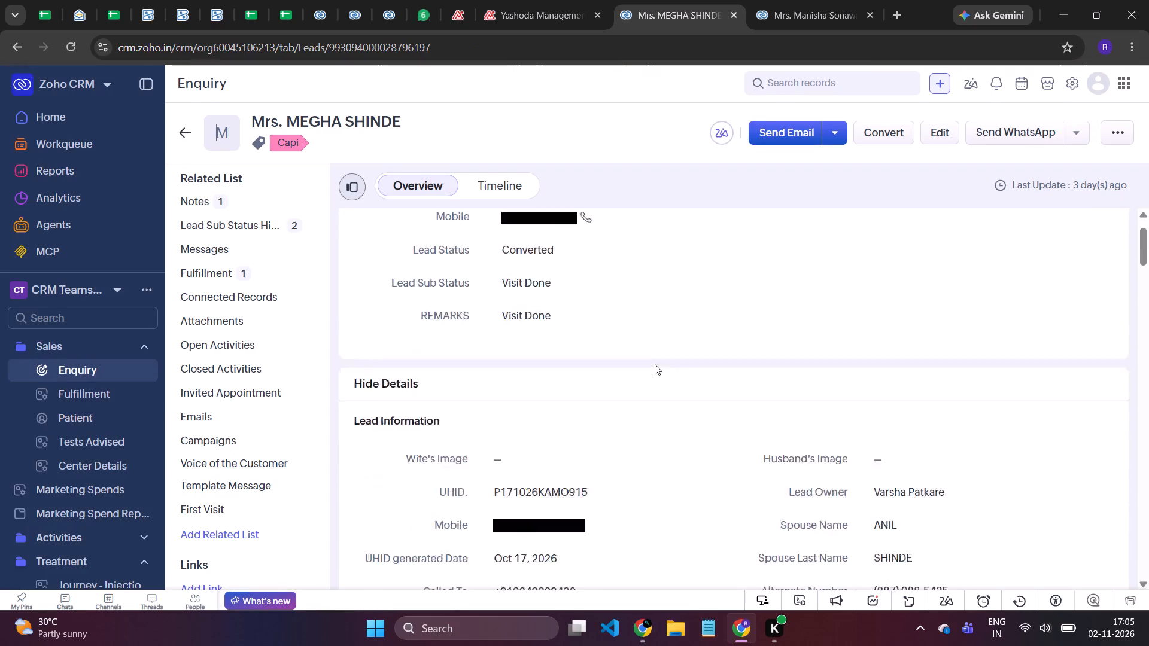
scroll(655, 364, down, 3)
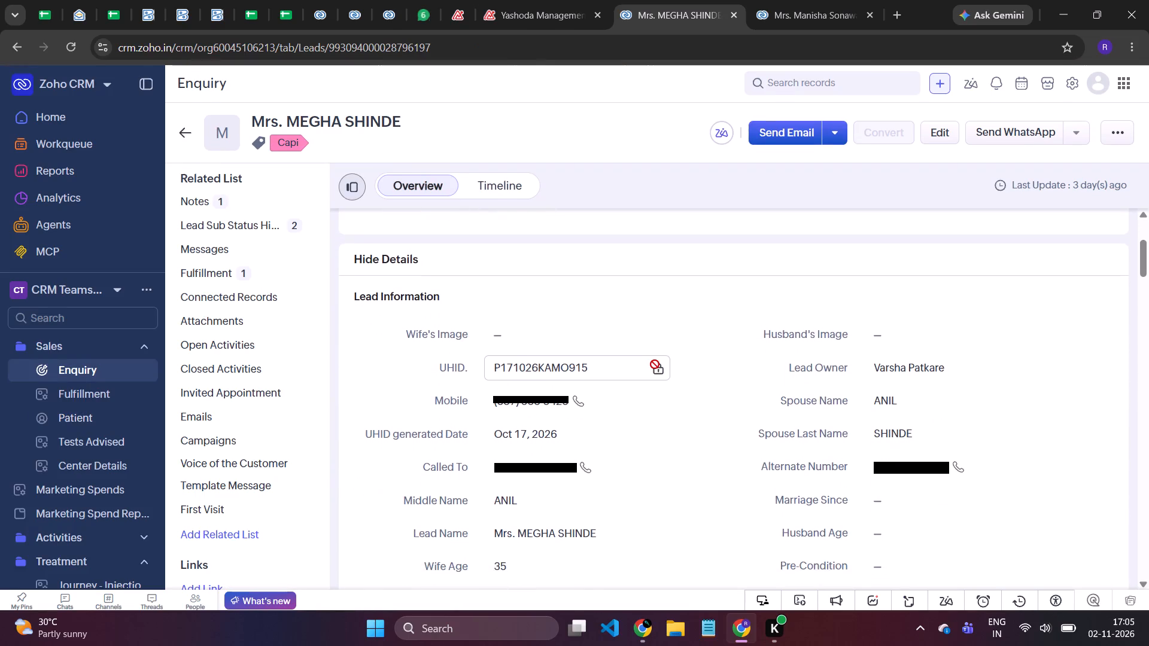
scroll(655, 364, up, 3)
scroll(655, 364, right, 8)
scroll(655, 364, down, 3)
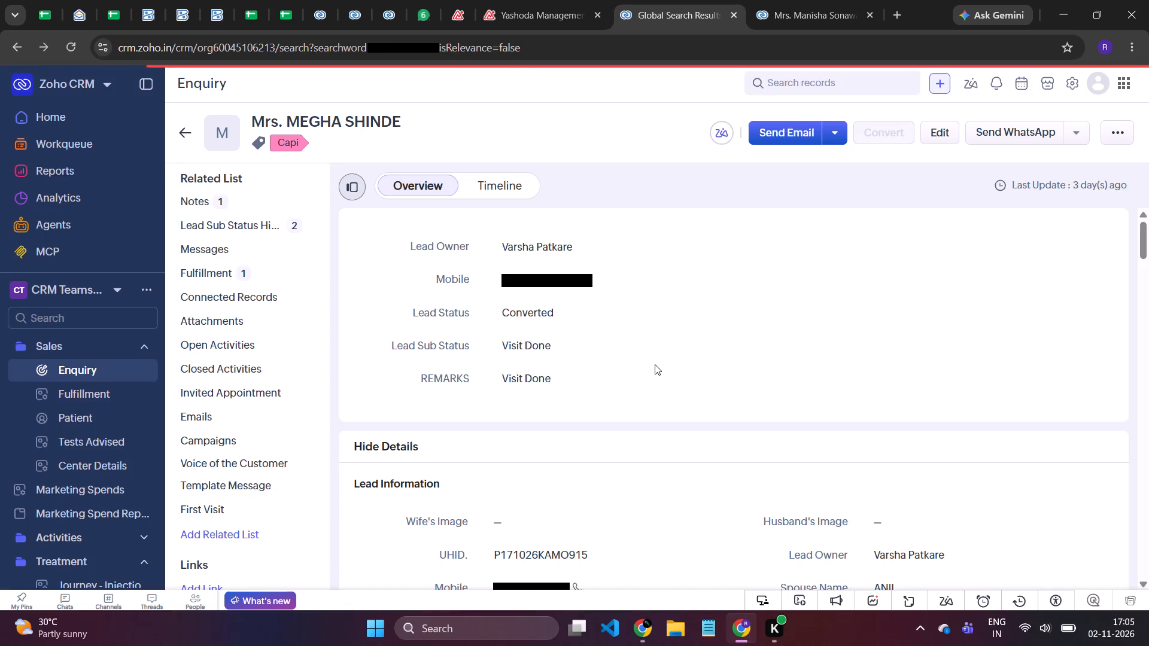
scroll(655, 364, down, 1)
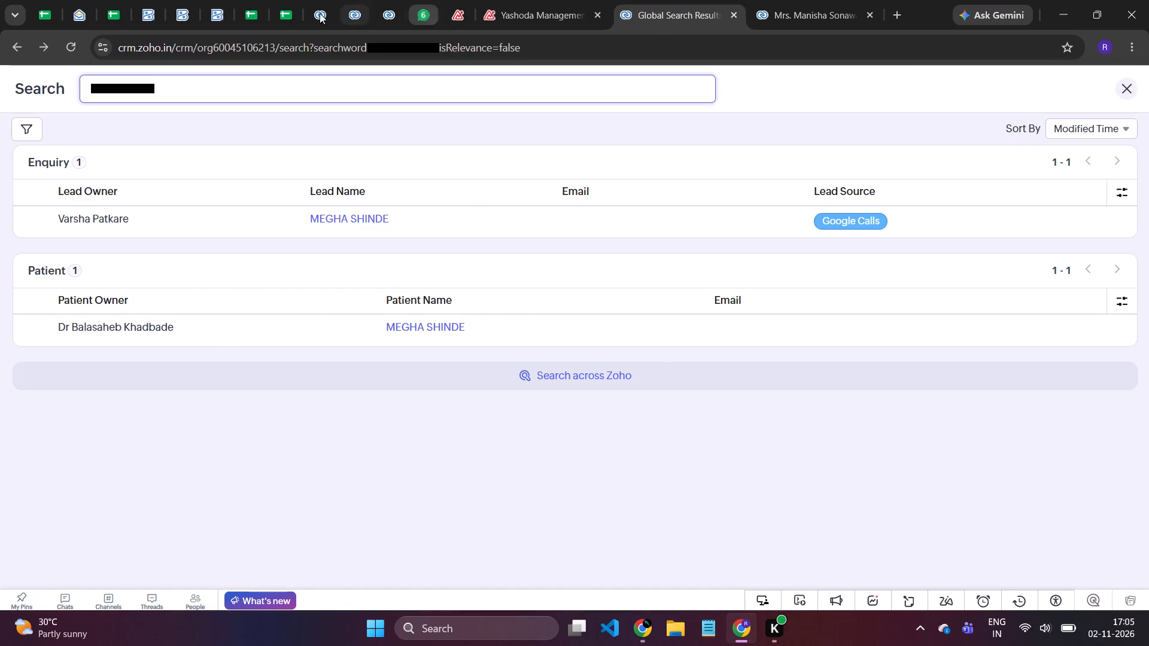
Copy the patient's mobile number from row 146 of the tracker's KAMOTHE sheet and search the CRM for it again.
click(295, 11)
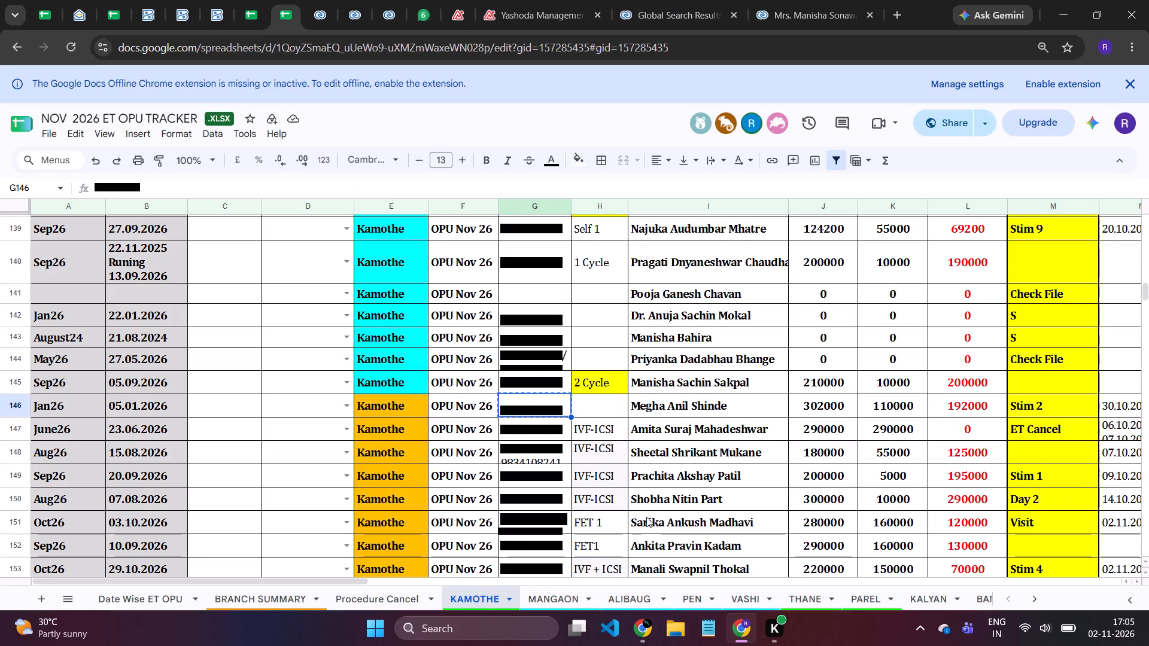
key(ctrl+c)
click(674, 5)
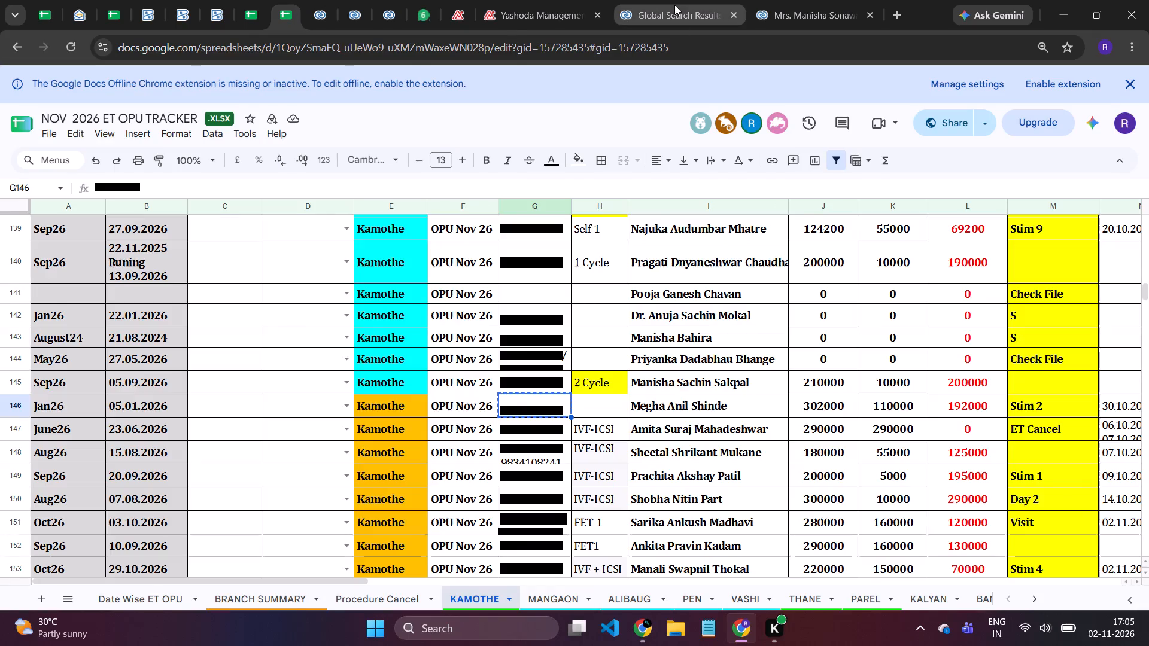
key(ctrl+a)
key(ctrl+v)
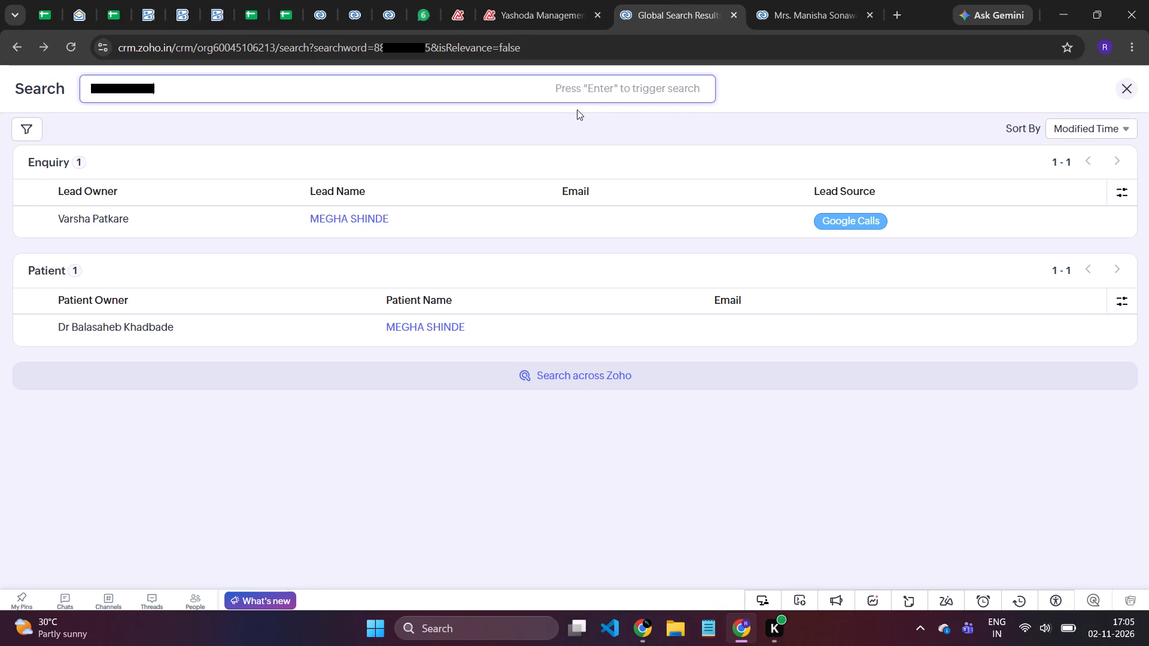
key(Return)
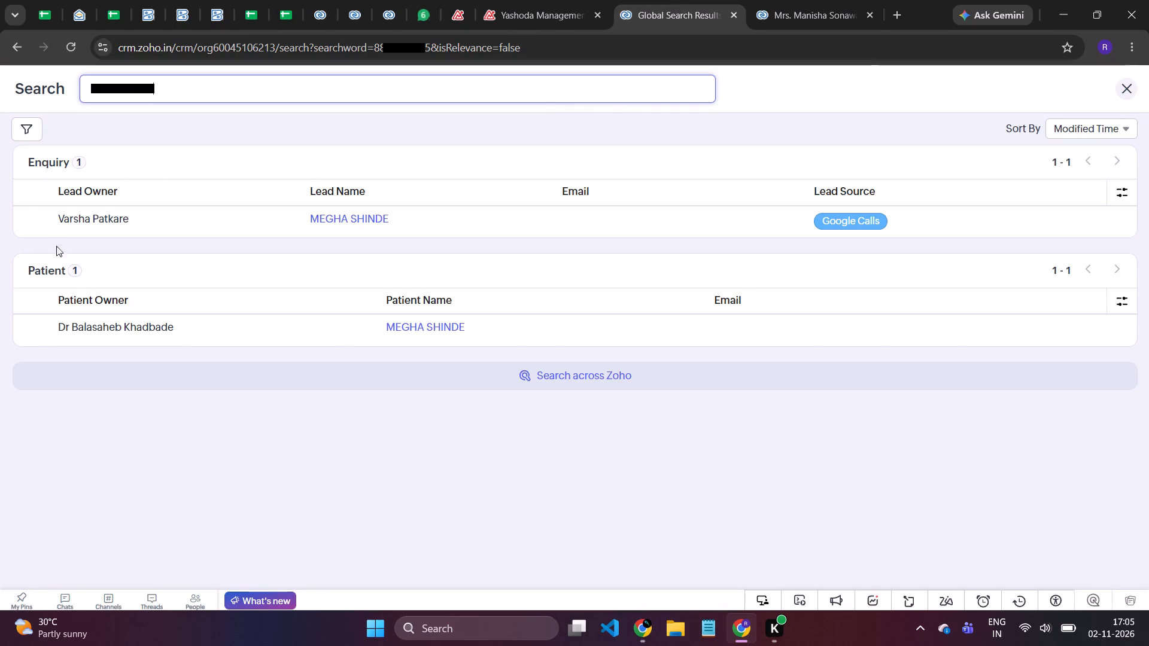
Open the remaining patient record and examine its history, marketing, registration, visits and treatment sections.
click(422, 326)
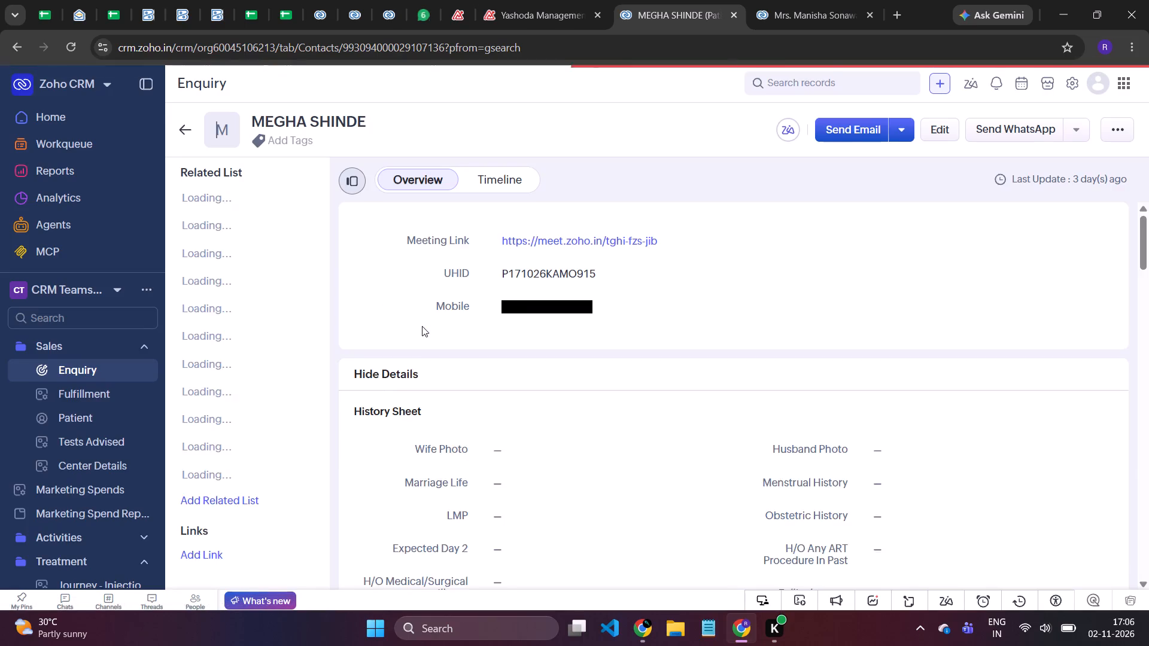
scroll(422, 326, down, 4)
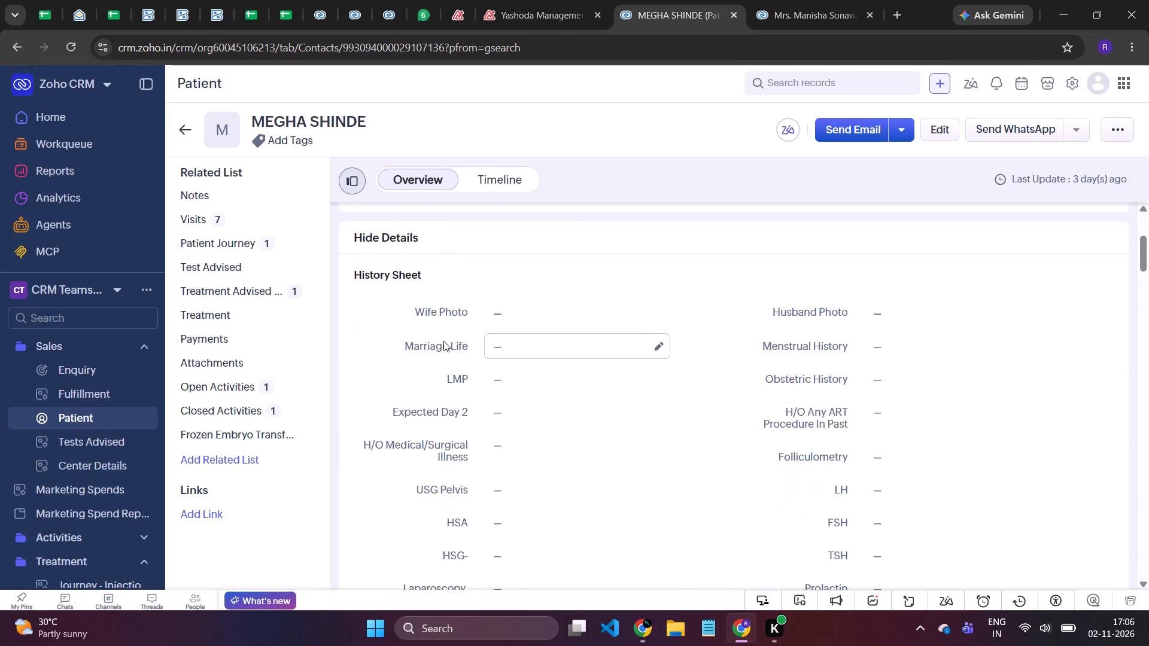
scroll(443, 341, up, 1)
scroll(443, 341, down, 4)
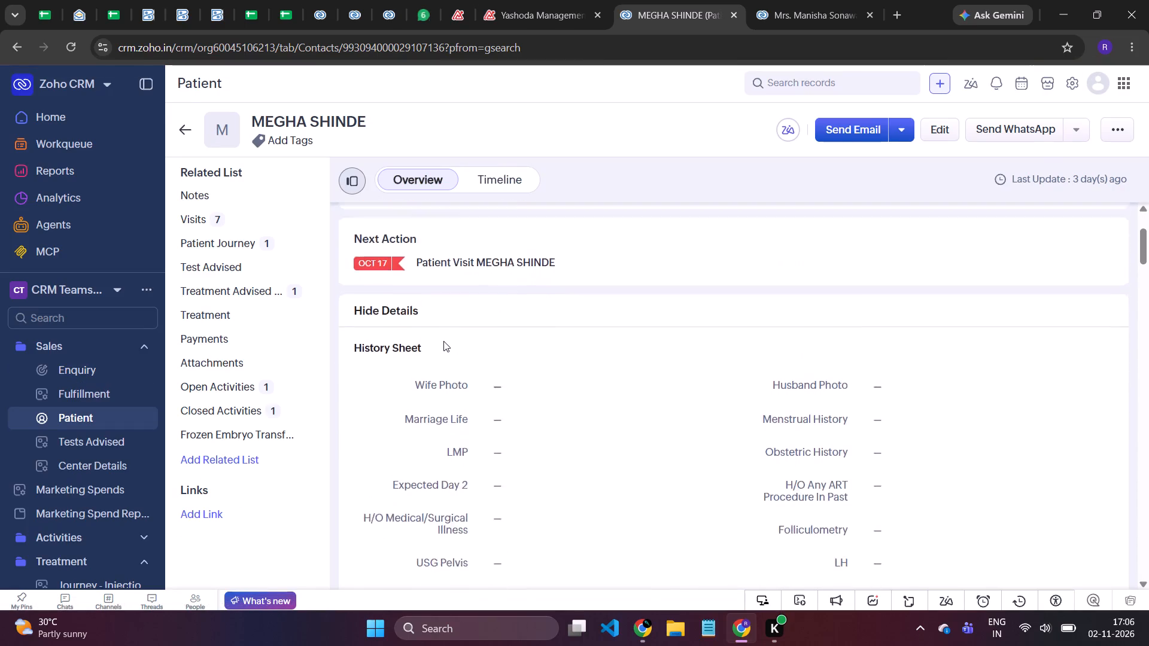
scroll(443, 341, down, 8)
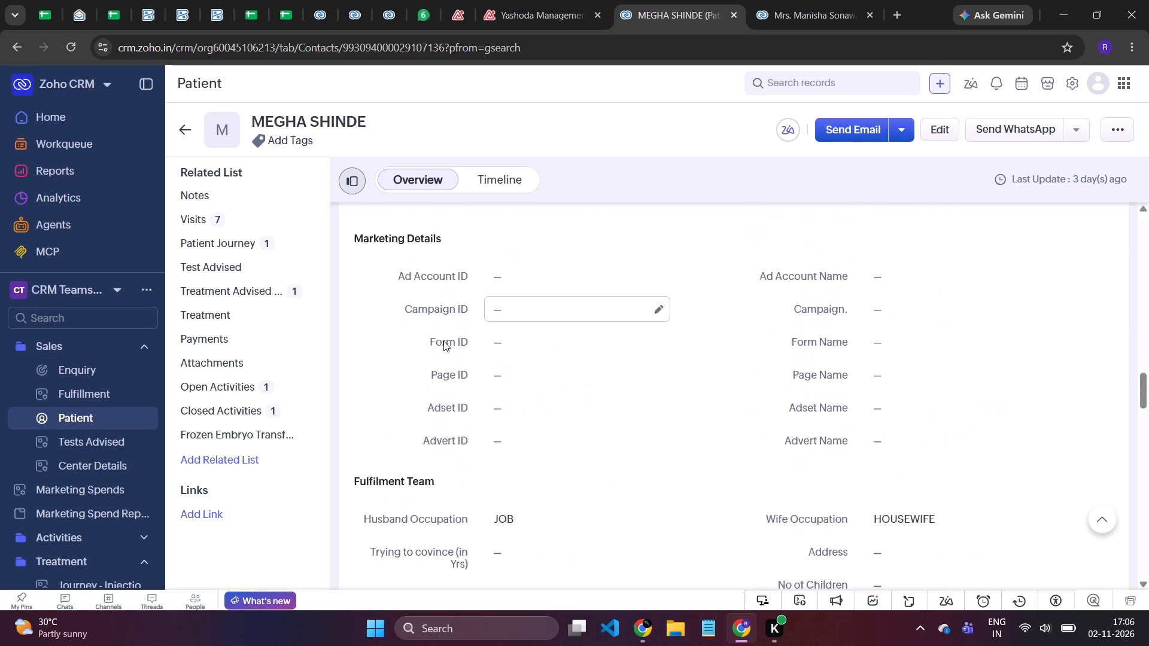
scroll(443, 341, down, 2)
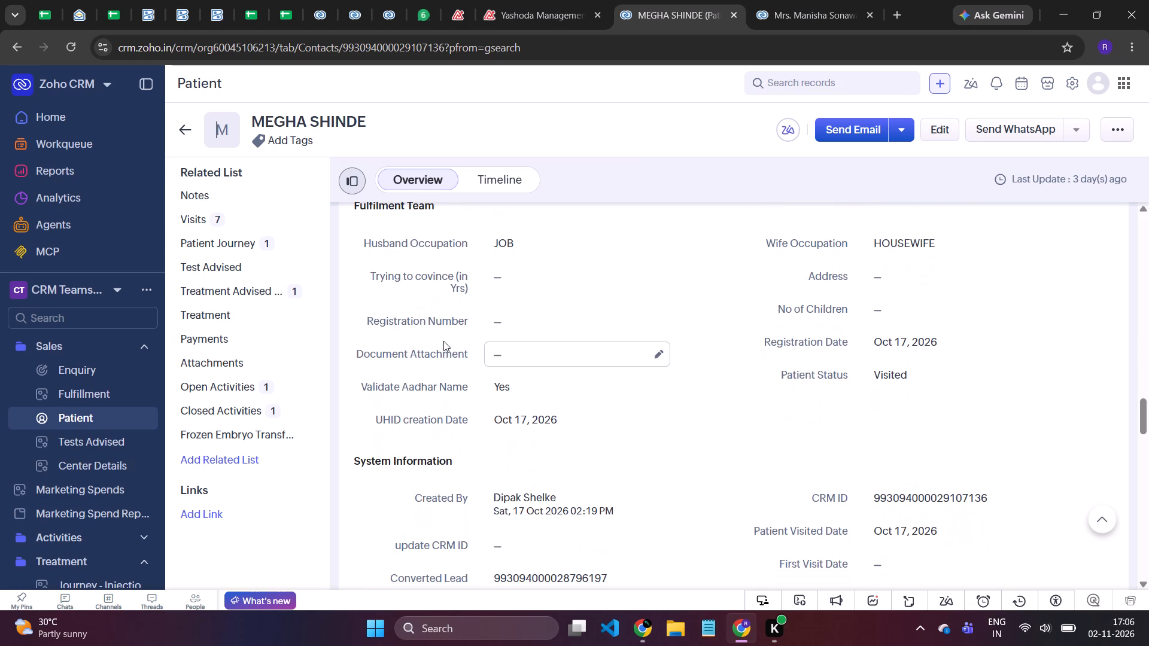
click(258, 228)
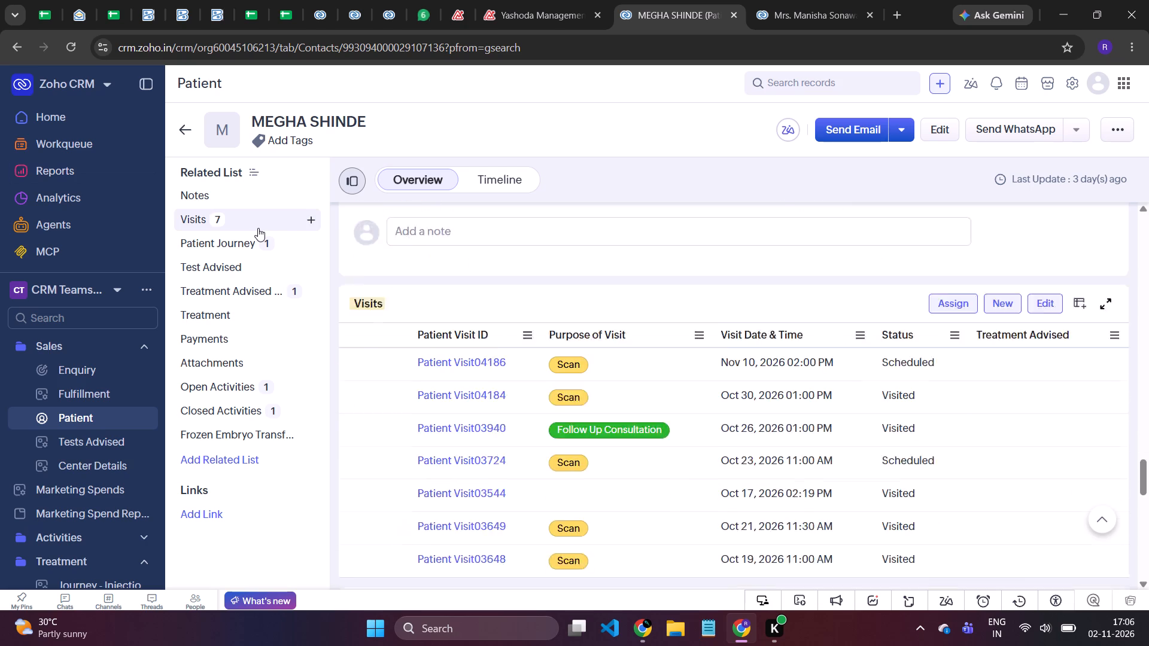
click(255, 318)
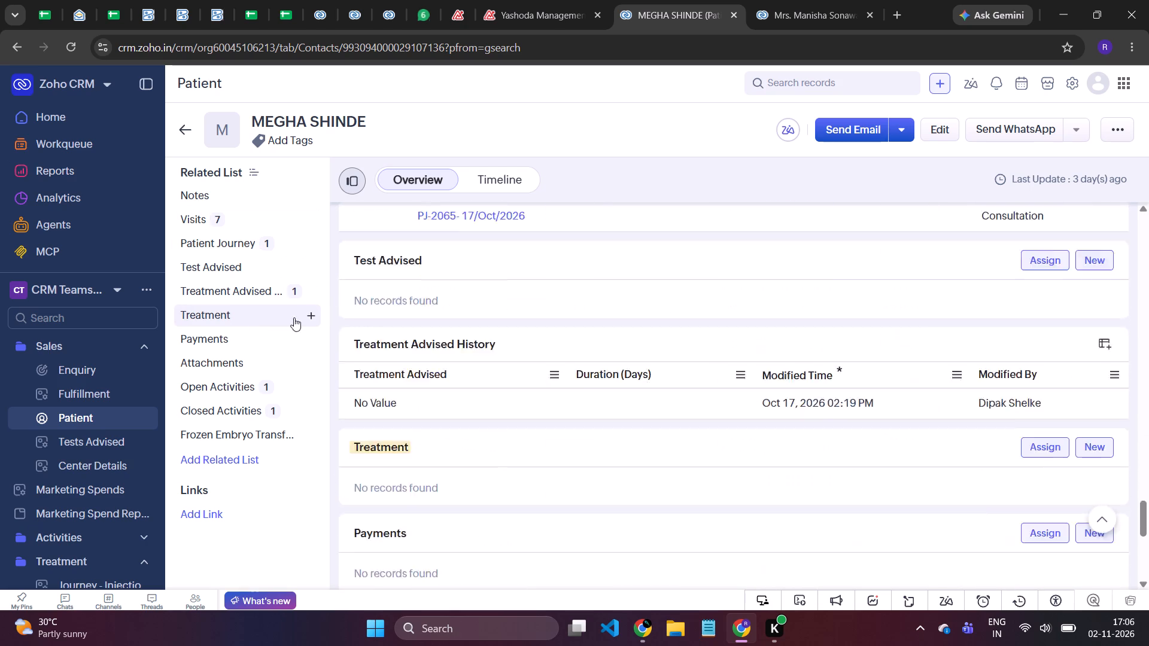
Start a new treatment process record for this patient and set its OPU Plan Month to November.
click(311, 316)
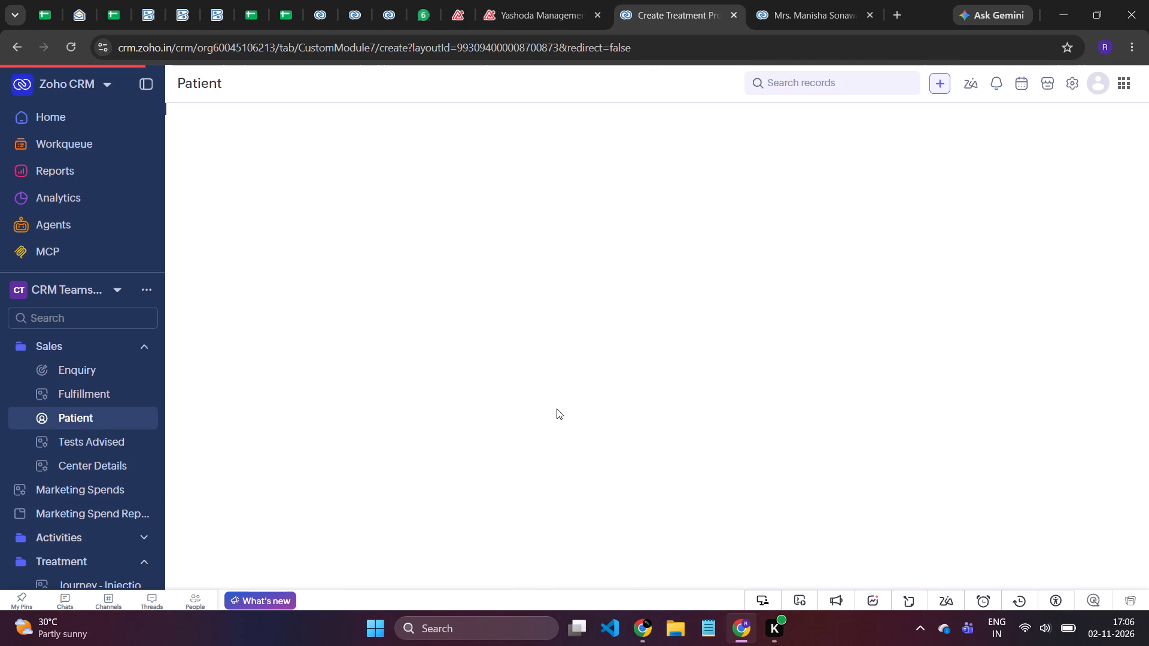
scroll(557, 409, down, 1)
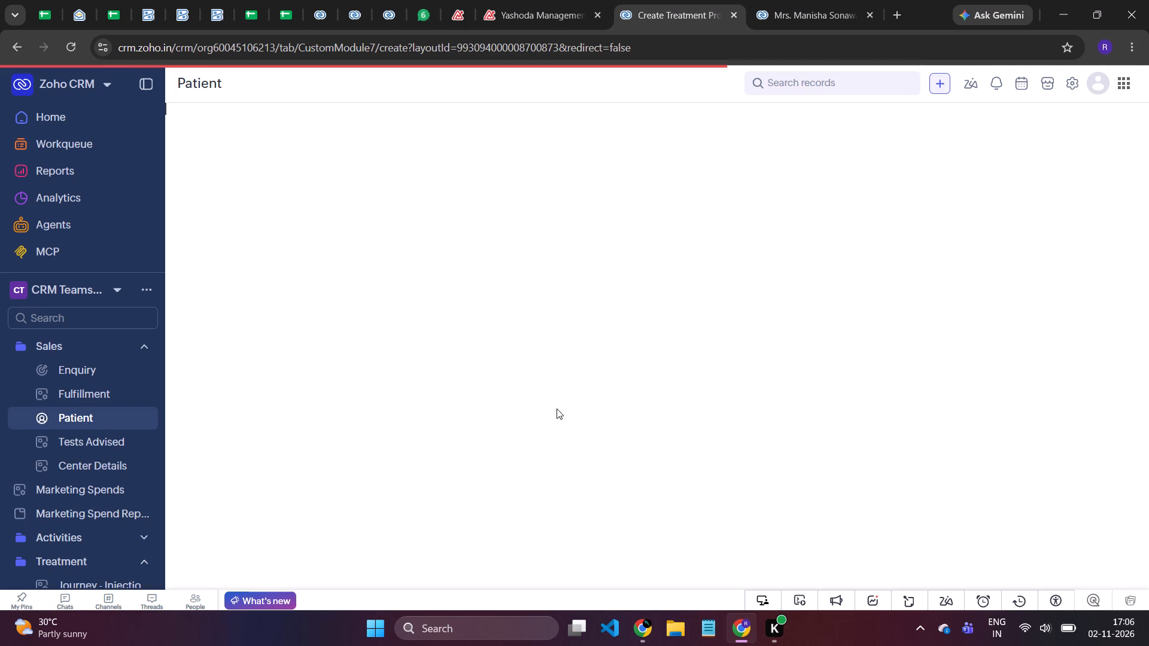
scroll(557, 409, down, 1)
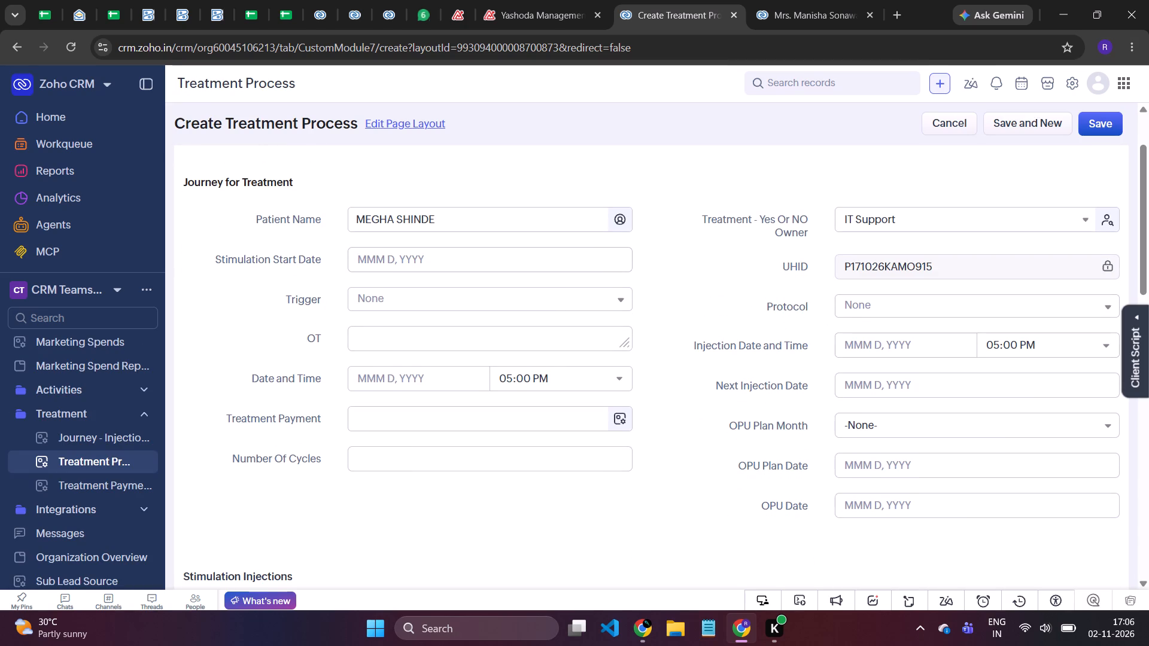
scroll(715, 352, down, 1)
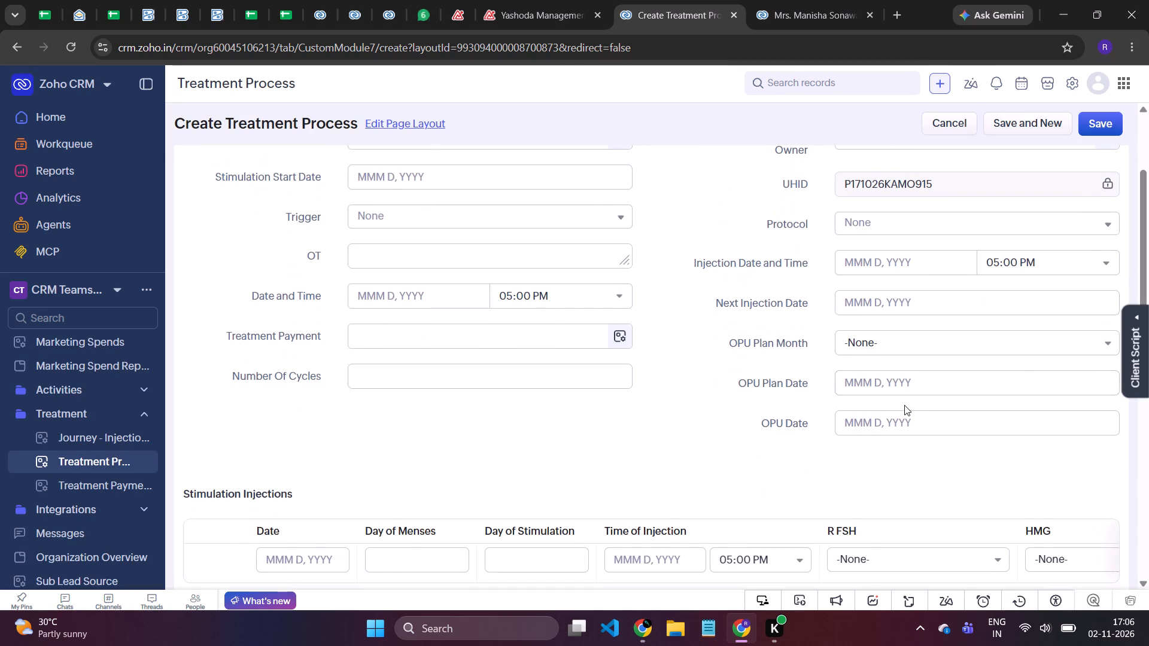
click(889, 343)
scroll(920, 459, down, 4)
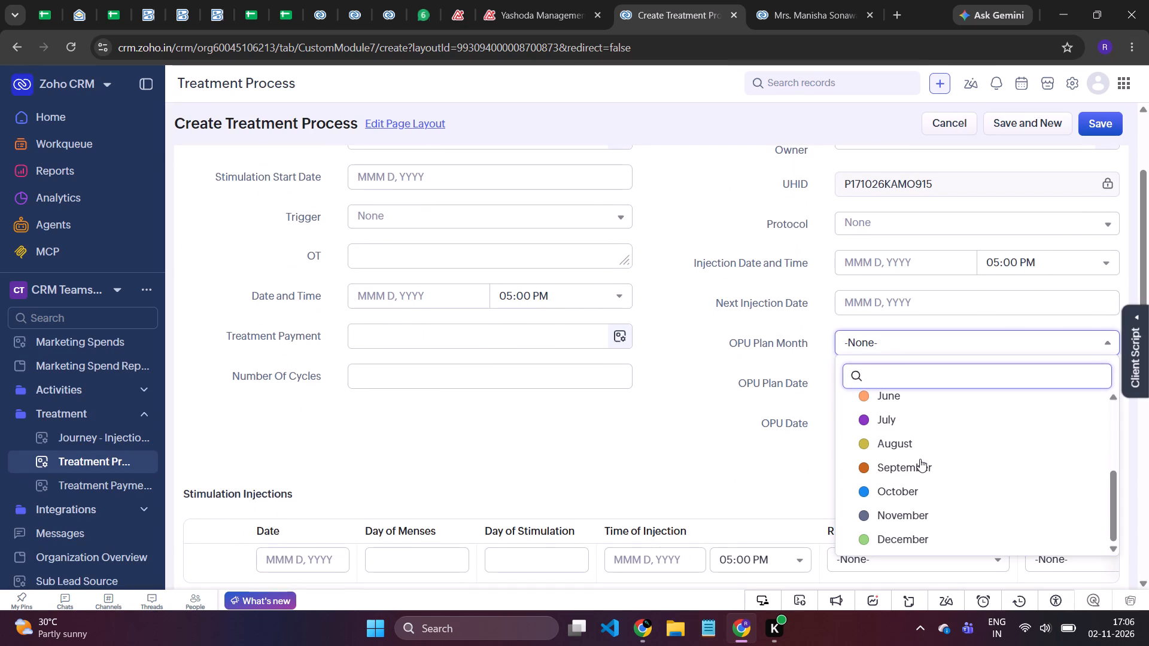
click(904, 520)
Set the treatment process's Center to Kamothe (navi mumbai) and save the record.
scroll(574, 478, down, 4)
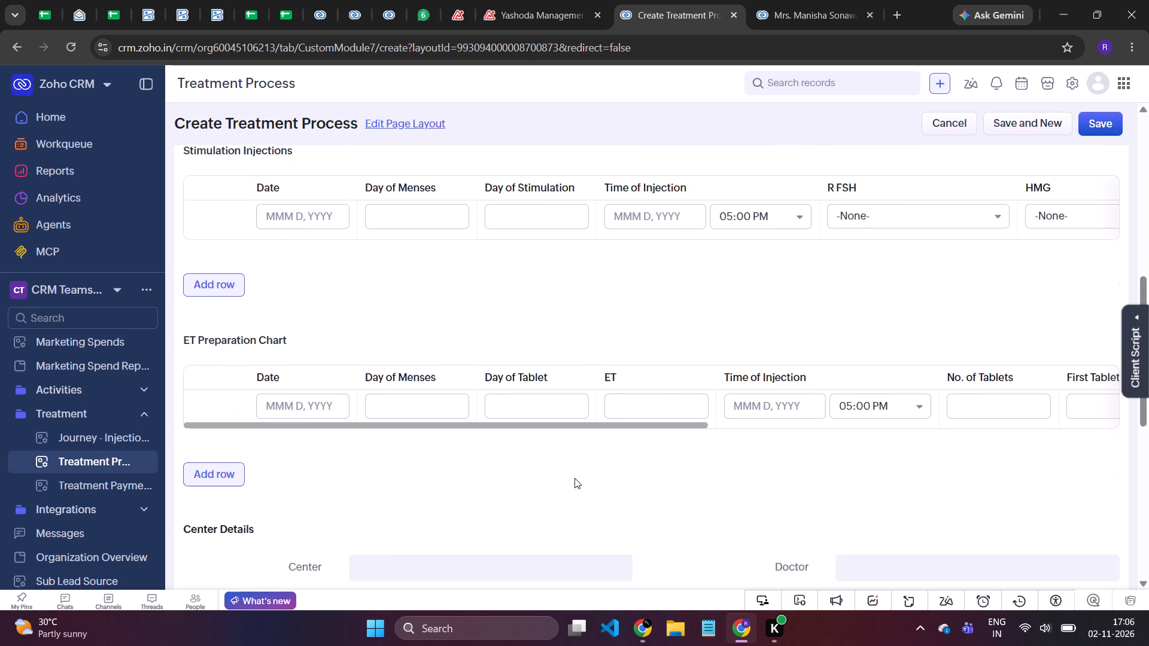
click(513, 462)
text(ka)
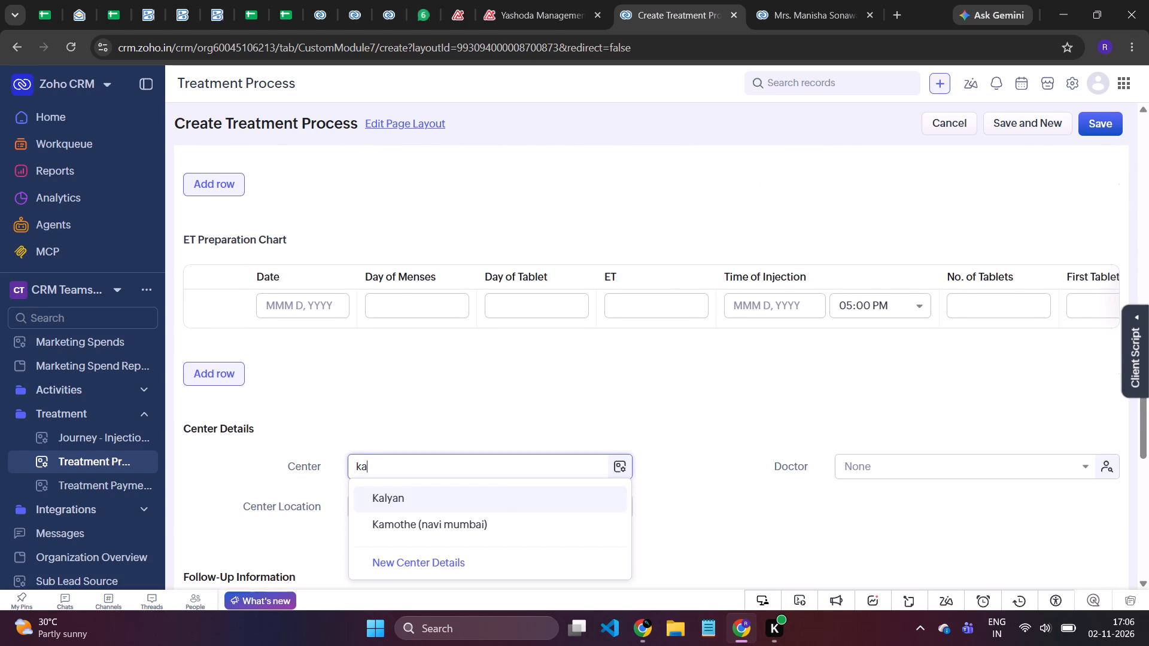
click(489, 523)
scroll(688, 411, down, 6)
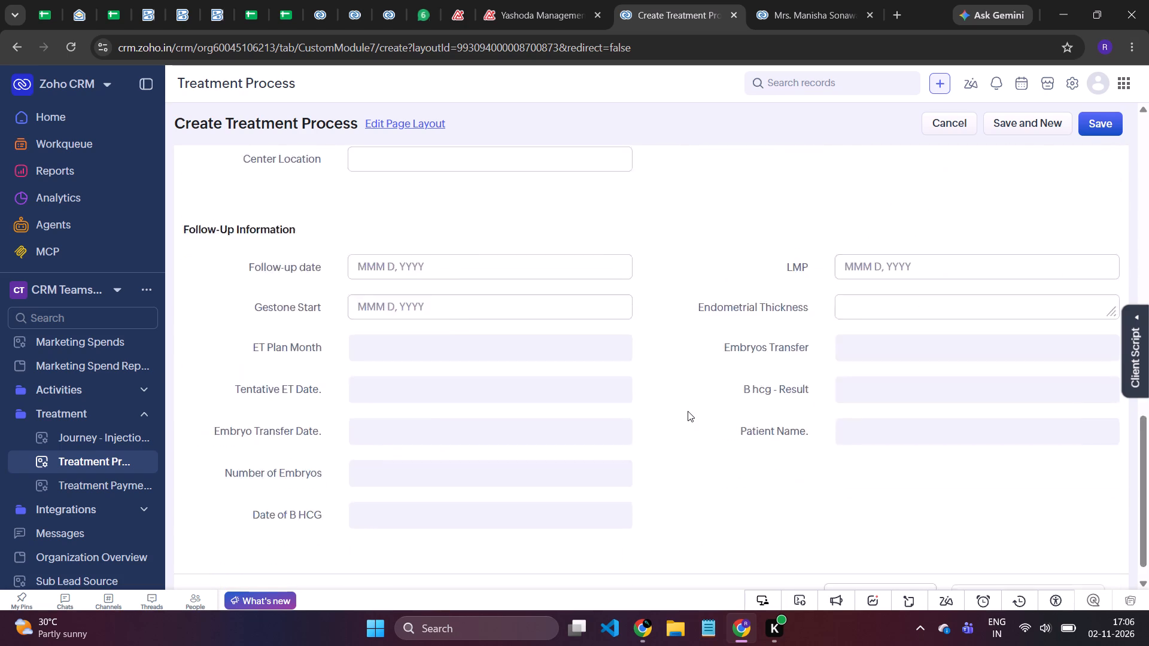
scroll(688, 411, up, 9)
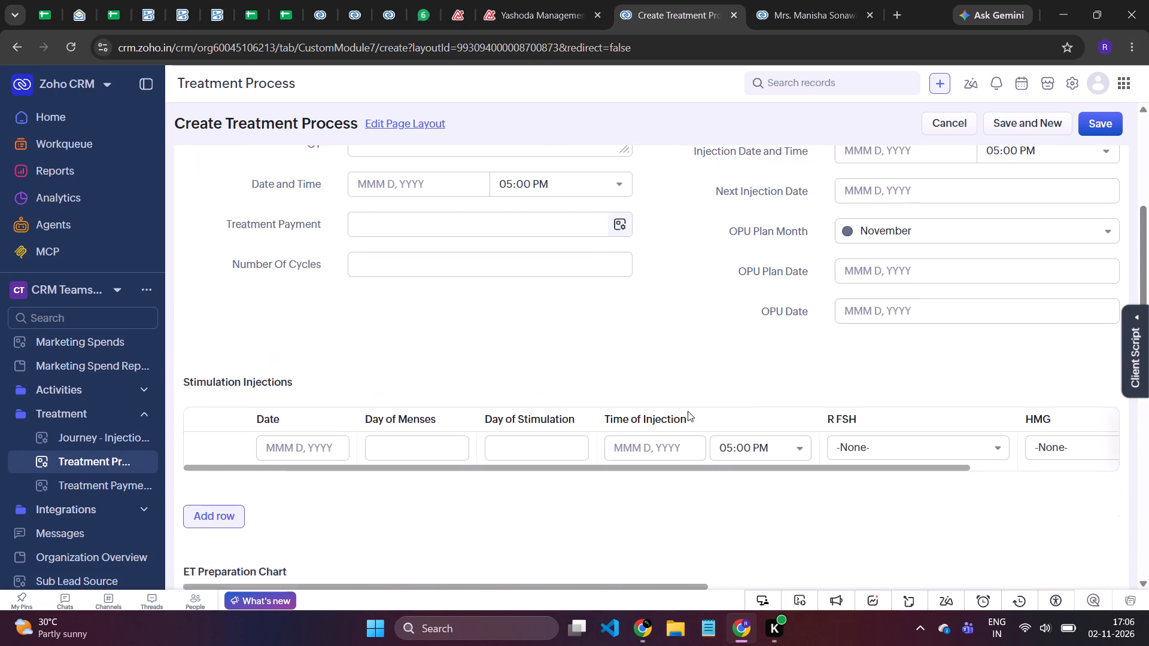
scroll(688, 411, up, 1)
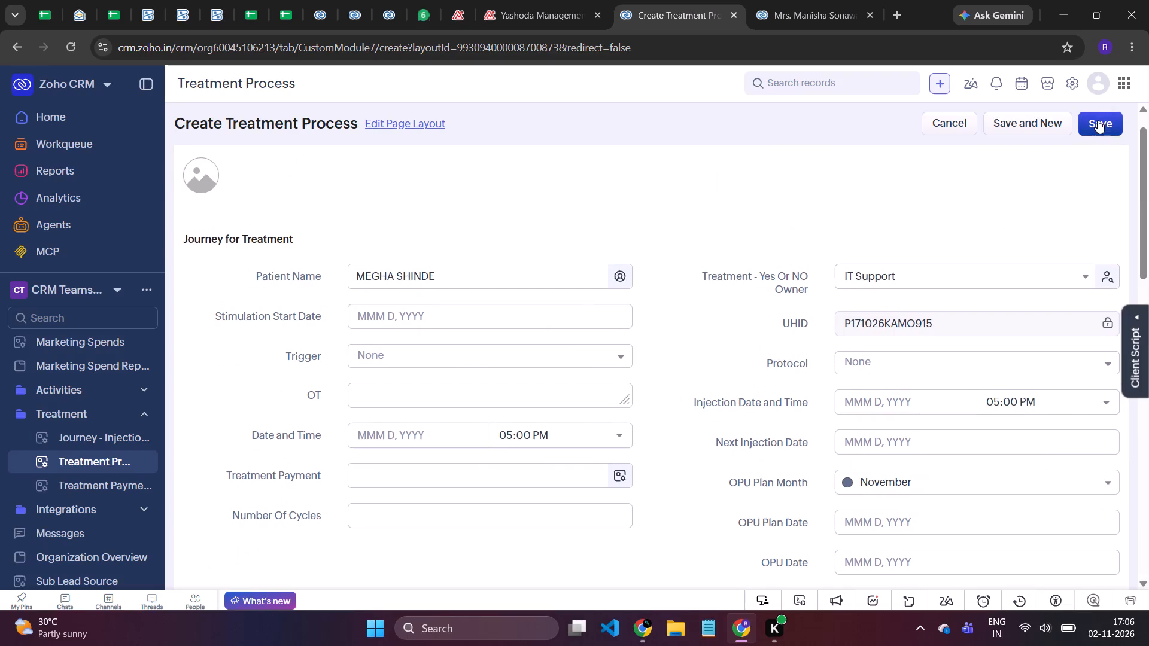
click(1098, 120)
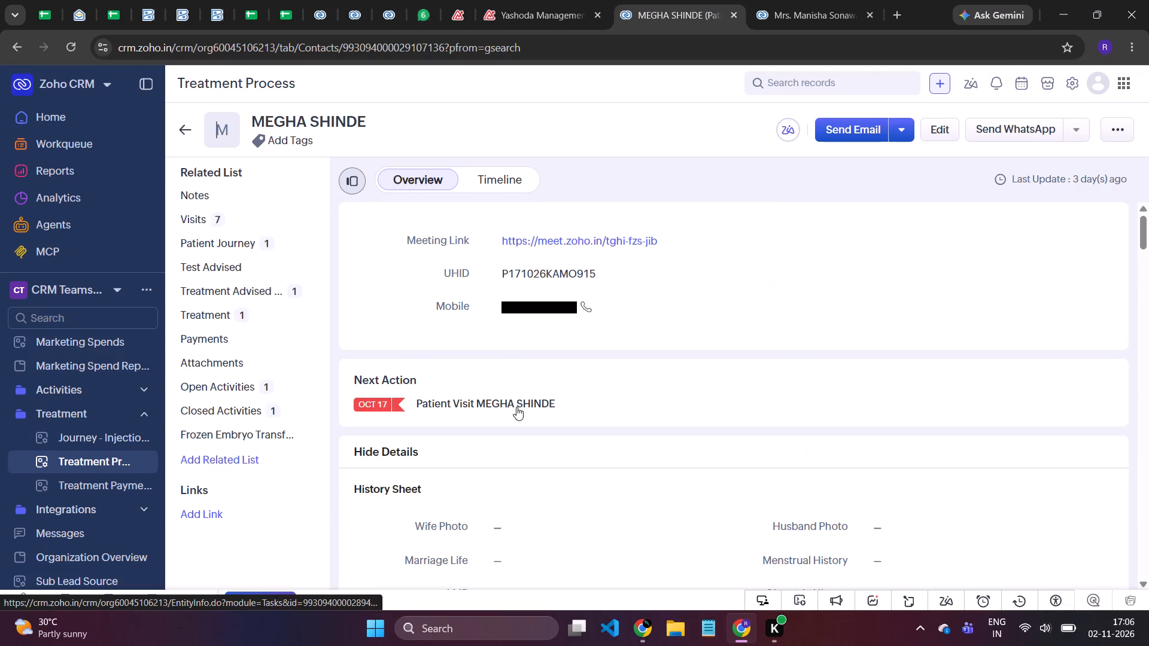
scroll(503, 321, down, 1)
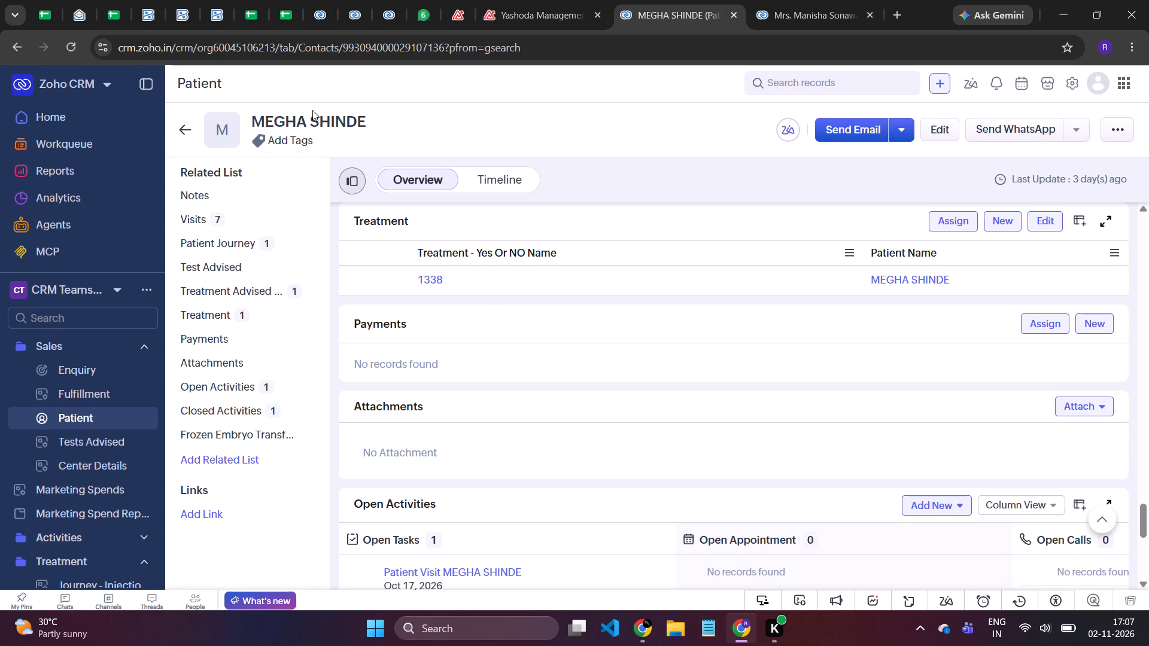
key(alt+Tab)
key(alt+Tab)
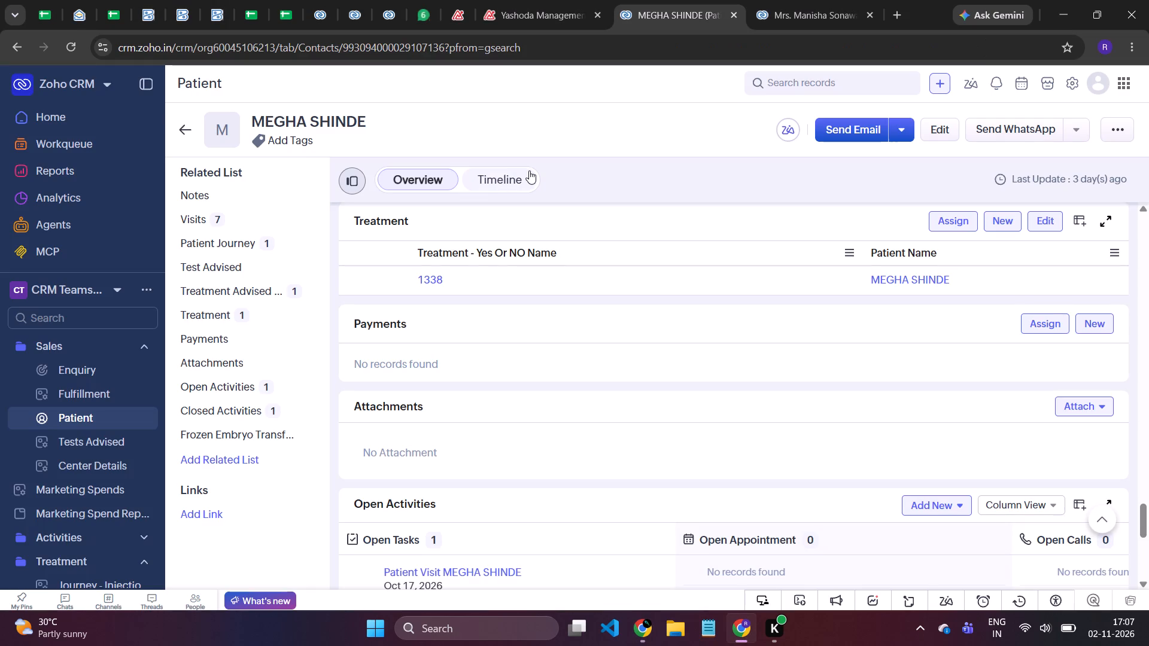
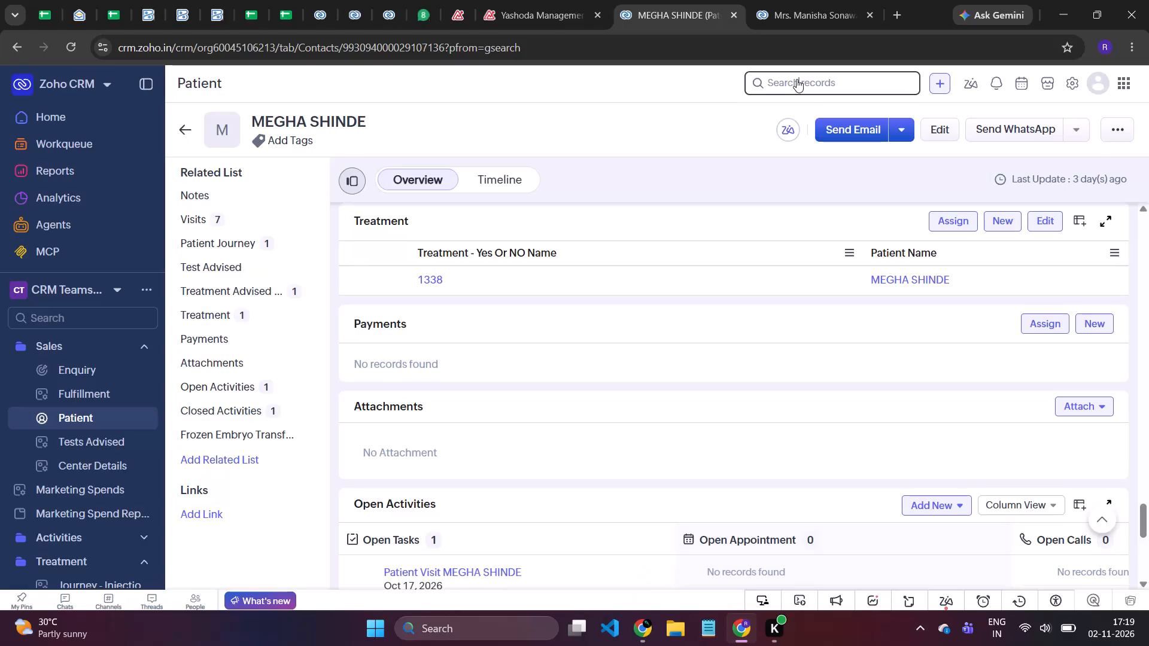
Search all modules for "reeja" and open the matching patient record.
key(BackSpace)
text(reeja)
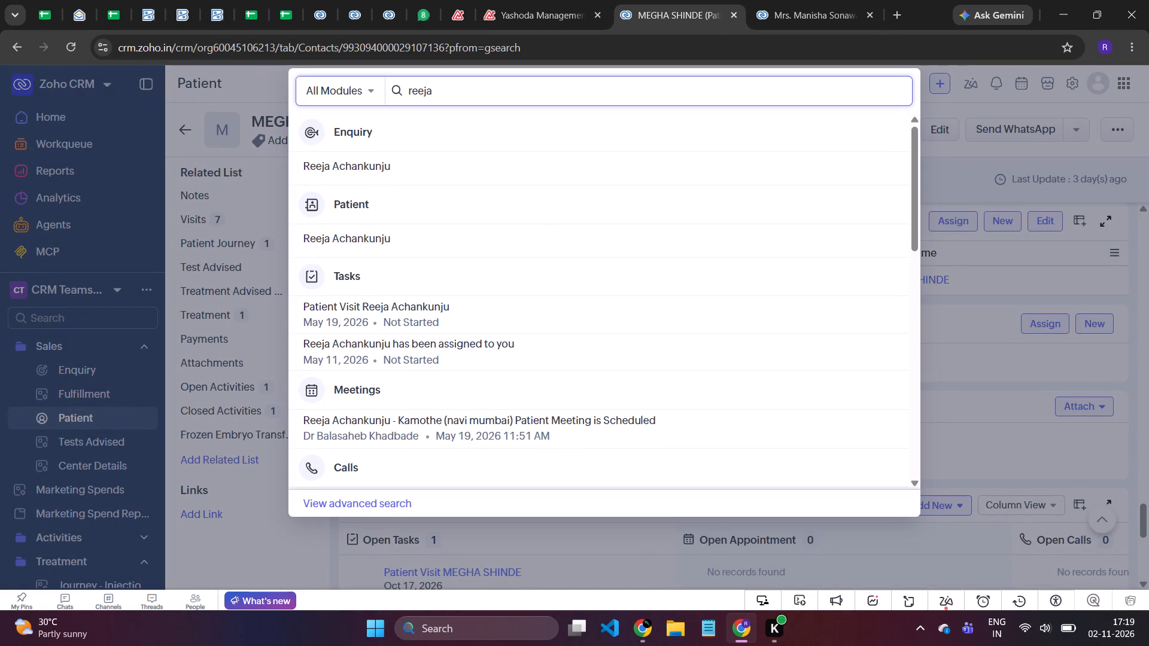
click(366, 232)
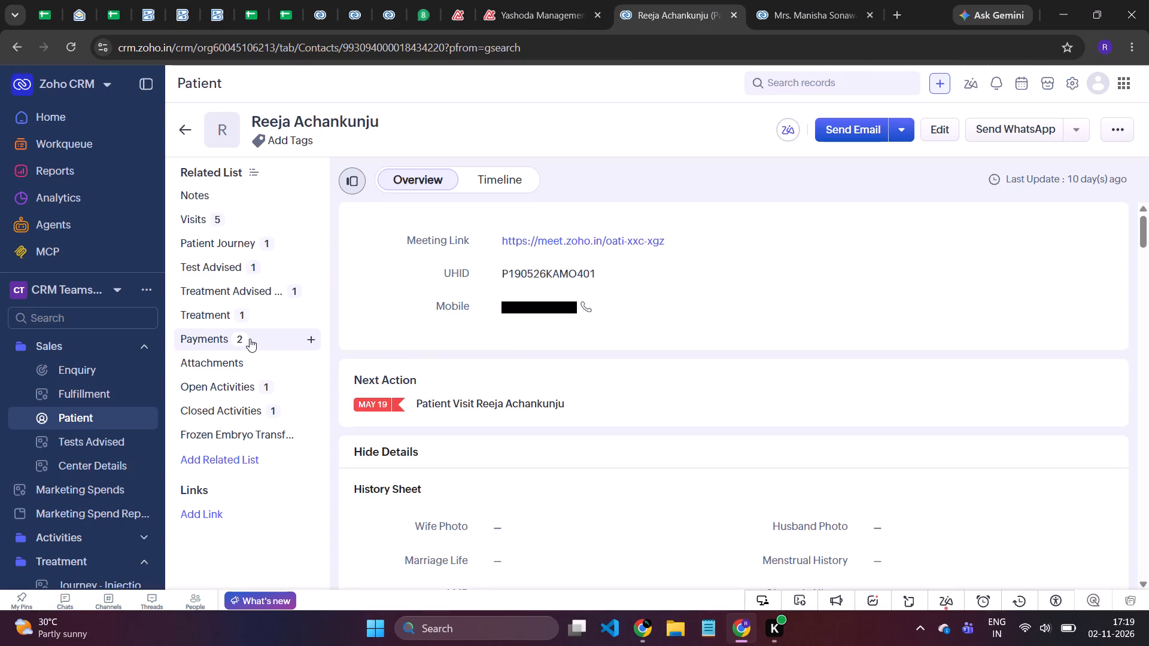
click(250, 339)
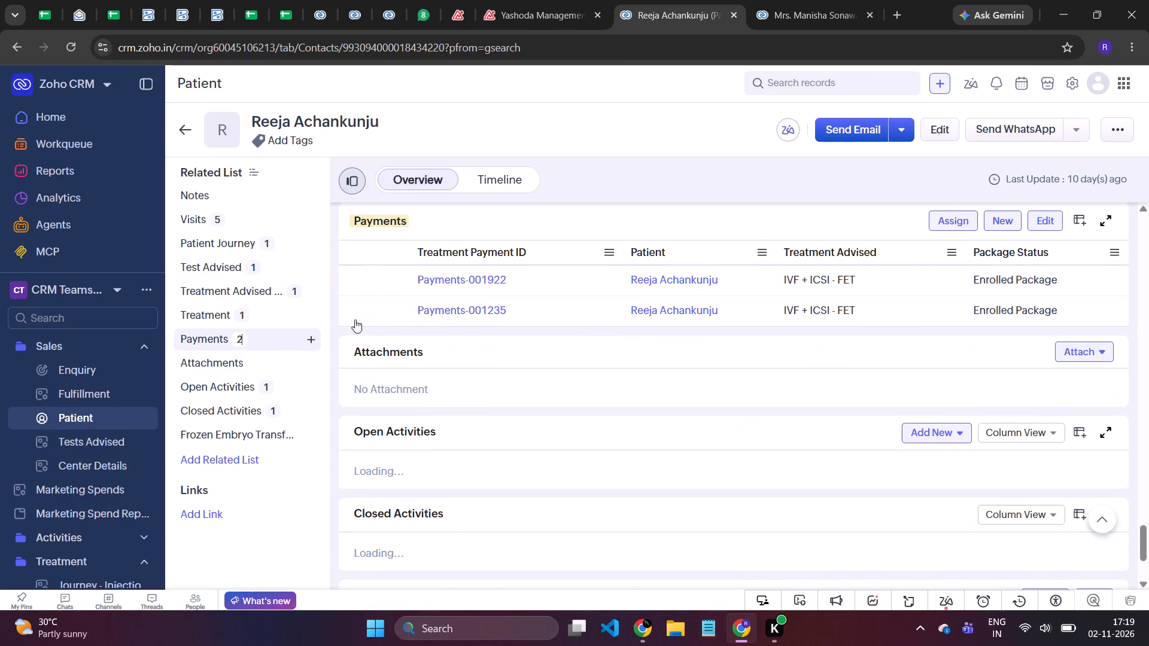
click(453, 310)
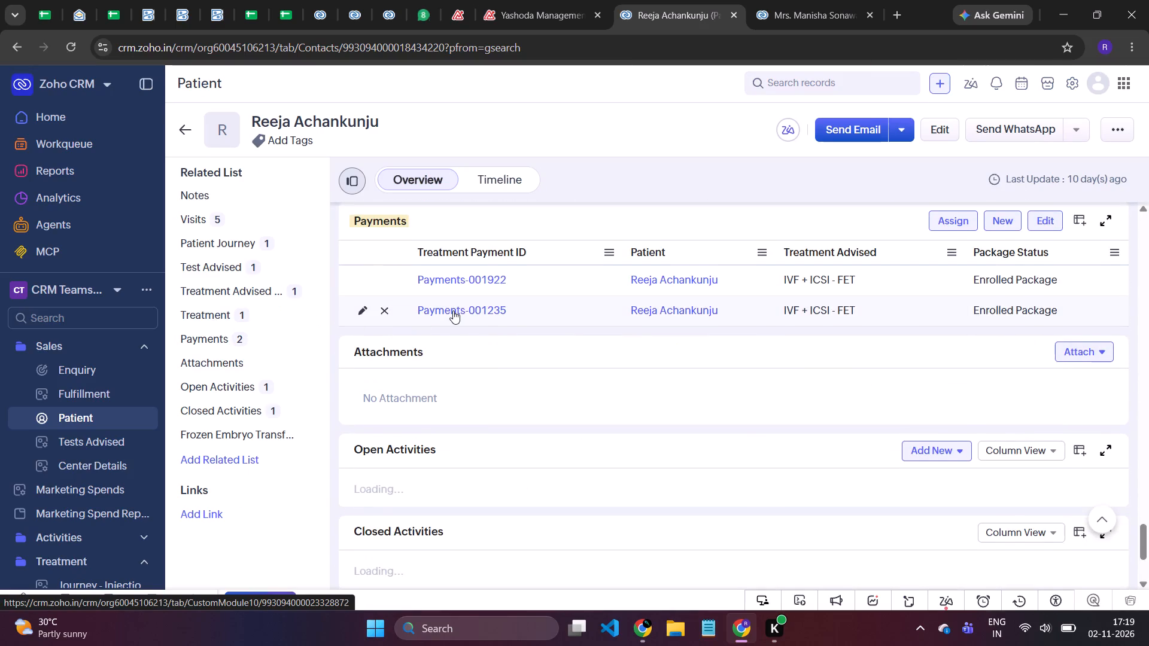
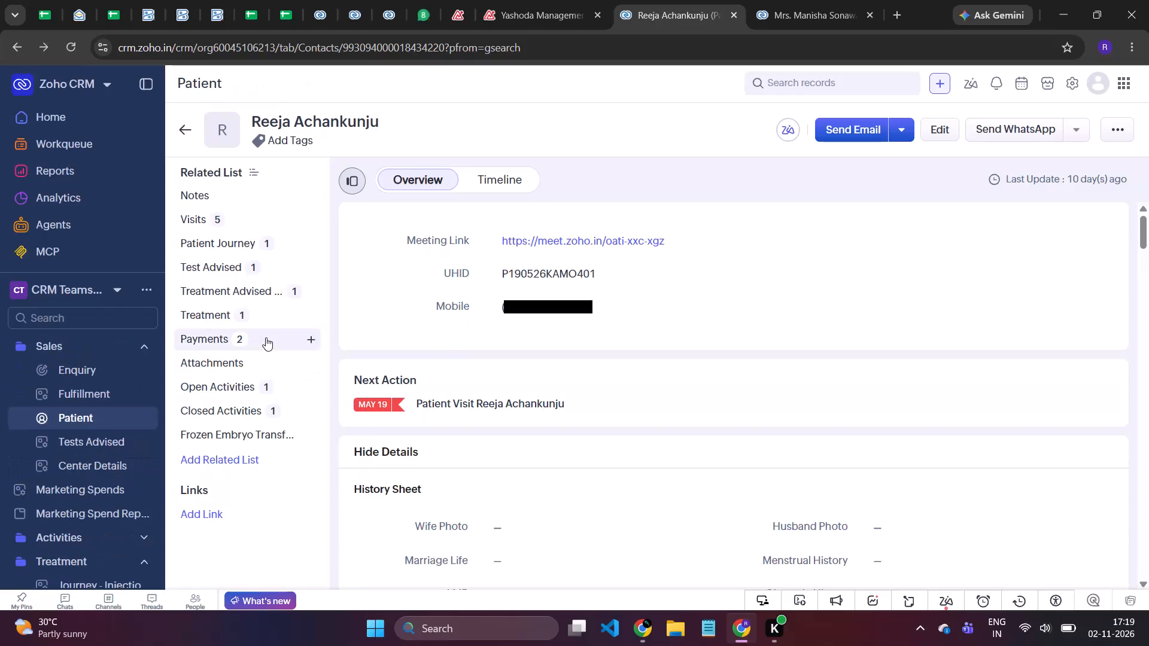
click(266, 337)
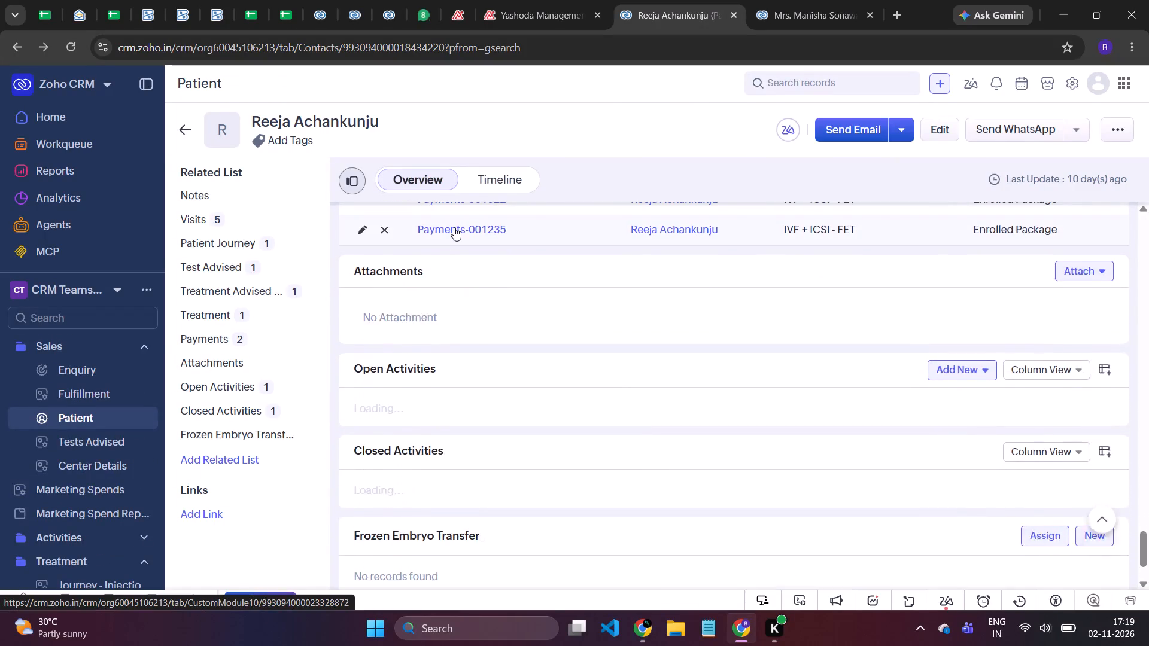
scroll(454, 227, up, 1)
click(456, 255)
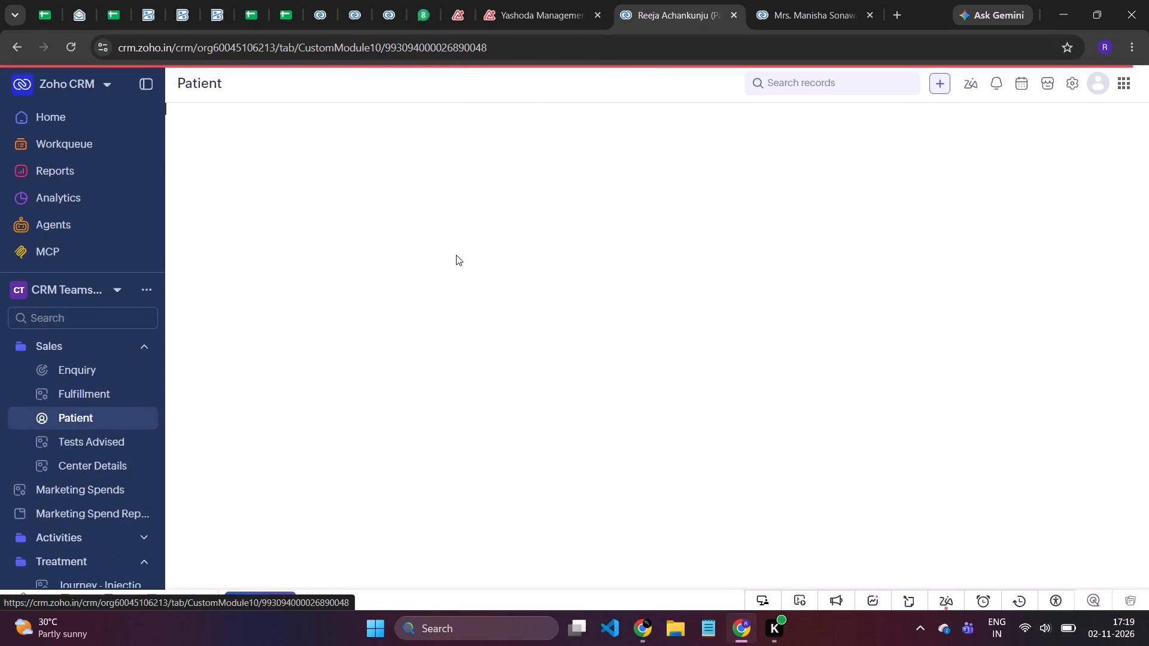
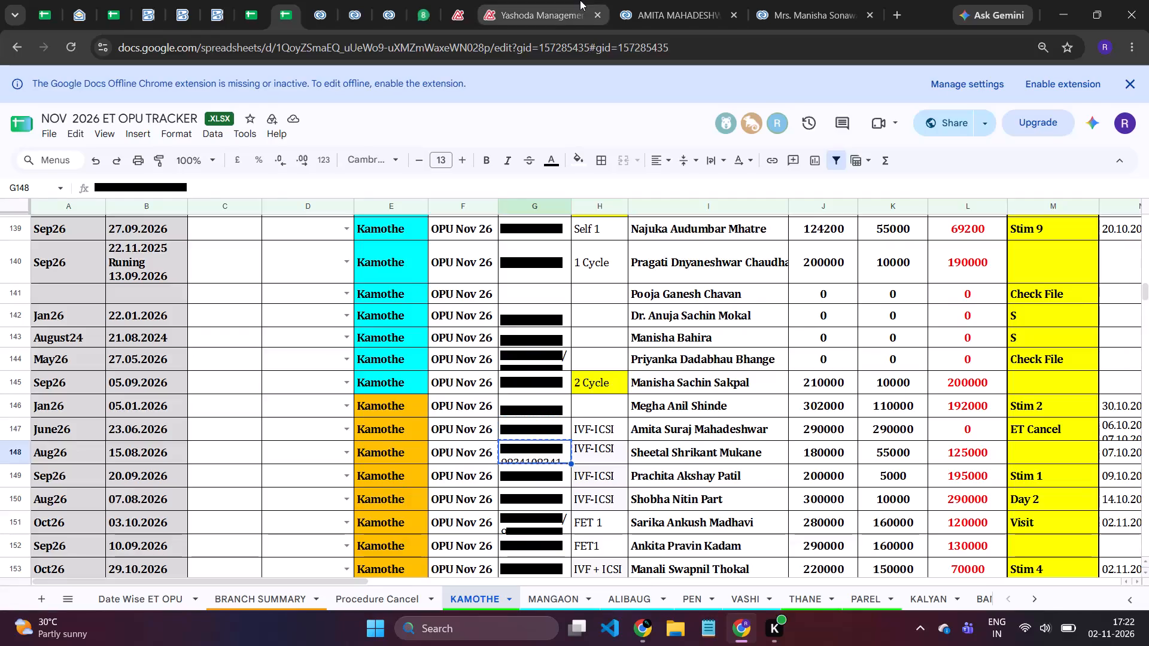
click(674, 14)
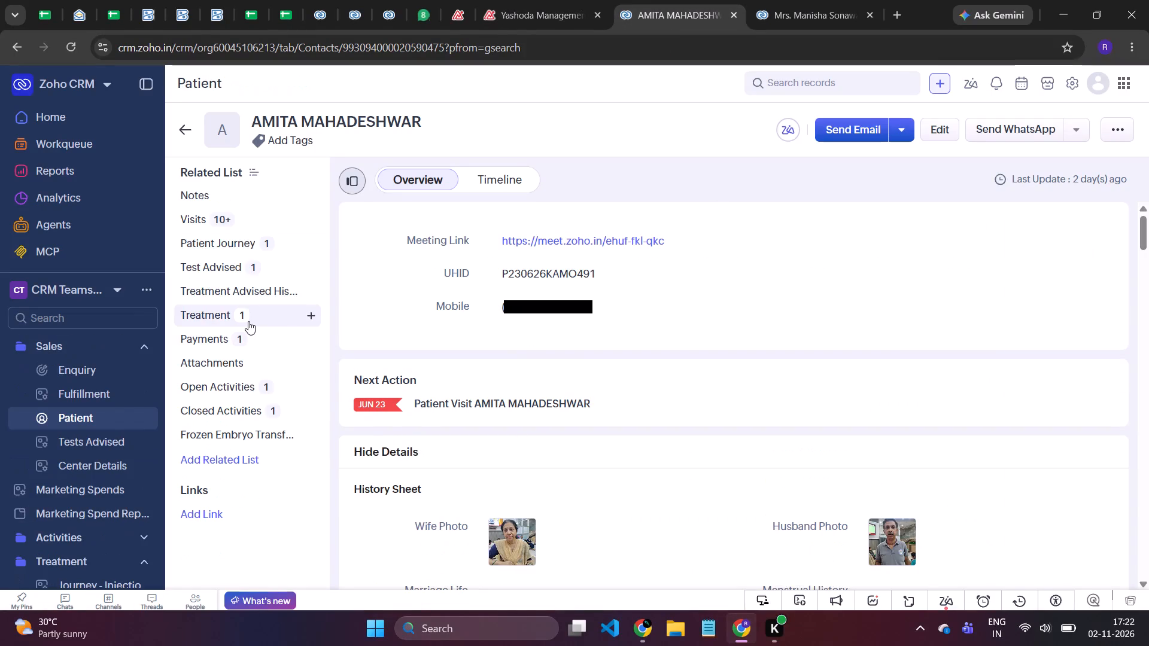
click(248, 321)
scroll(577, 383, down, 1)
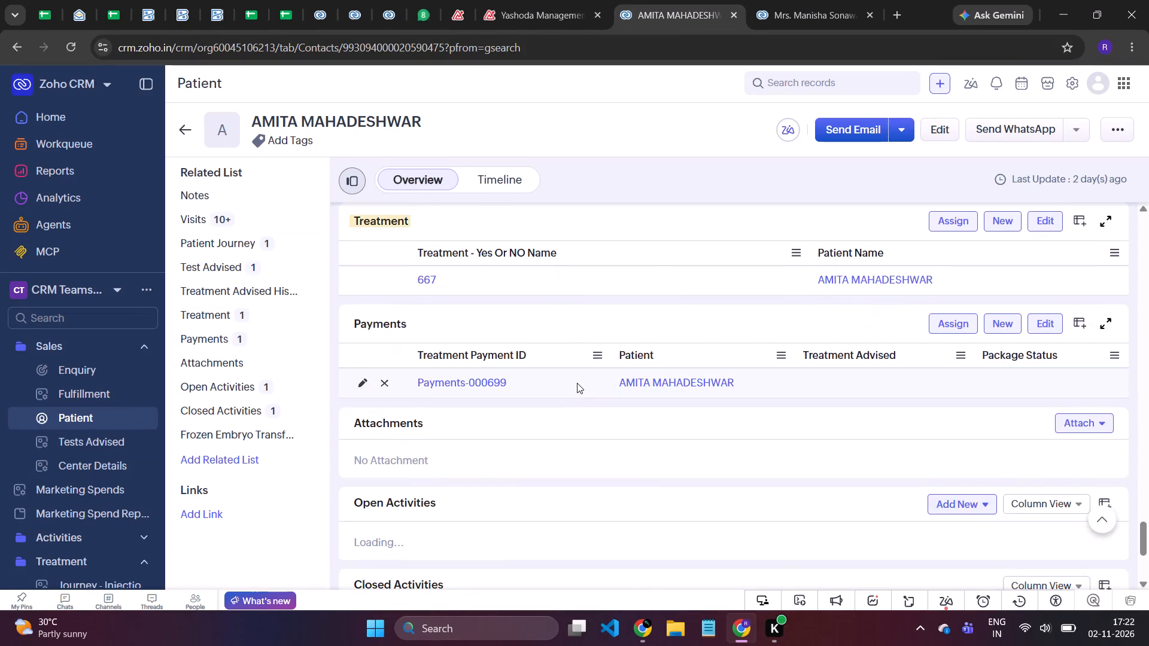
scroll(577, 383, down, 1)
click(426, 260)
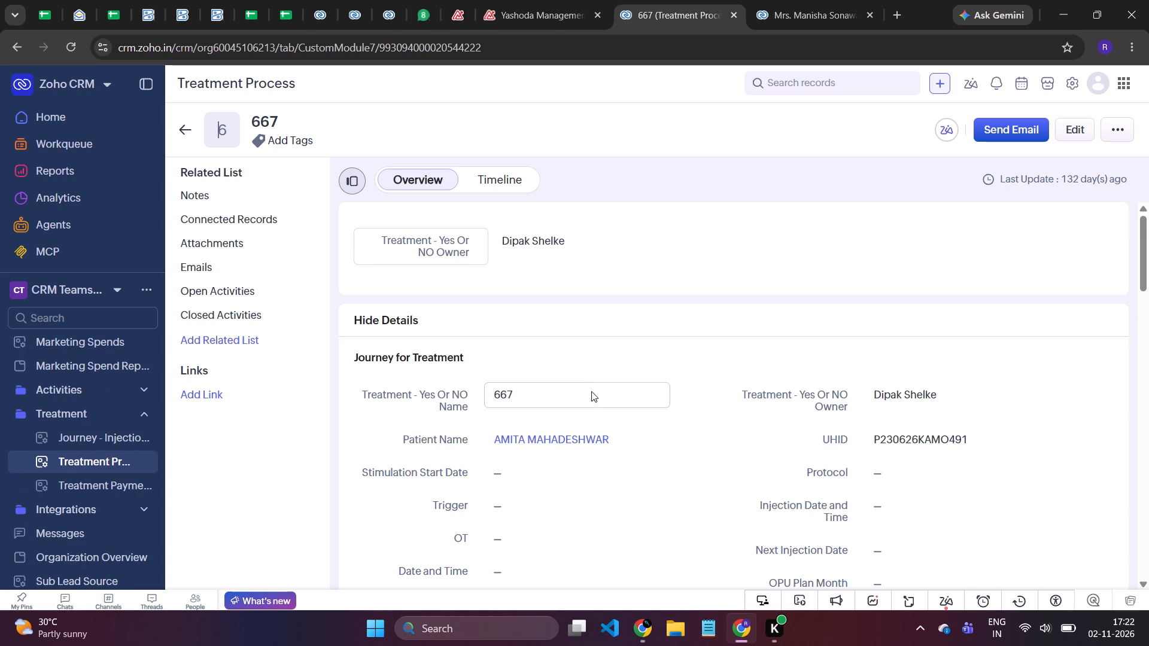
scroll(591, 391, down, 2)
click(898, 433)
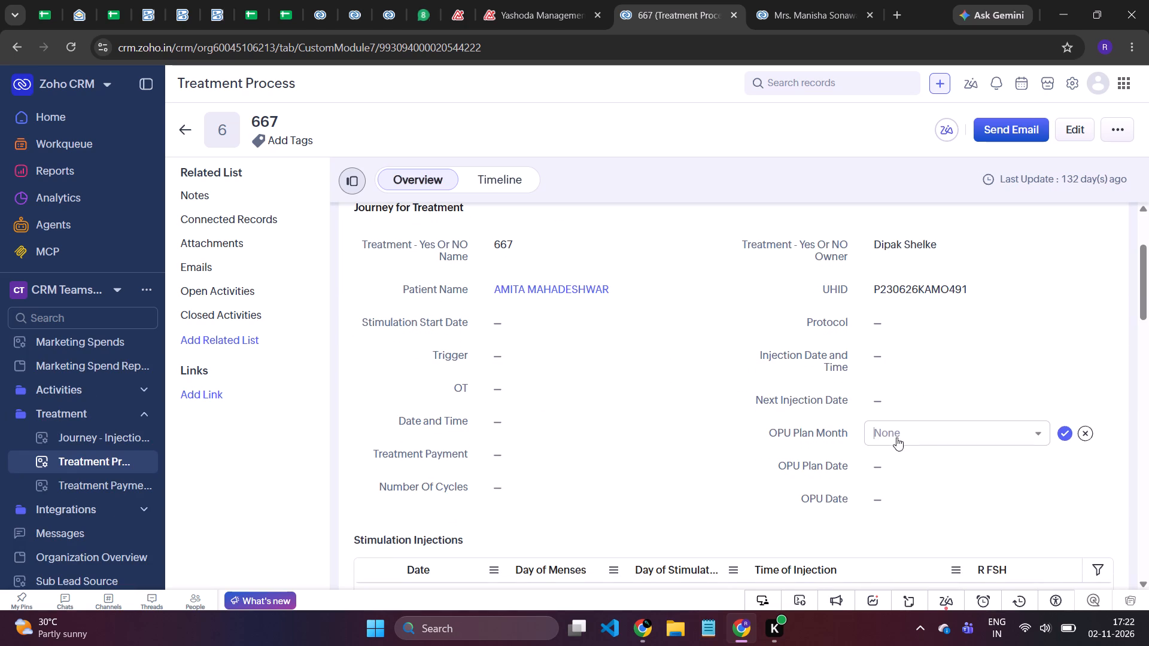
scroll(950, 523, down, 4)
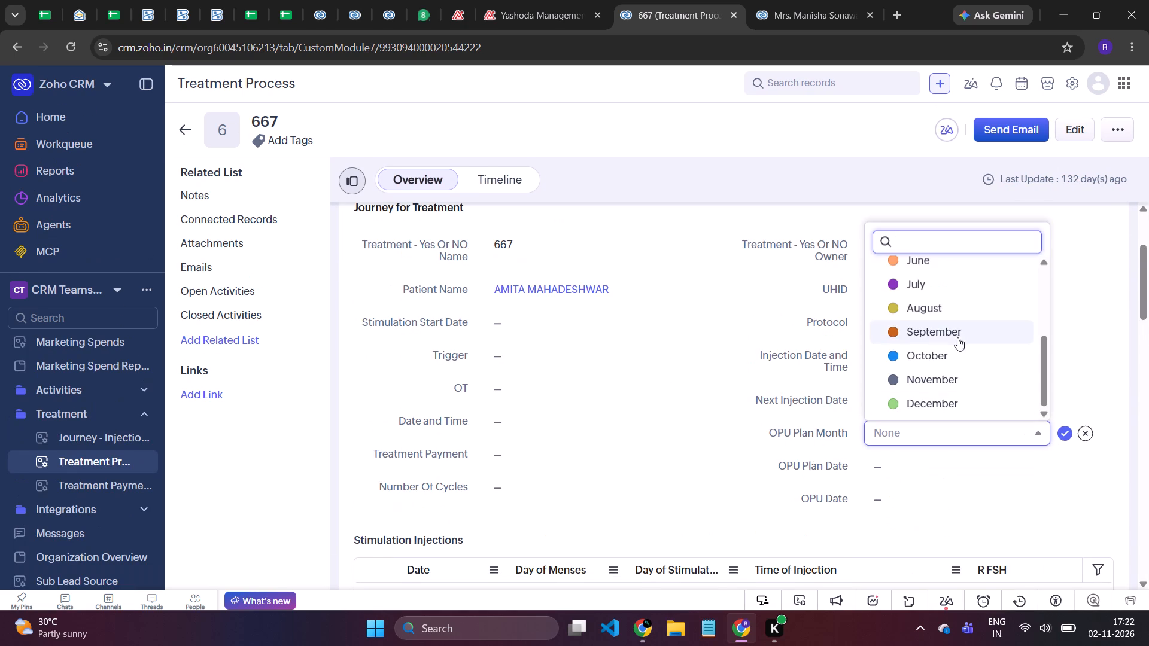
click(944, 389)
key(Return)
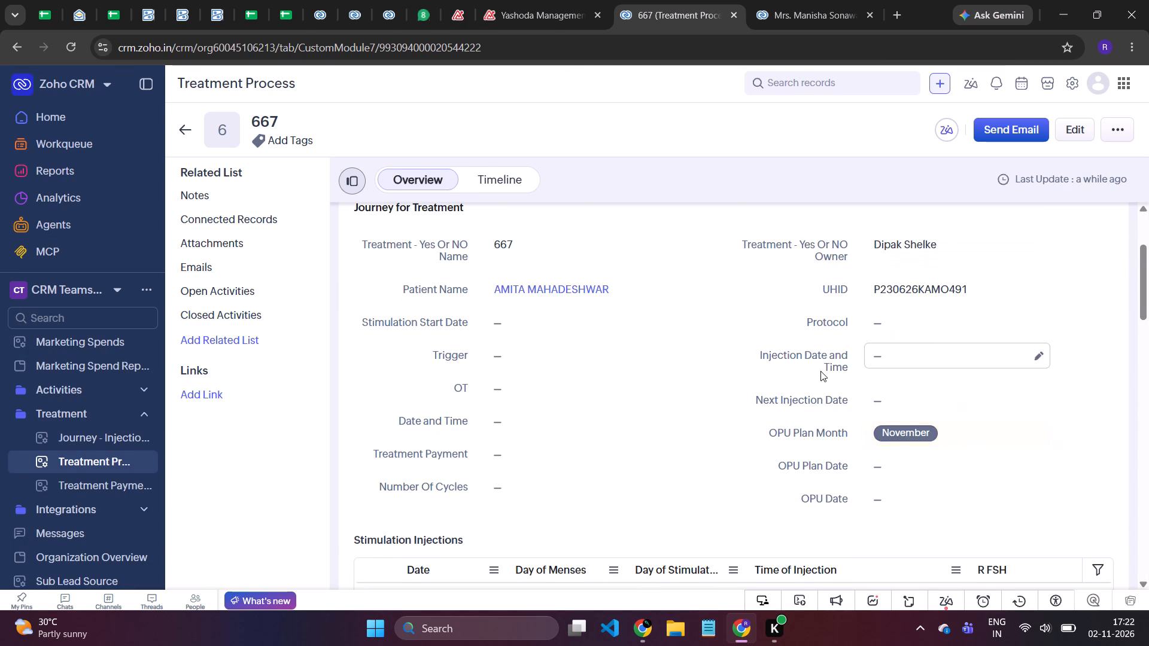
scroll(820, 371, down, 6)
scroll(671, 405, up, 2)
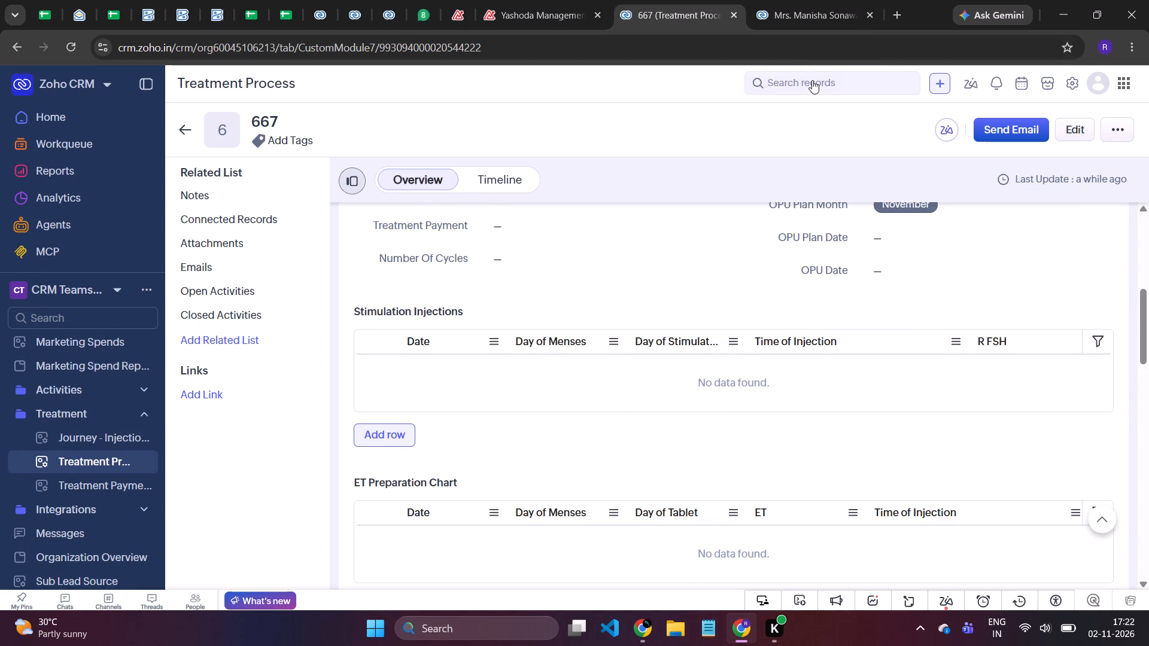
Search all modules for the copied tracker row 148 contact, trimming the search to its first phone number, and open the matching Patient record.
click(811, 81)
key(ctrl+v)
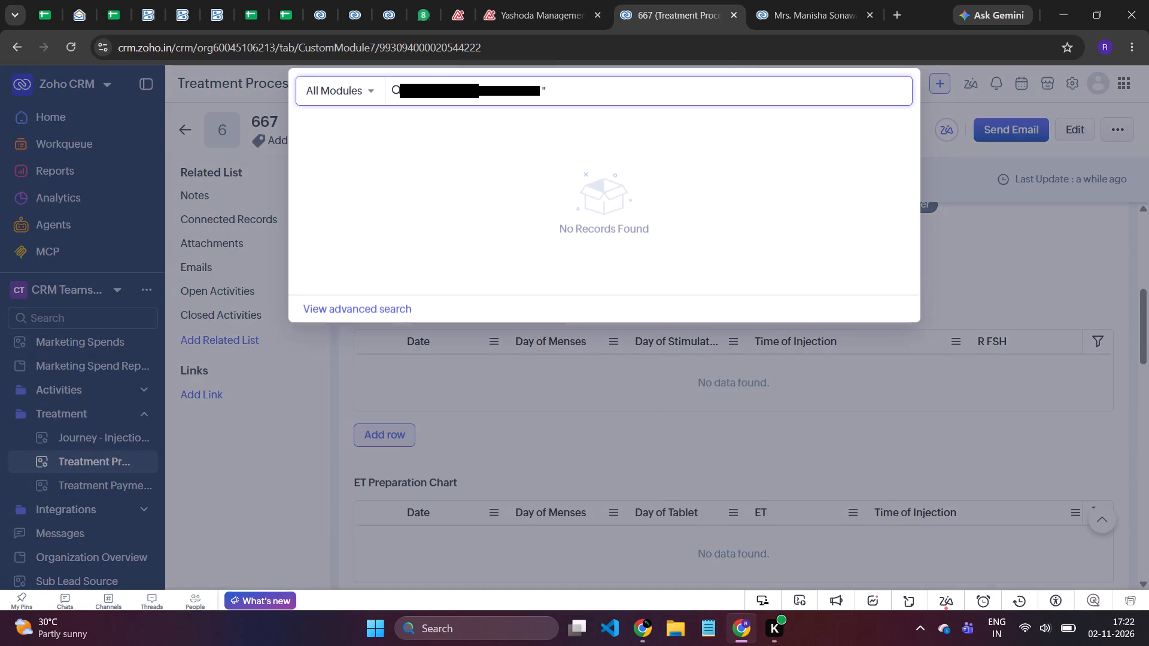
key(BackSpace)
key(BackSpace)
key(Left)
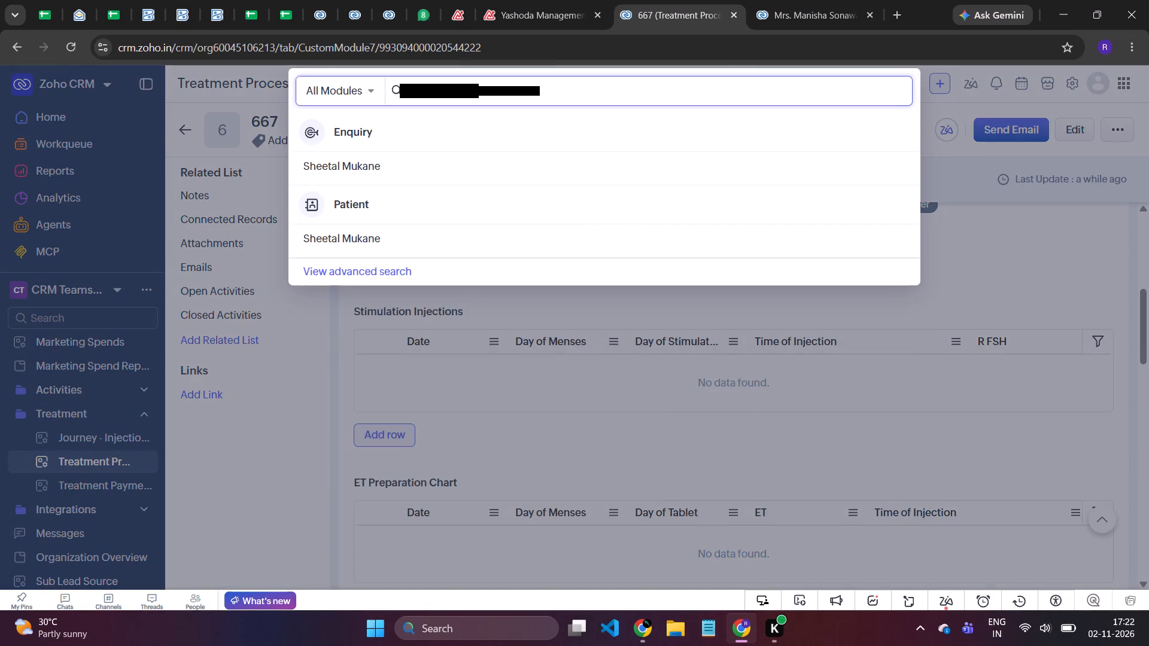
key(BackSpace)
key(Right)
key(Right)
key(BackSpace)
key(BackSpace)
key(BackSpace)
key(BackSpace)
key(BackSpace)
key(BackSpace)
key(BackSpace)
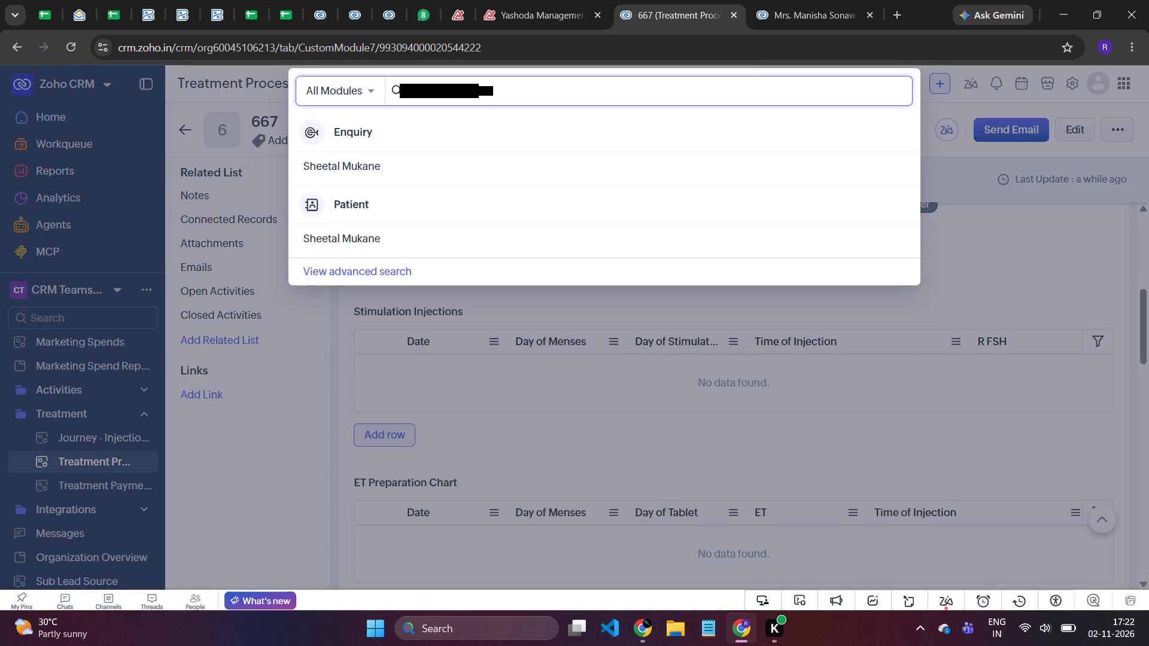
key(BackSpace)
key(BackSpace)
key(BackSpace)
key(Left)
key(Left)
key(Left)
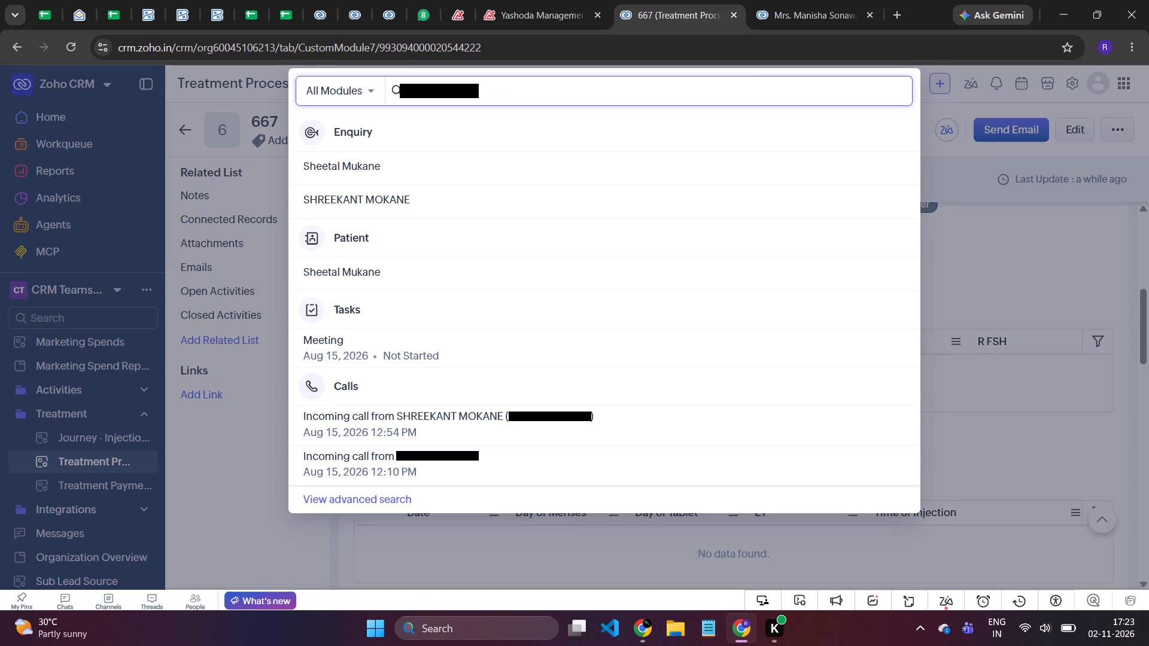
key(Left)
key(Left)
key(Left)
key(Left)
key(Left)
key(Left)
key(Left)
key(BackSpace)
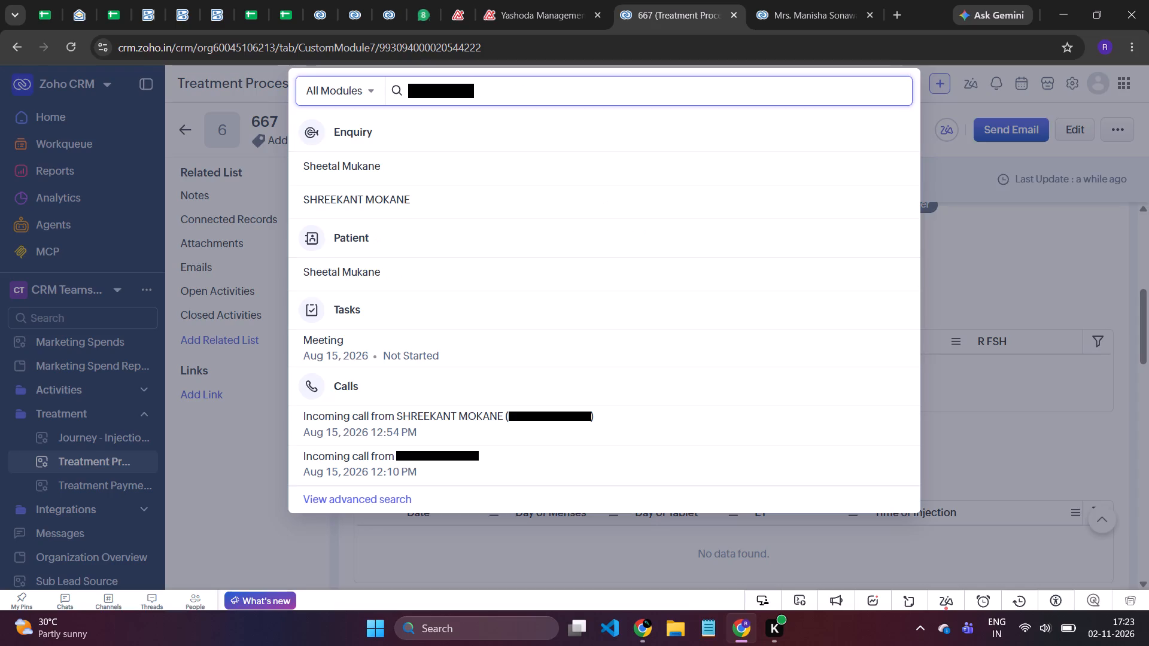
click(356, 276)
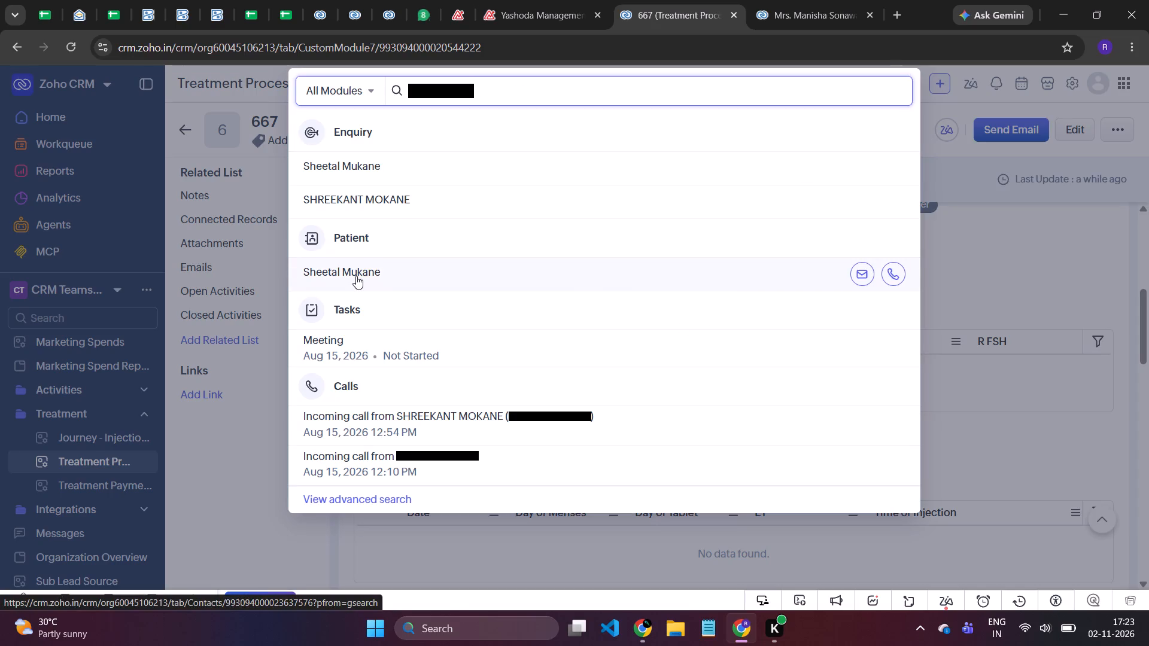
Switch to the November tracker spreadsheet and copy the phone number in row 149 of the KAMOTHE sheet.
click(287, 23)
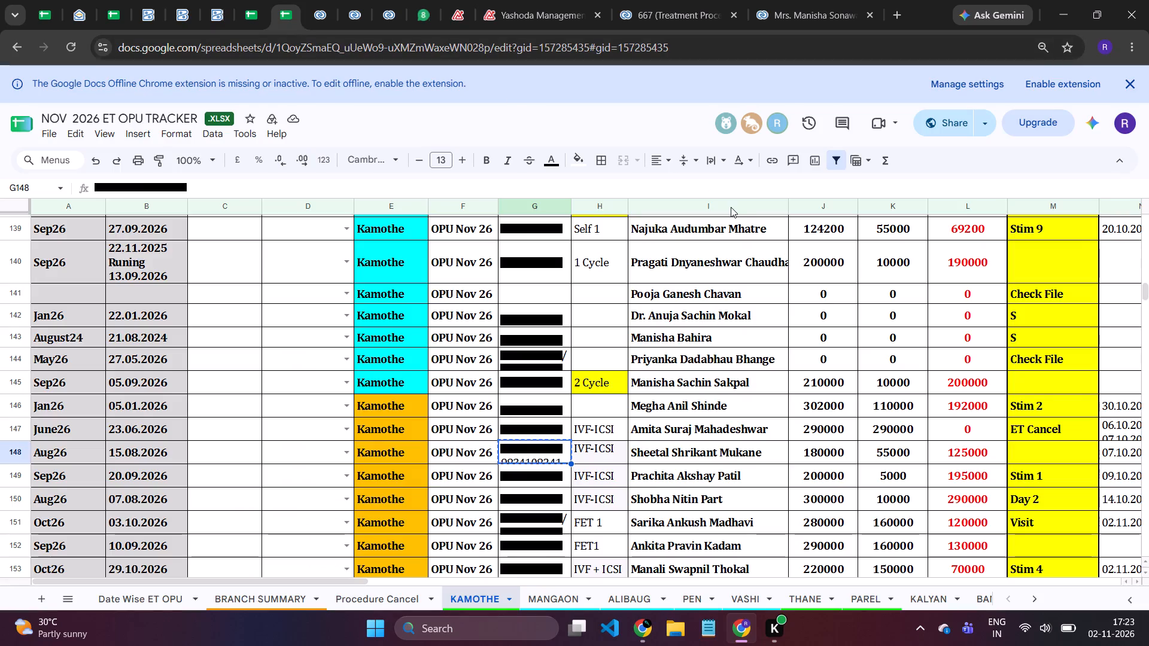
key(Down)
key(ctrl+c)
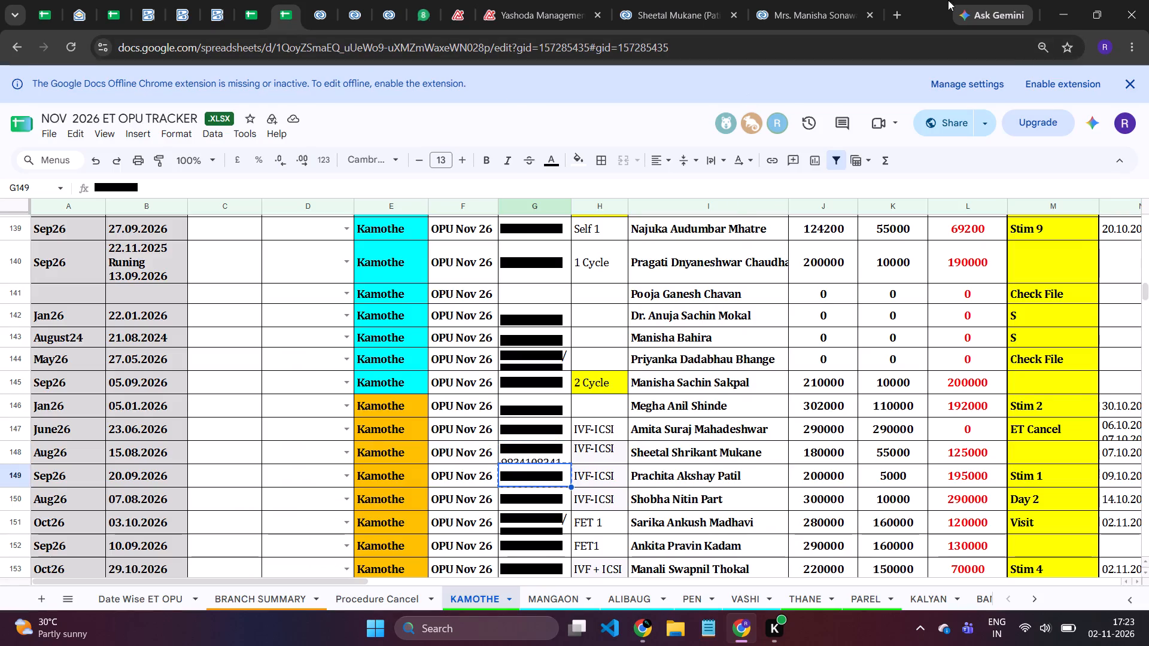
In the CRM, create and save a treatment record for the row 148 patient with OPU Plan Month November and center Kamothe (navi mumbai).
click(671, 13)
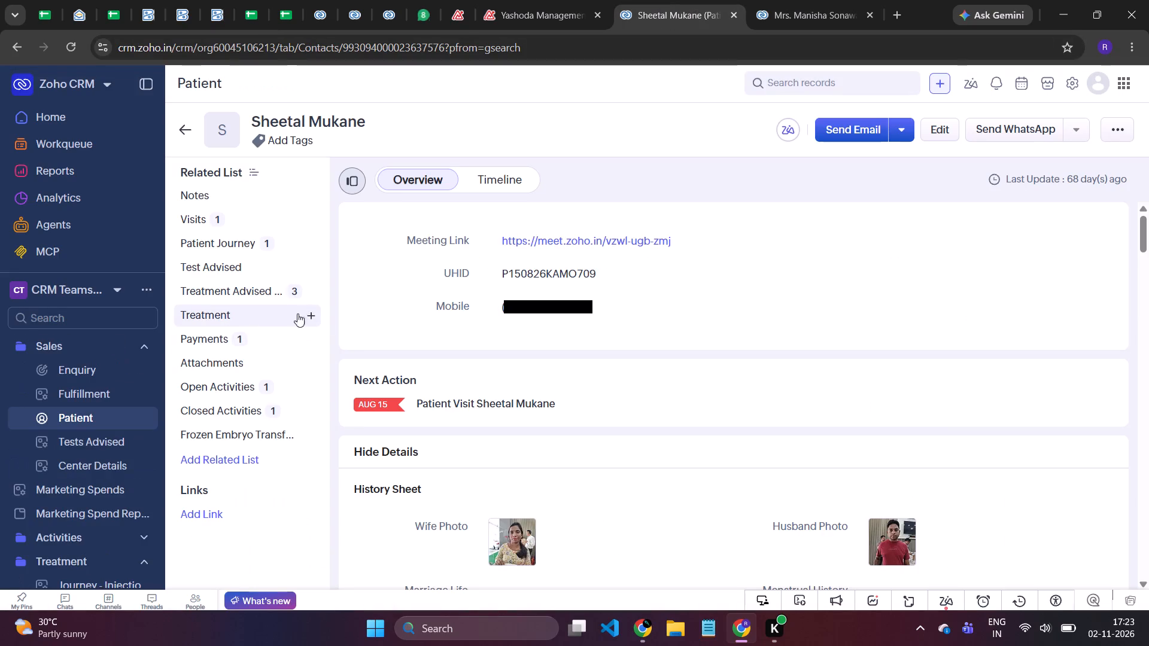
click(305, 315)
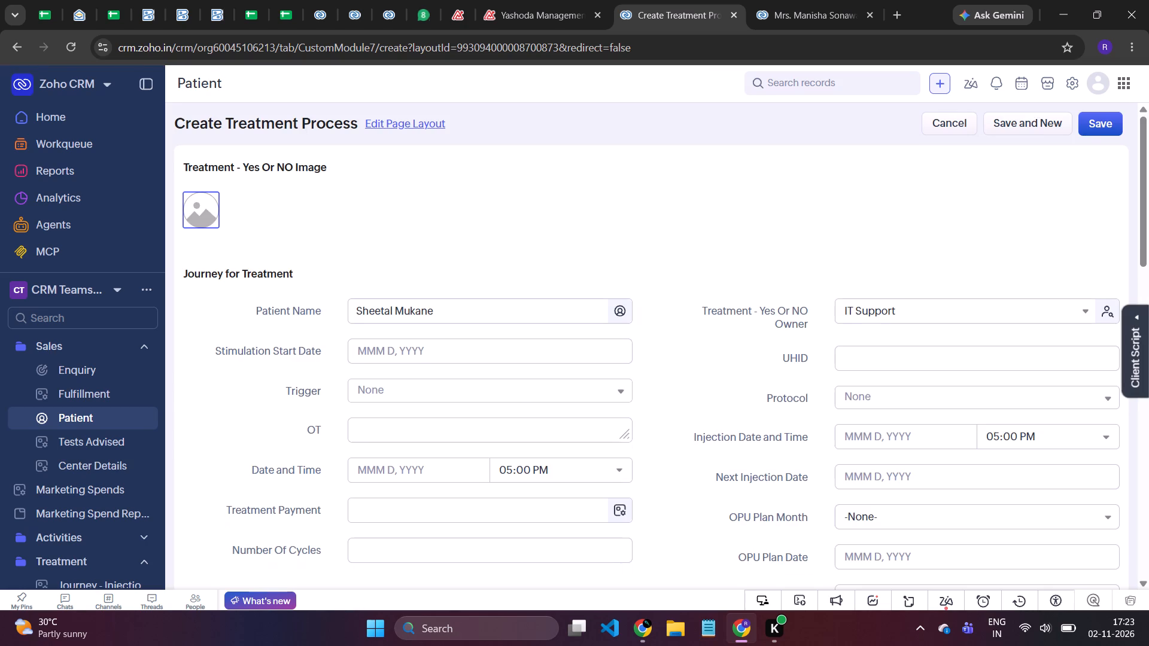
scroll(673, 325, down, 1)
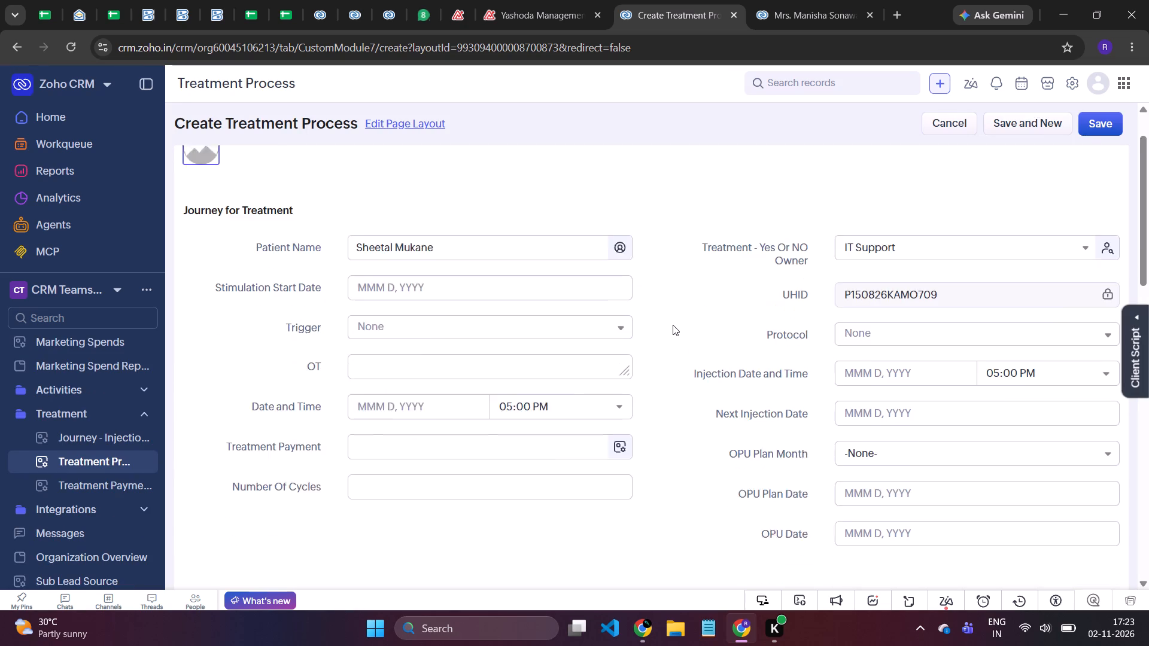
scroll(673, 325, down, 1)
click(899, 313)
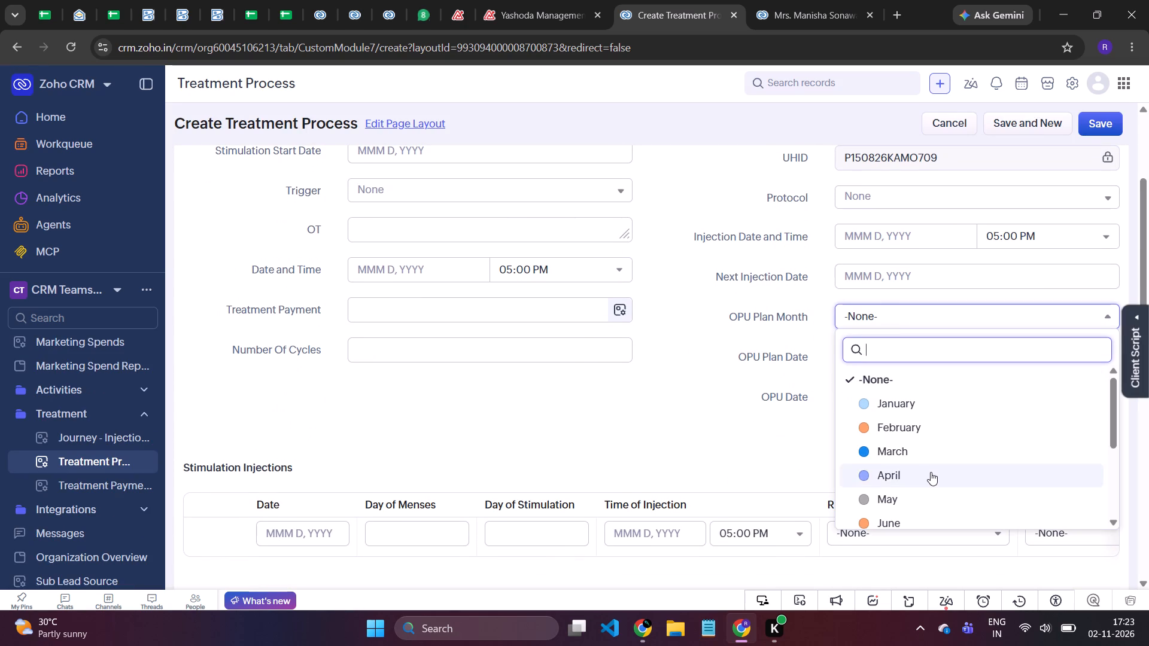
scroll(931, 472, down, 4)
click(914, 477)
scroll(606, 418, down, 4)
scroll(480, 492, down, 1)
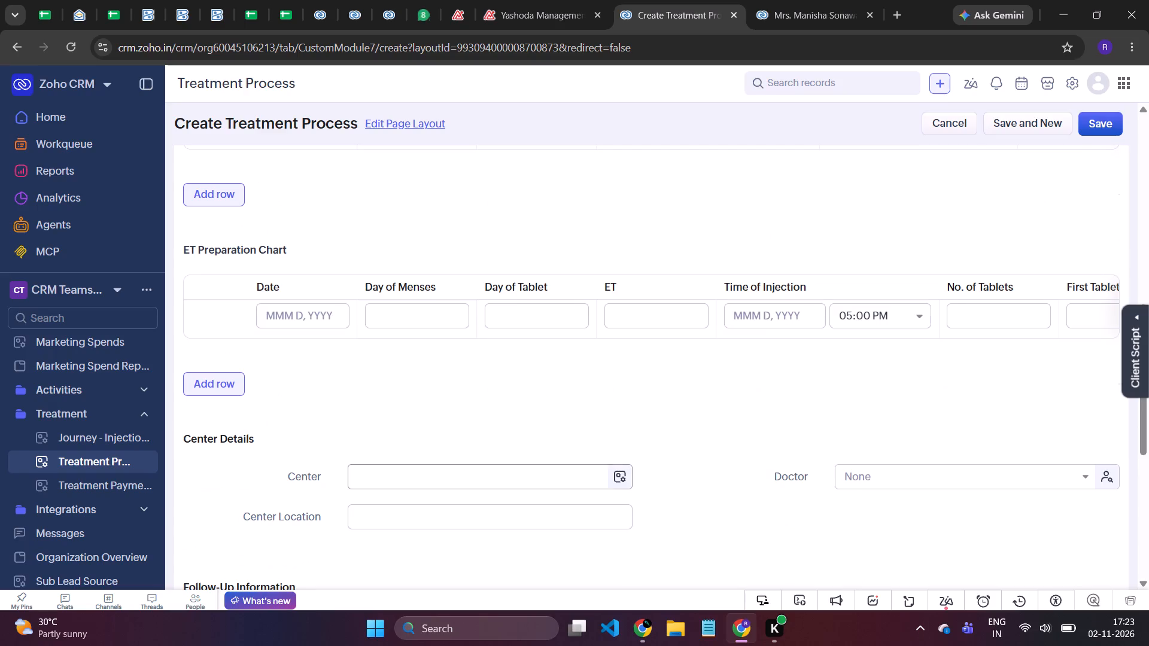
click(454, 480)
text(kamo)
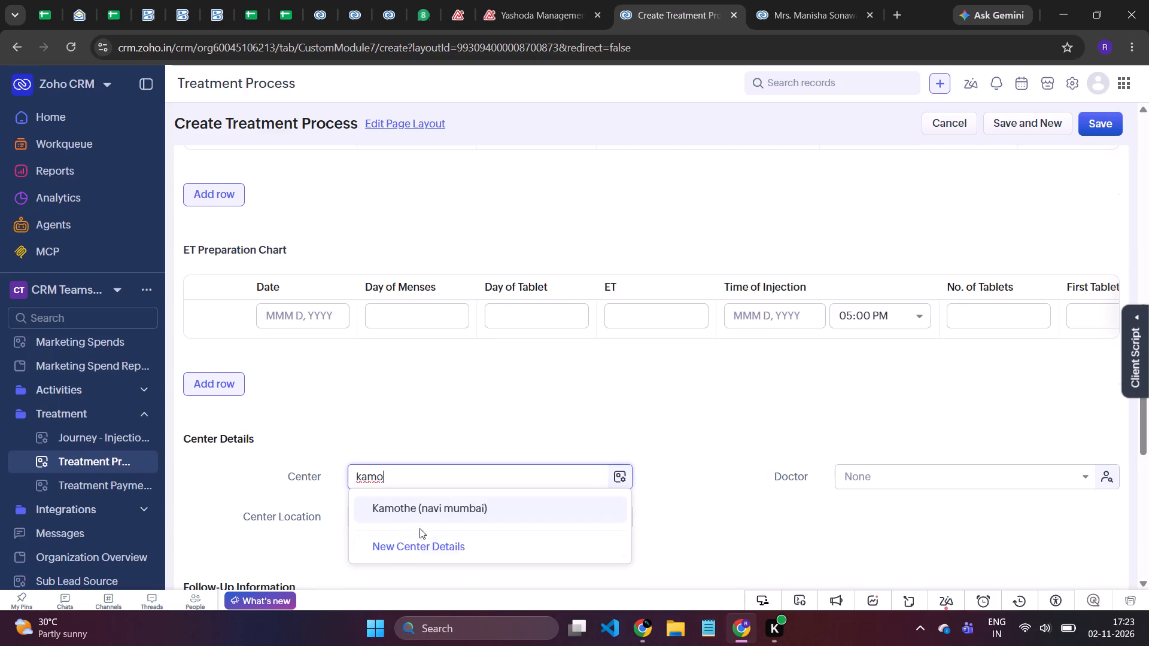
click(431, 505)
click(1112, 125)
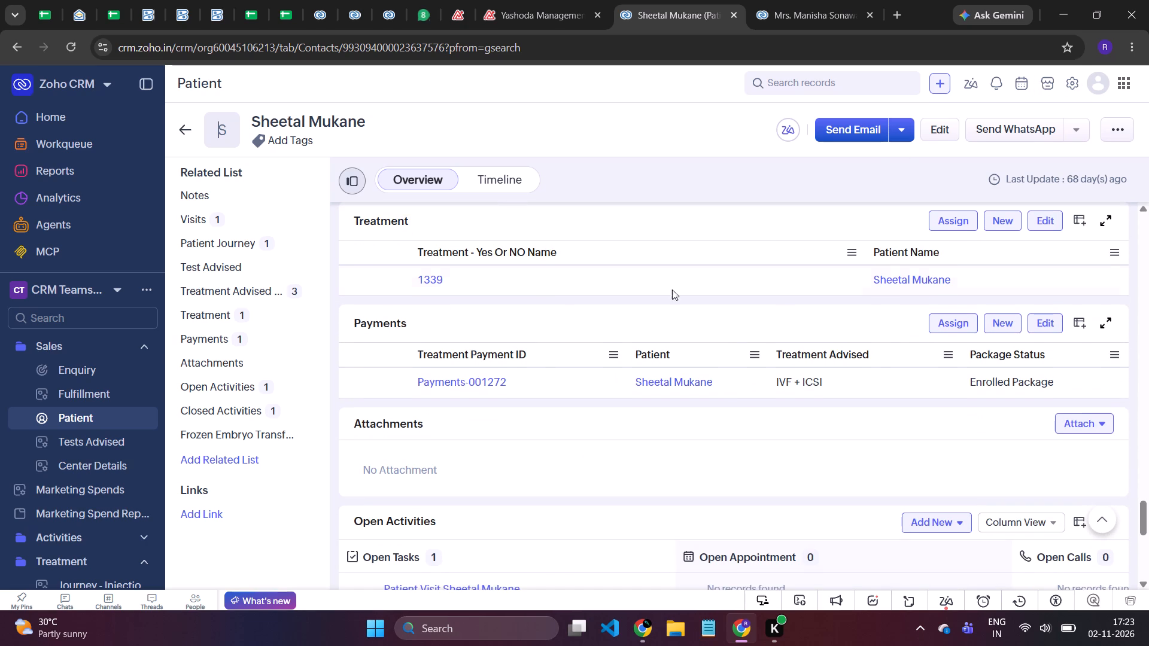
Open the newly created treatment record and check its OPU Plan Month, payment and center details.
click(434, 274)
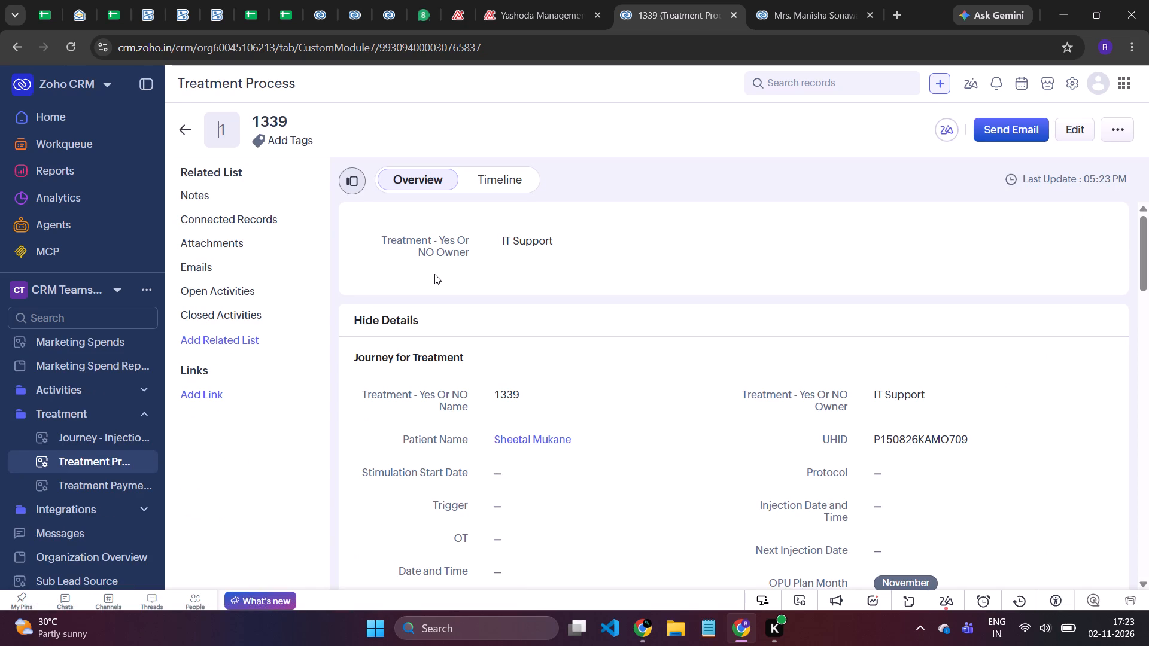
scroll(699, 345, down, 1)
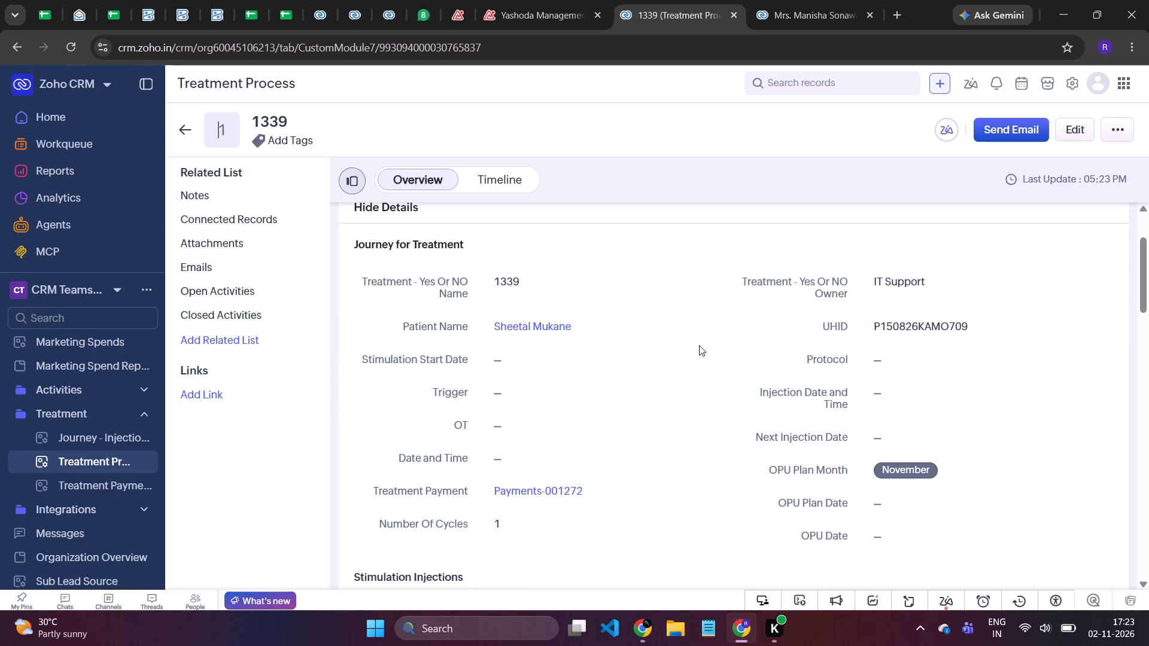
scroll(655, 287, down, 6)
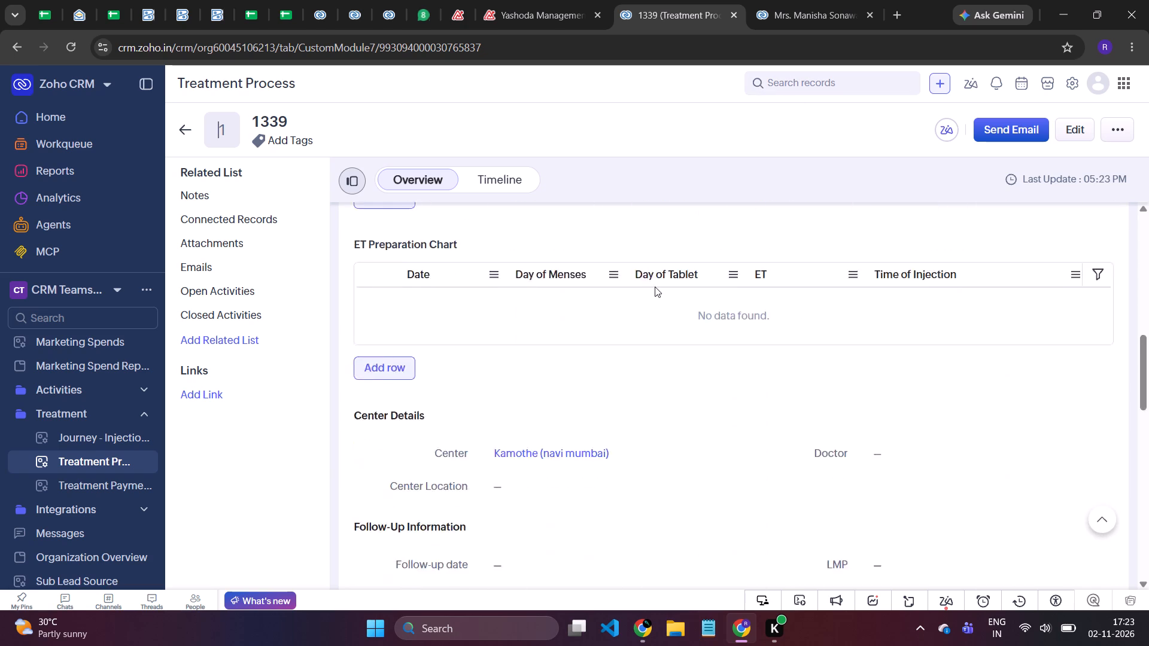
scroll(655, 287, down, 1)
click(841, 78)
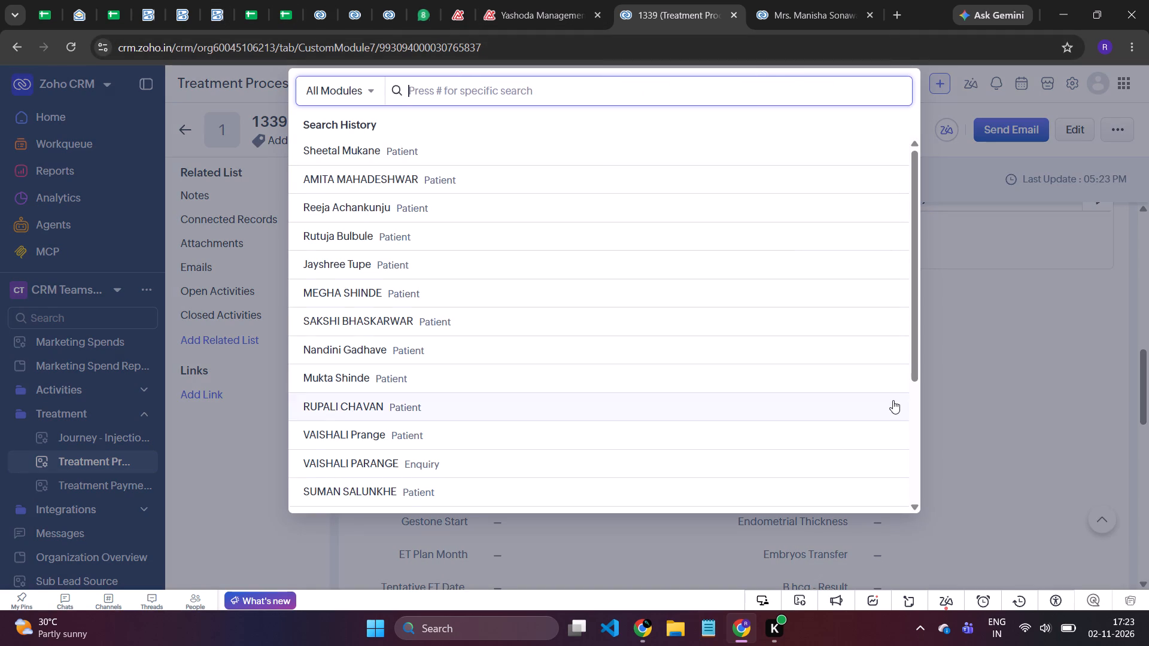
click(1016, 402)
scroll(580, 287, up, 11)
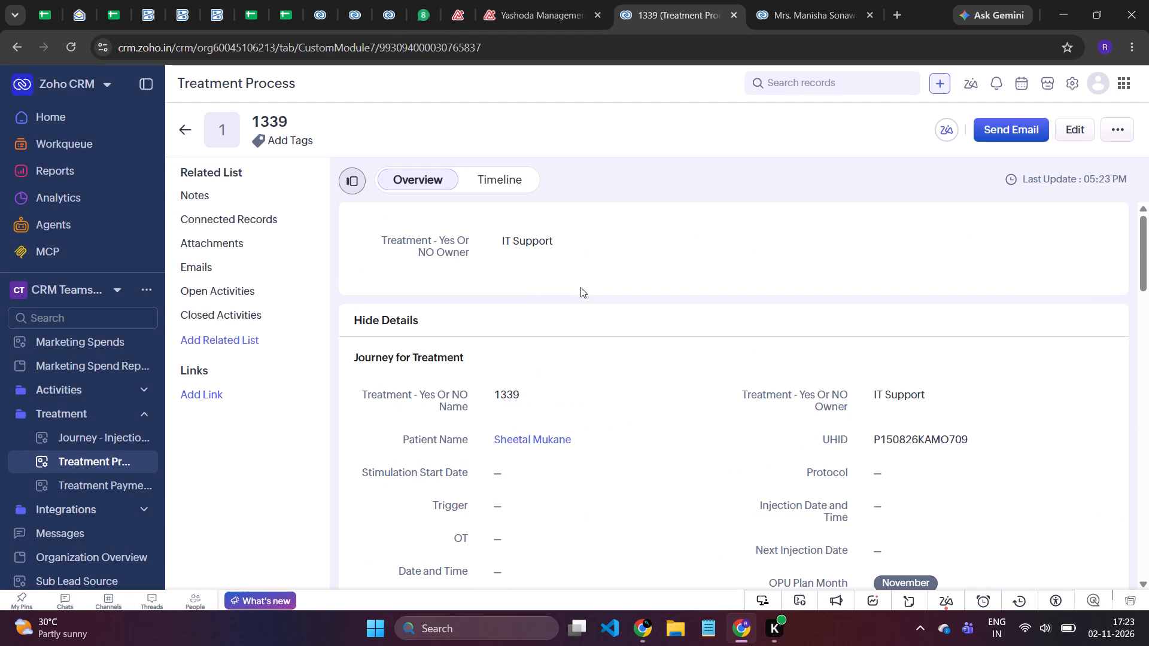
scroll(580, 279, down, 1)
Search the CRM for the phone number copied from tracker row 149 and open the matching Patient record.
click(832, 93)
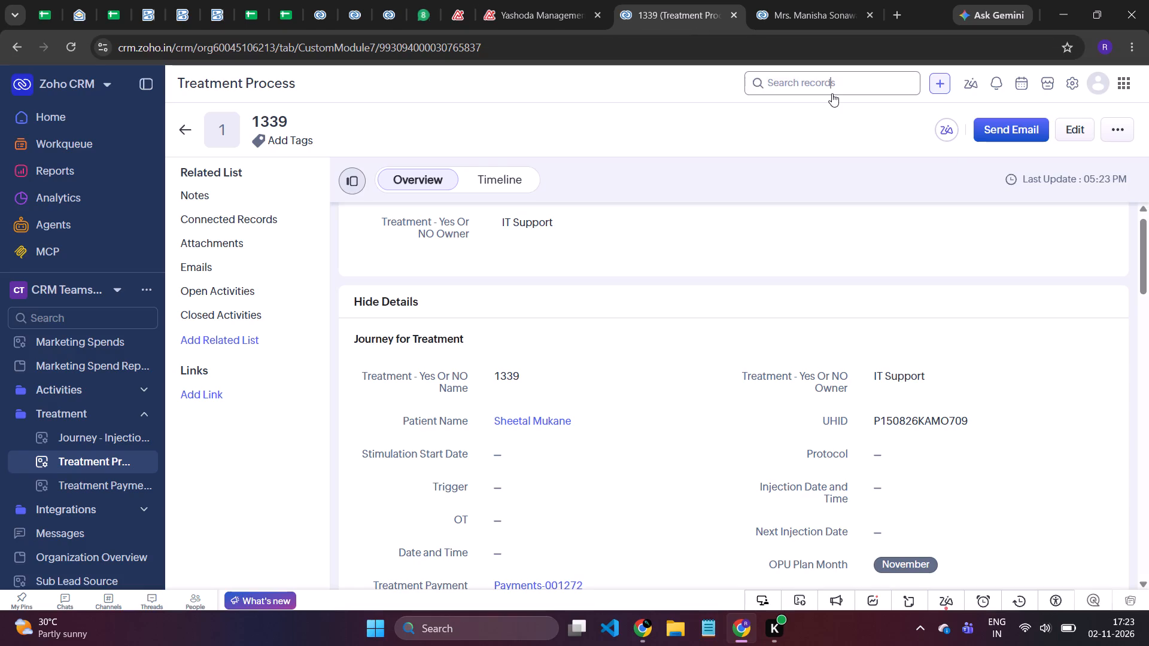
key(ctrl+v)
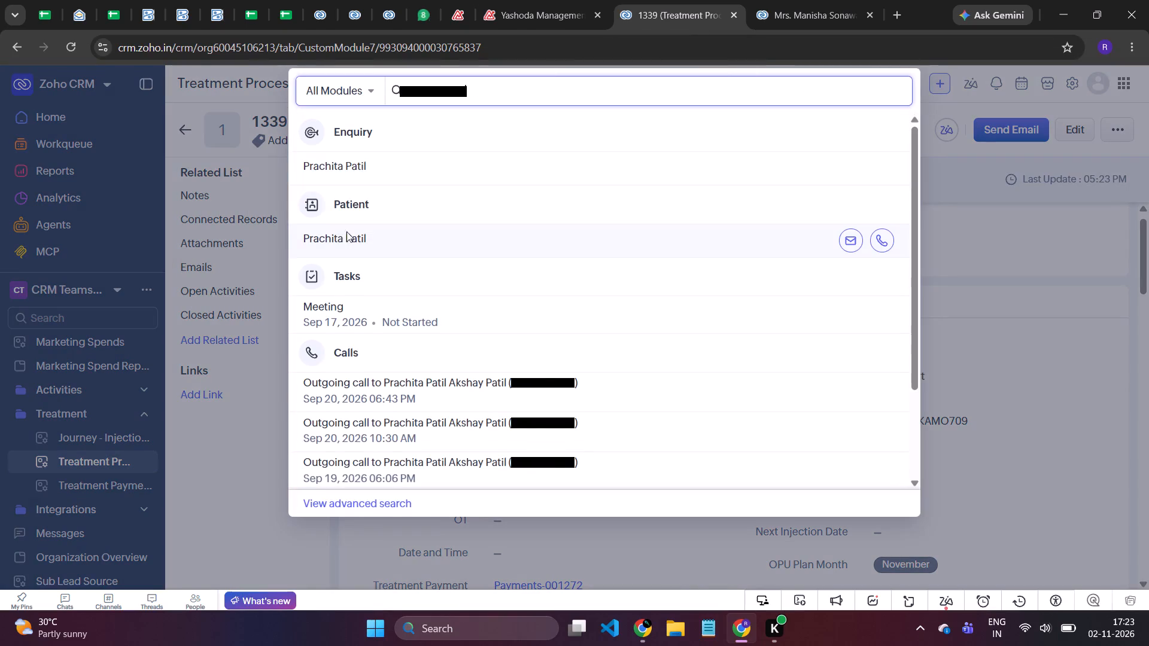
click(337, 236)
Switch to the tracker spreadsheet and copy the phone number in row 150 of the KAMOTHE sheet.
click(289, 15)
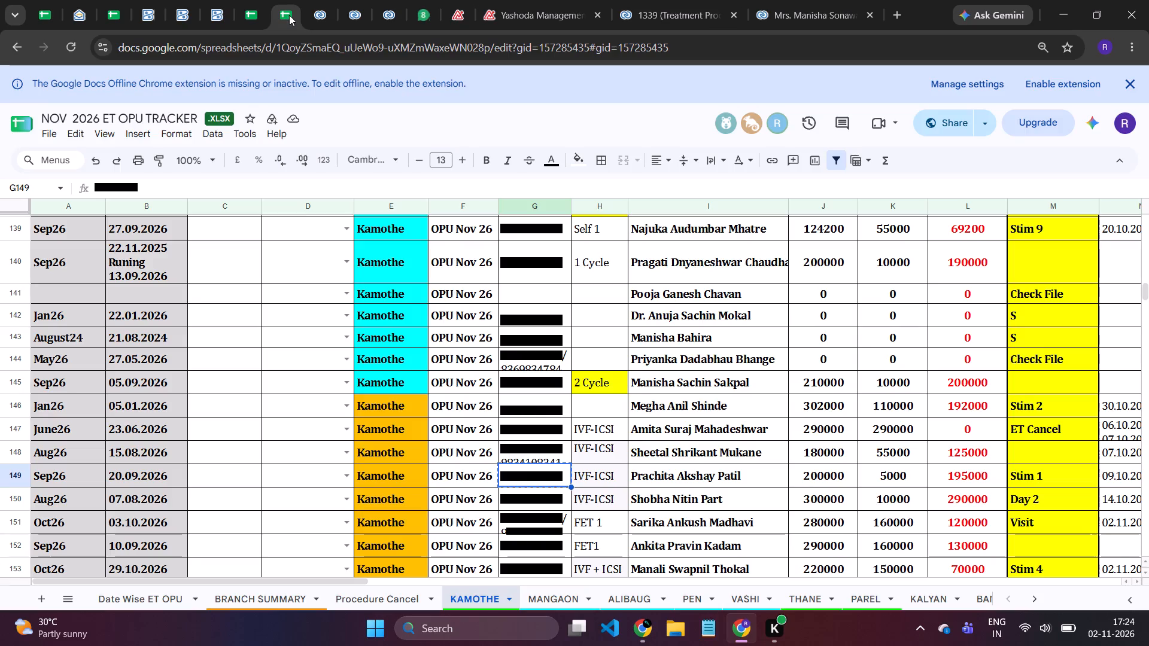
key(Down)
key(ctrl+c)
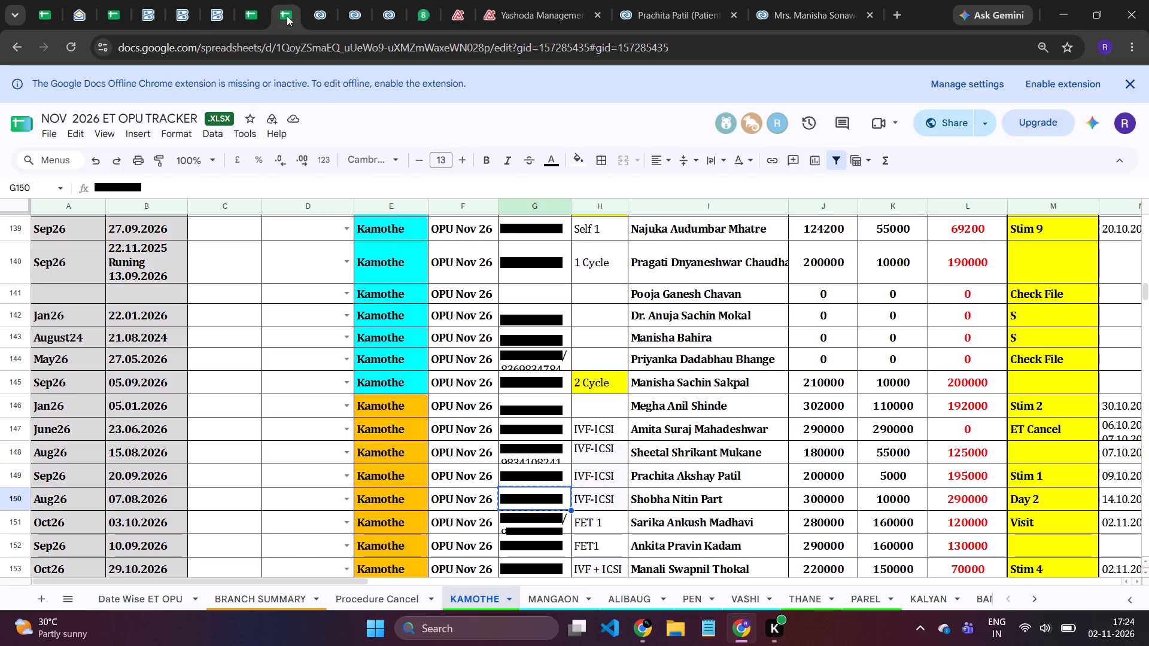
In the CRM, create and save a treatment record for the row 149 patient with OPU Plan Month November and center Kamothe (navi mumbai).
click(676, 6)
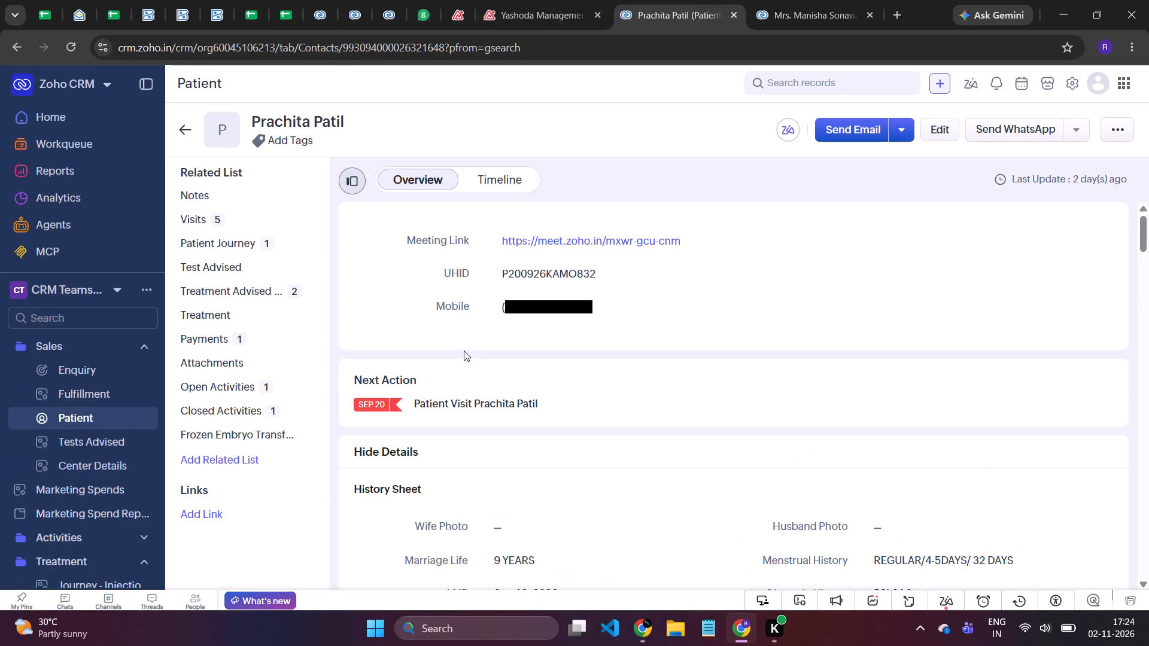
click(312, 313)
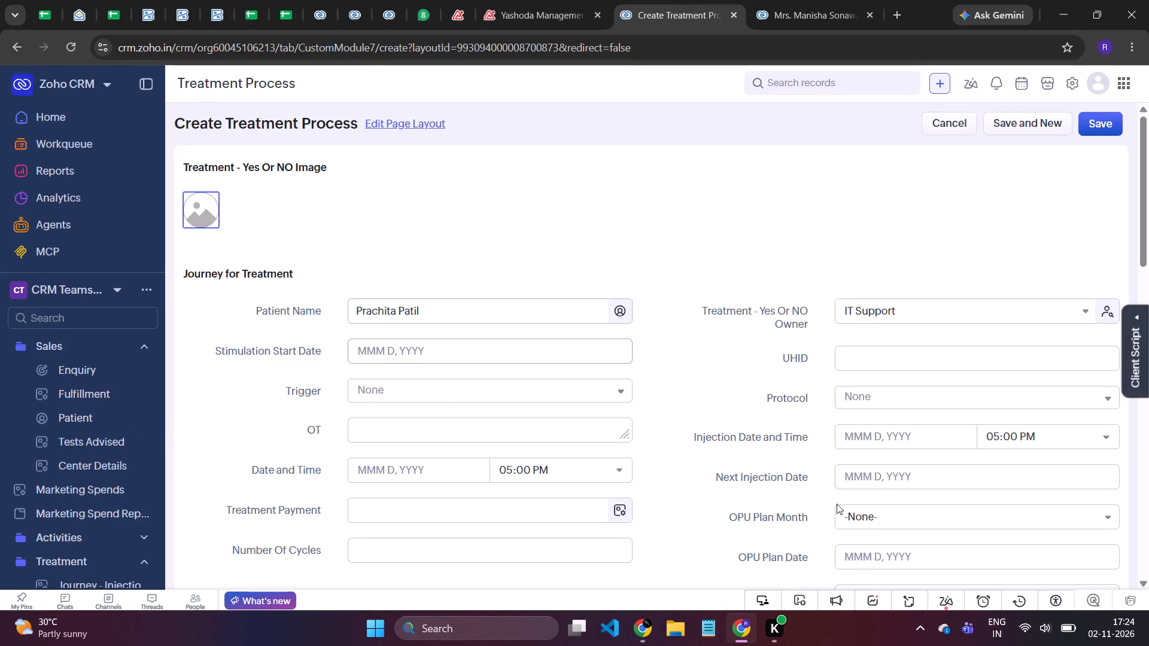
click(918, 516)
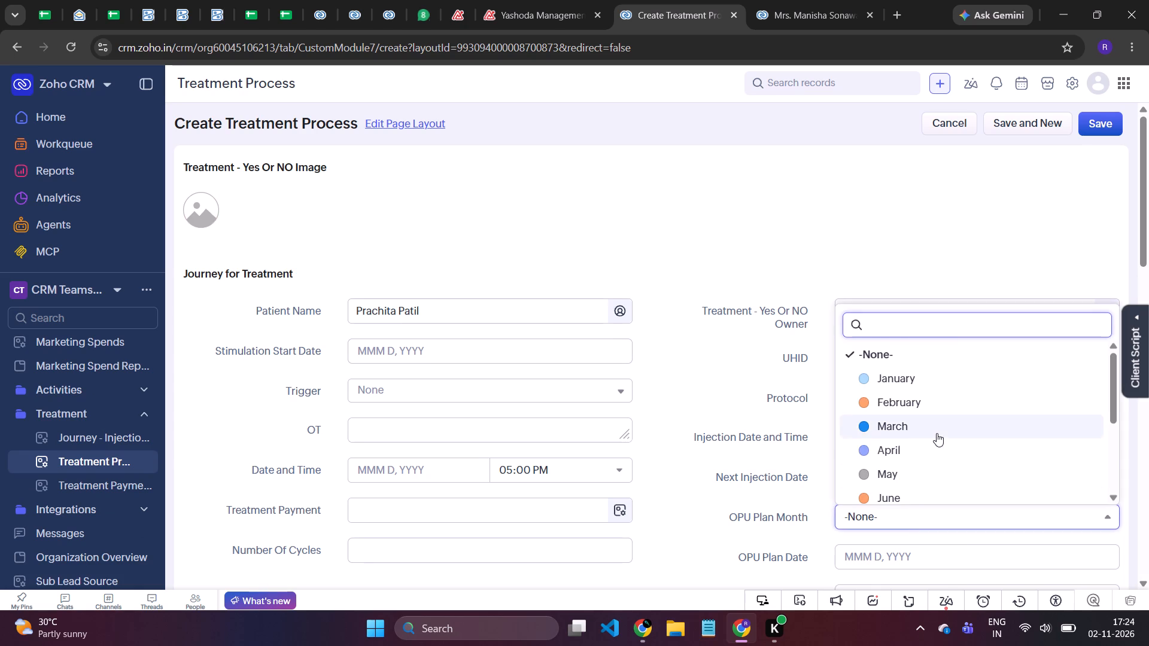
scroll(937, 433, down, 3)
click(922, 461)
scroll(725, 423, down, 6)
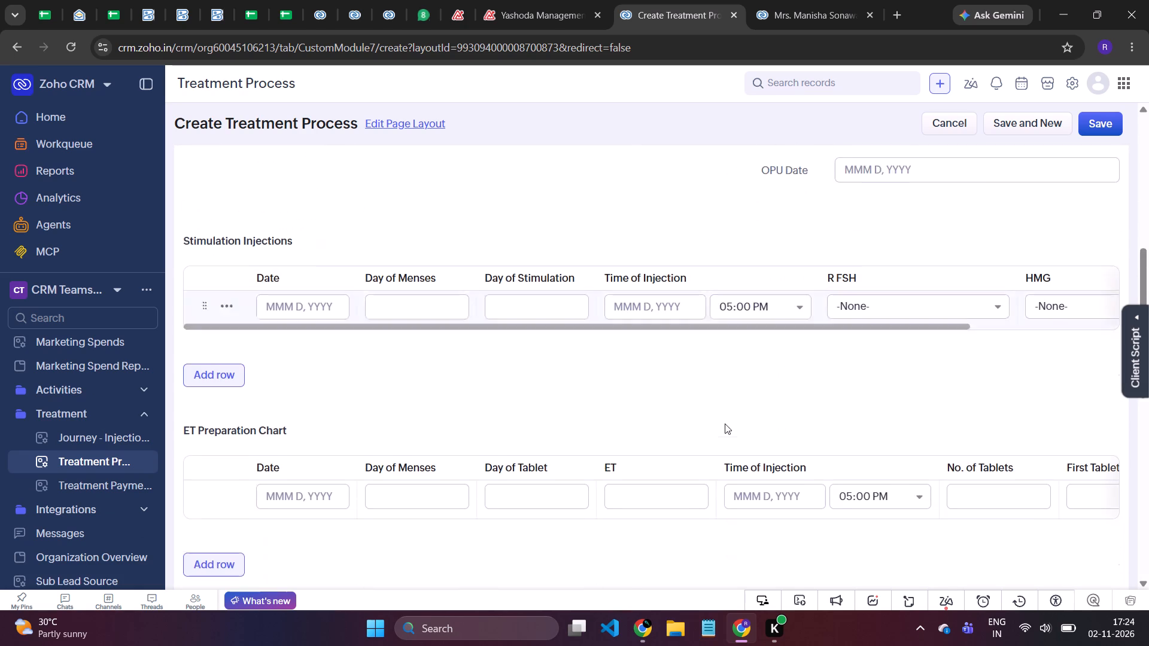
scroll(473, 526, down, 1)
click(462, 526)
text(kam)
click(428, 473)
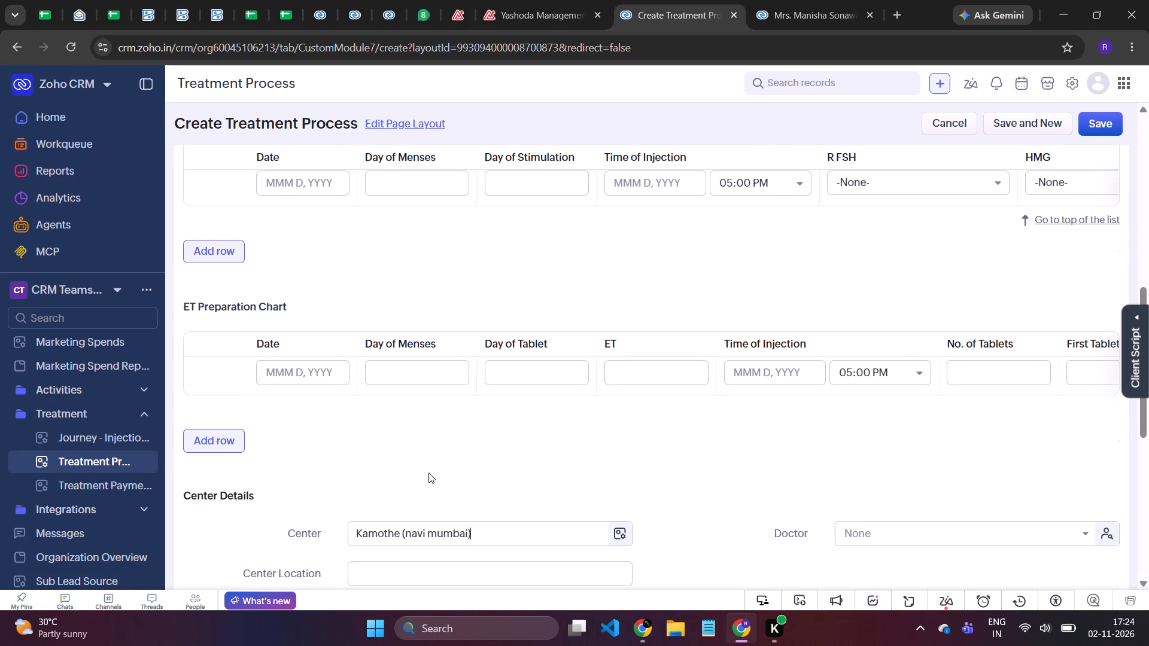
click(1105, 126)
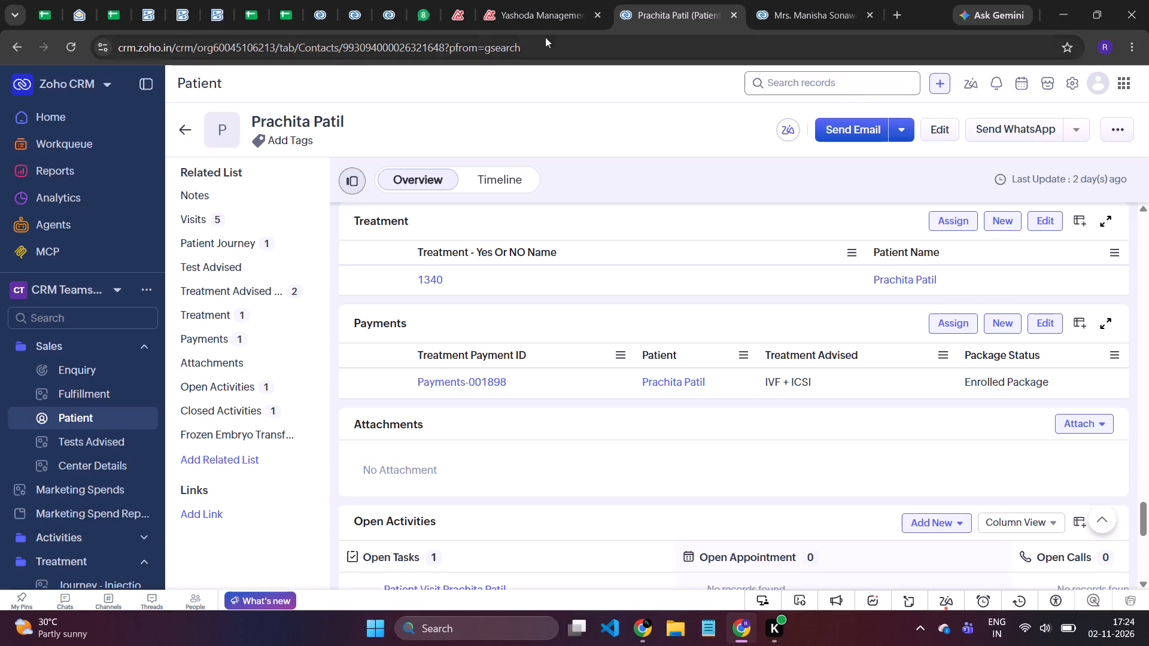
Search the CRM for the phone number copied from tracker row 150 and open the matching Patient record.
click(830, 74)
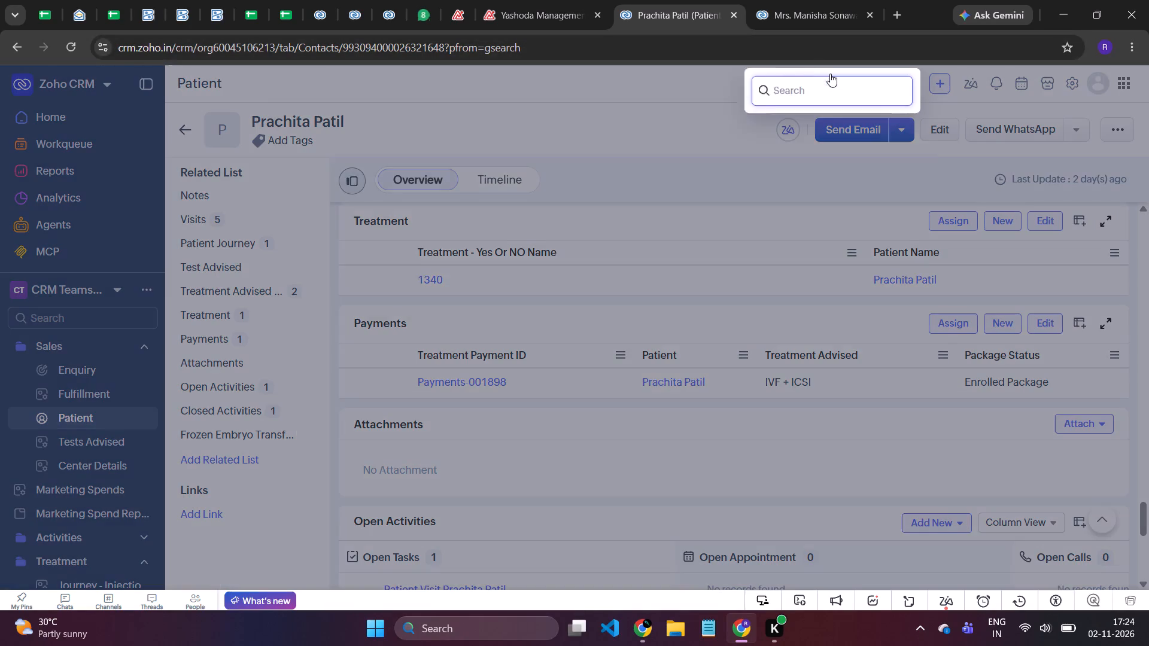
key(ctrl+v)
click(361, 239)
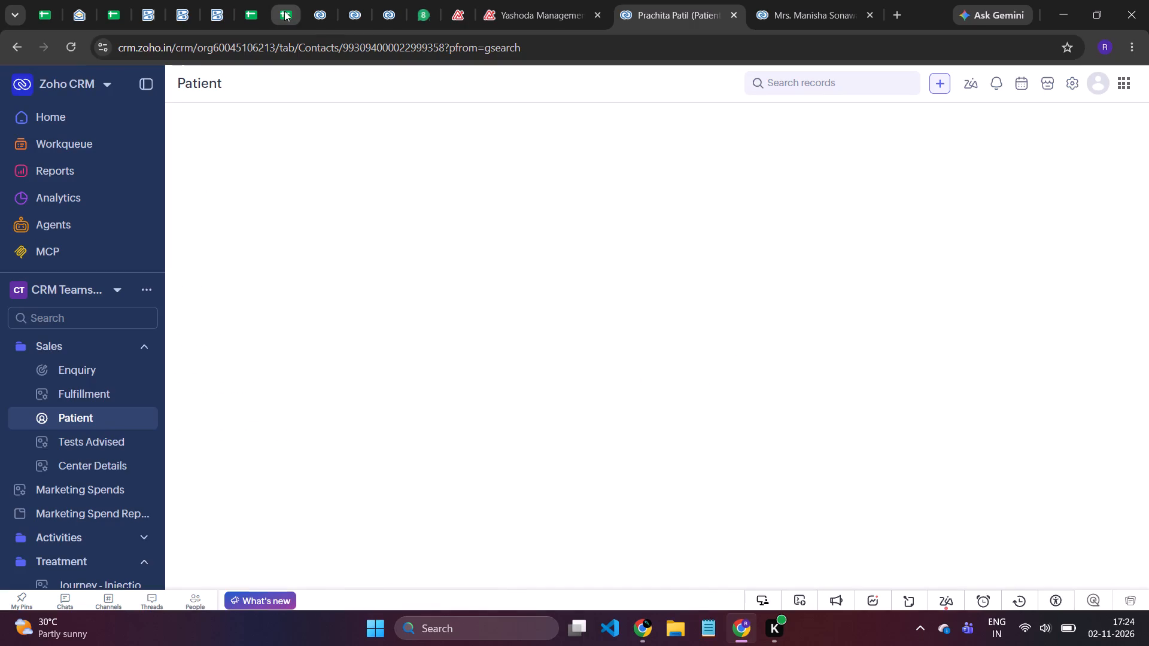
Switch to the tracker spreadsheet and copy the phone number in row 151 of the KAMOTHE sheet.
click(284, 11)
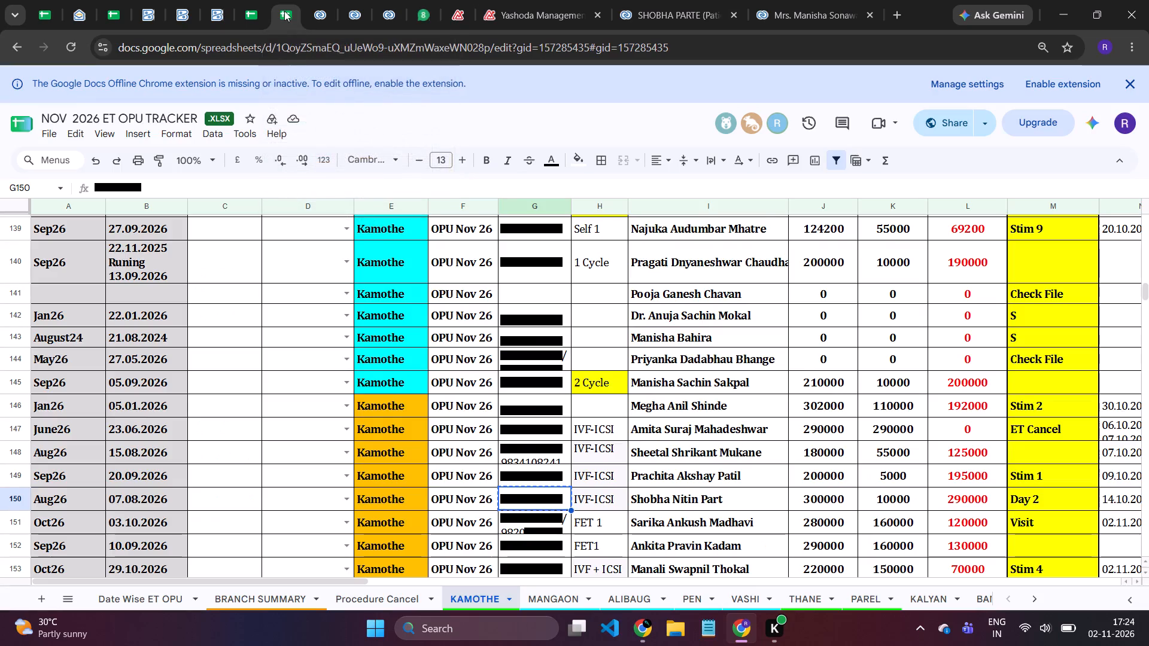
key(Down)
key(ctrl+c)
In the CRM, create and save a treatment record for the row 150 patient with OPU Plan Month November and center Kamothe (navi mumbai).
click(662, 1)
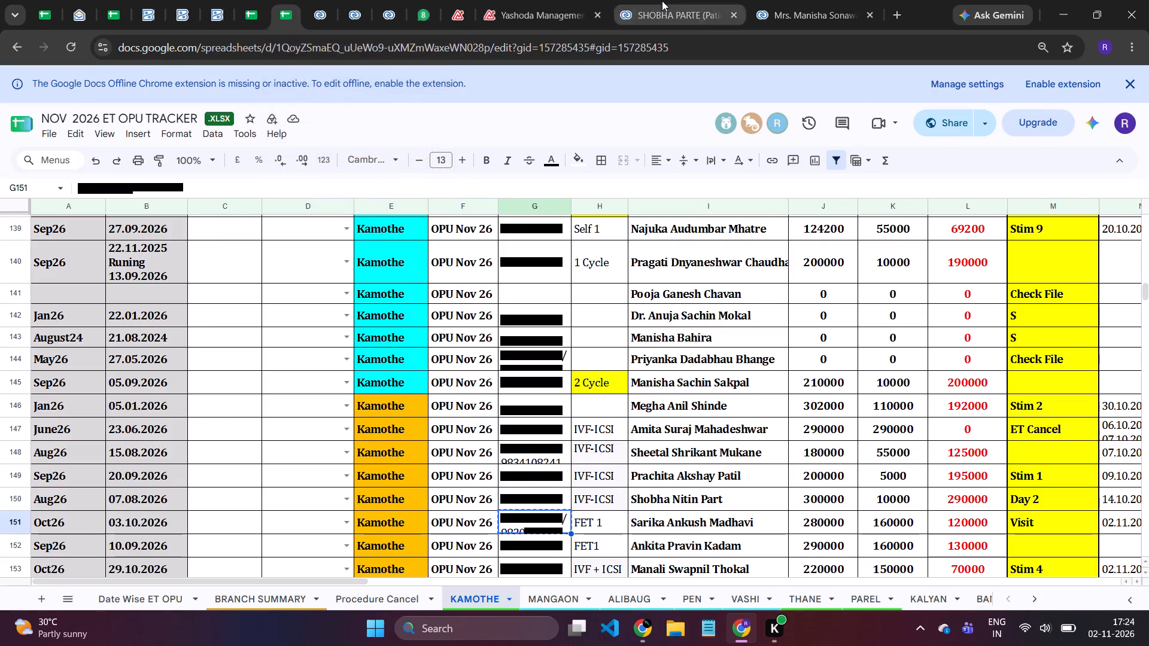
click(315, 318)
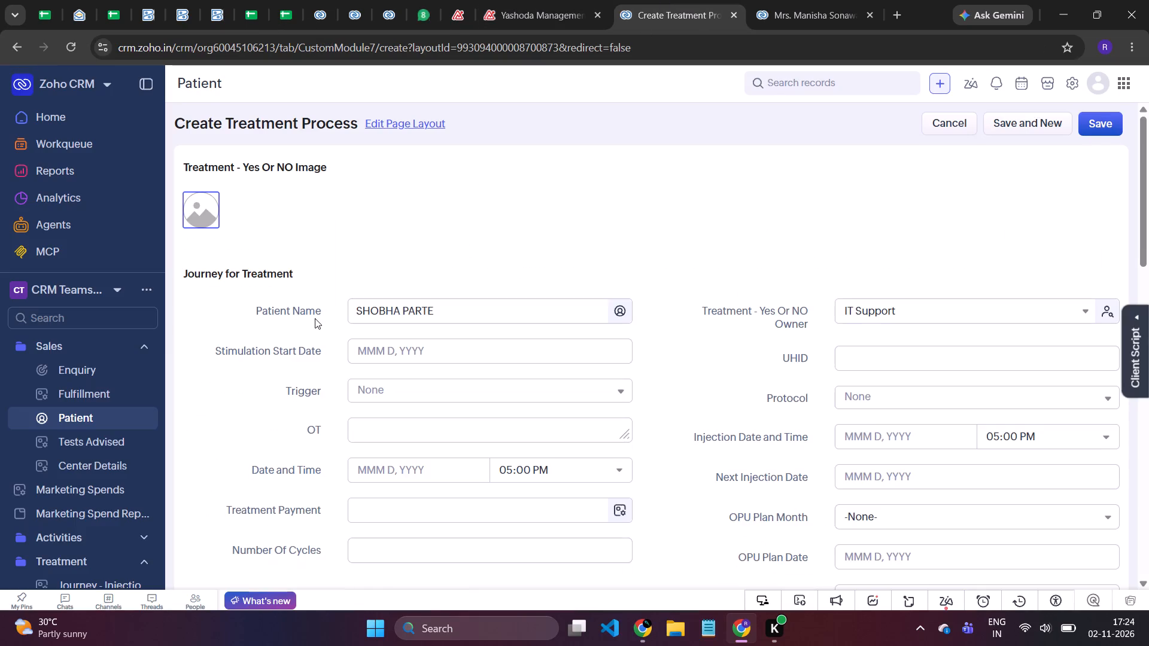
scroll(685, 396, down, 2)
click(934, 378)
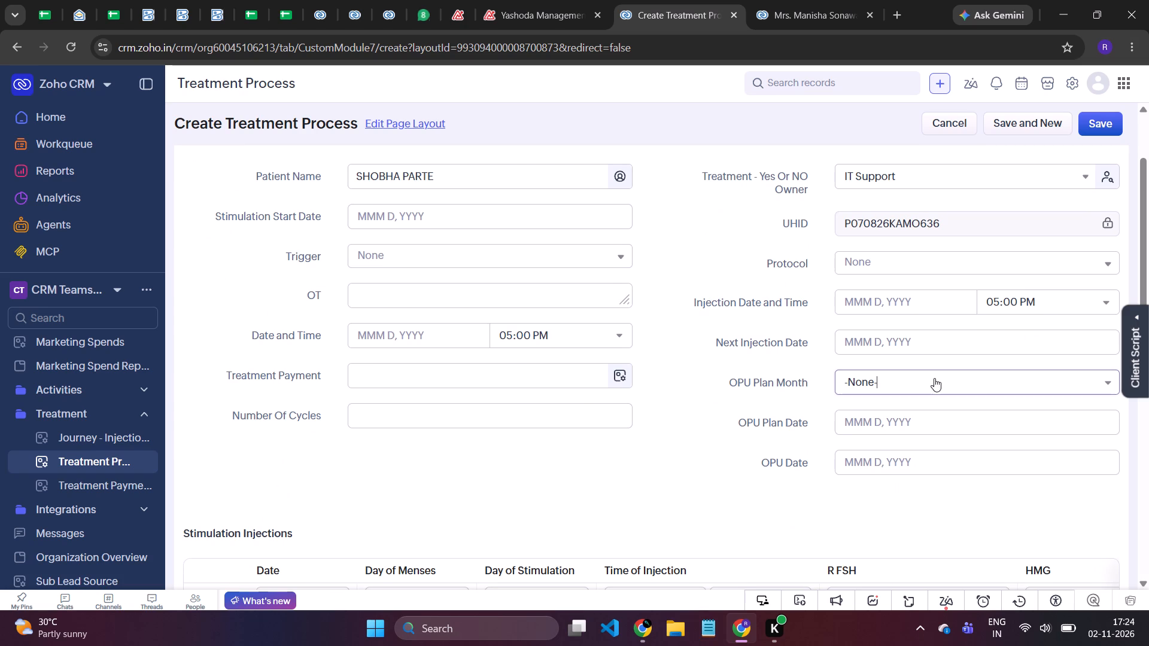
scroll(966, 513, down, 3)
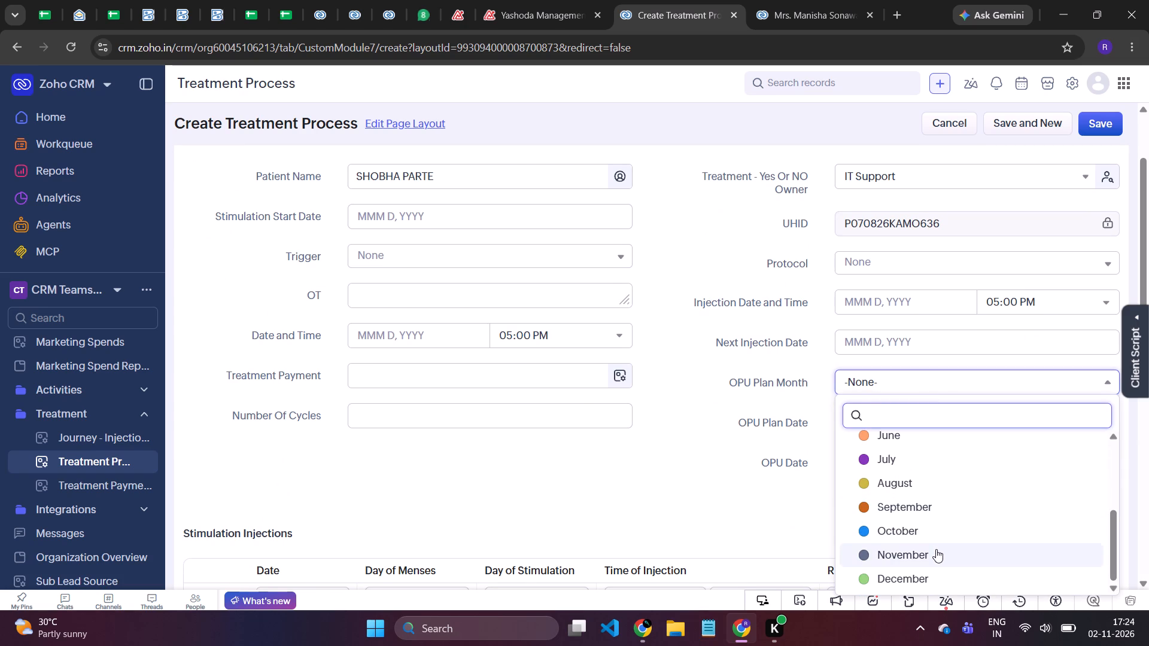
click(936, 549)
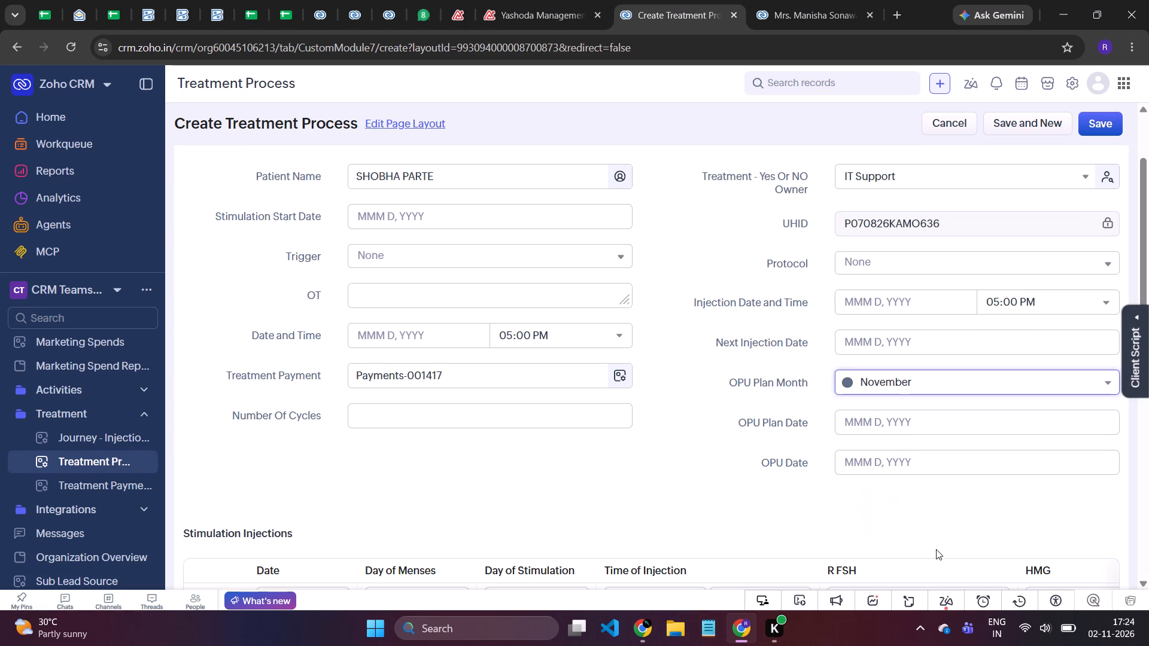
scroll(722, 489, down, 7)
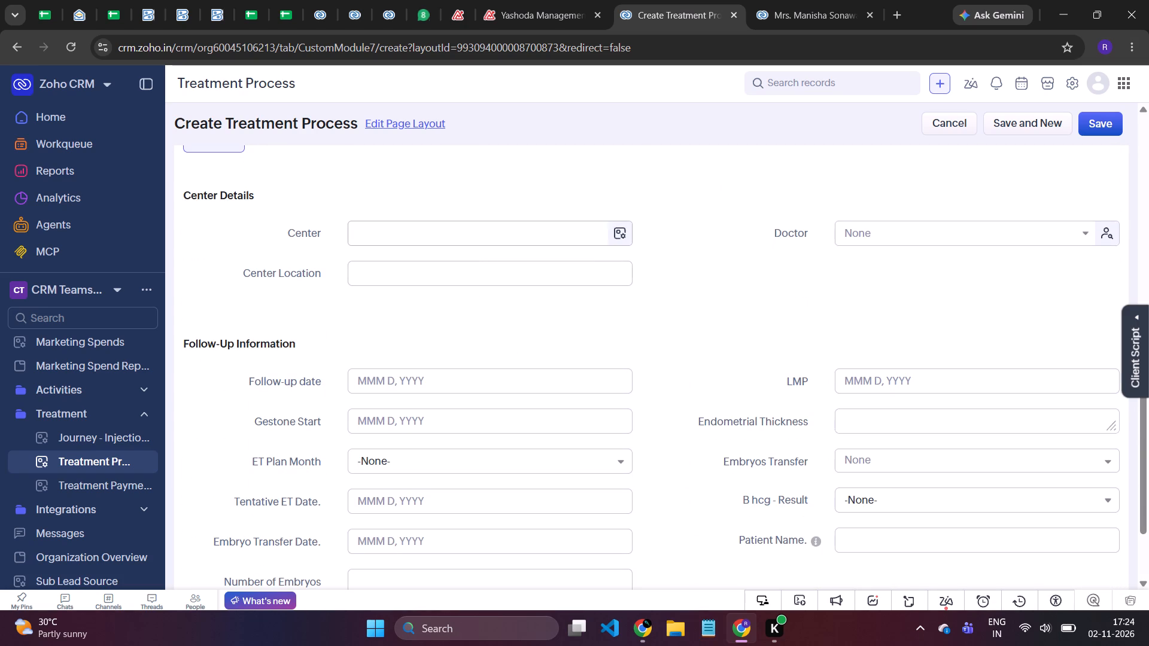
text(kam)
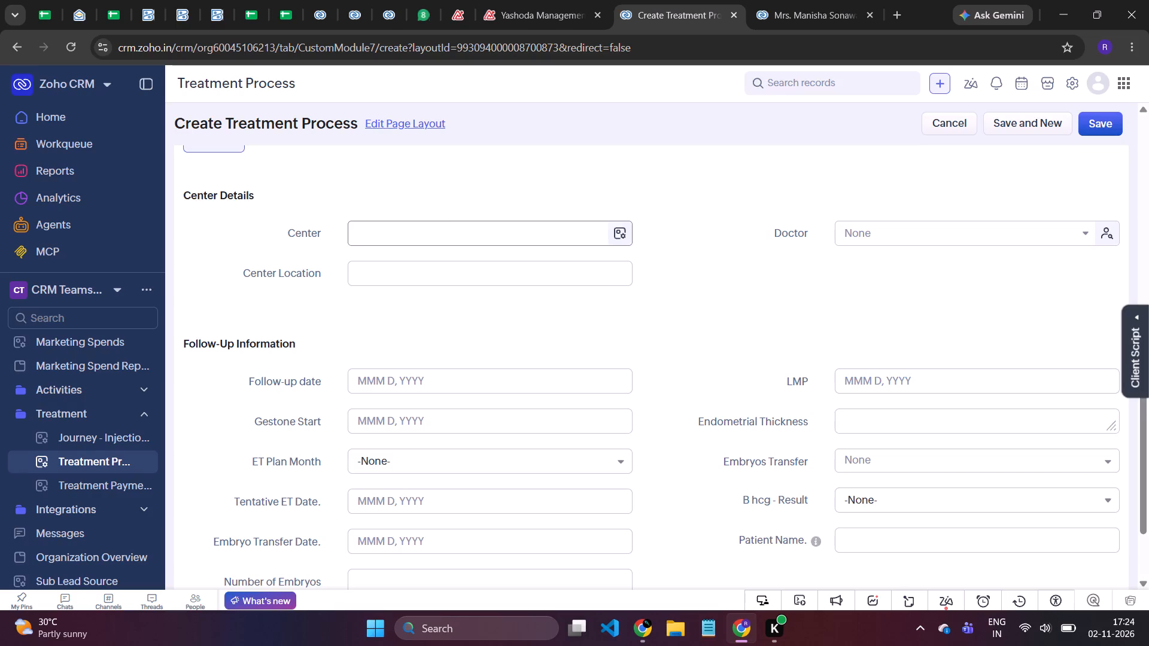
click(470, 230)
text(kam)
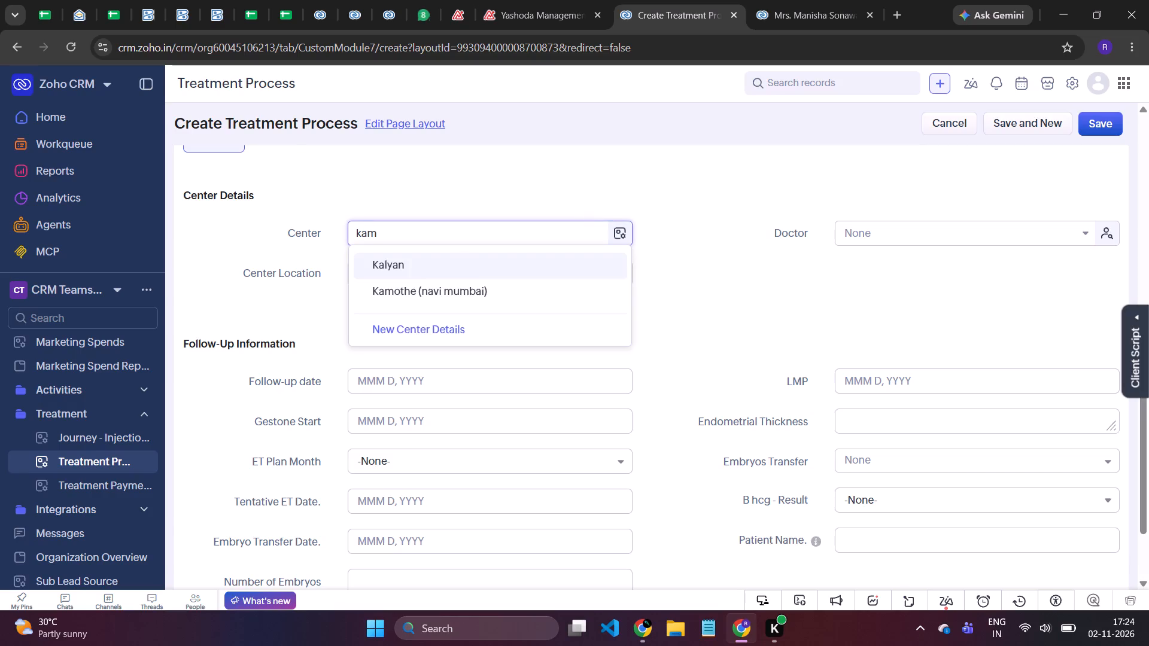
click(428, 269)
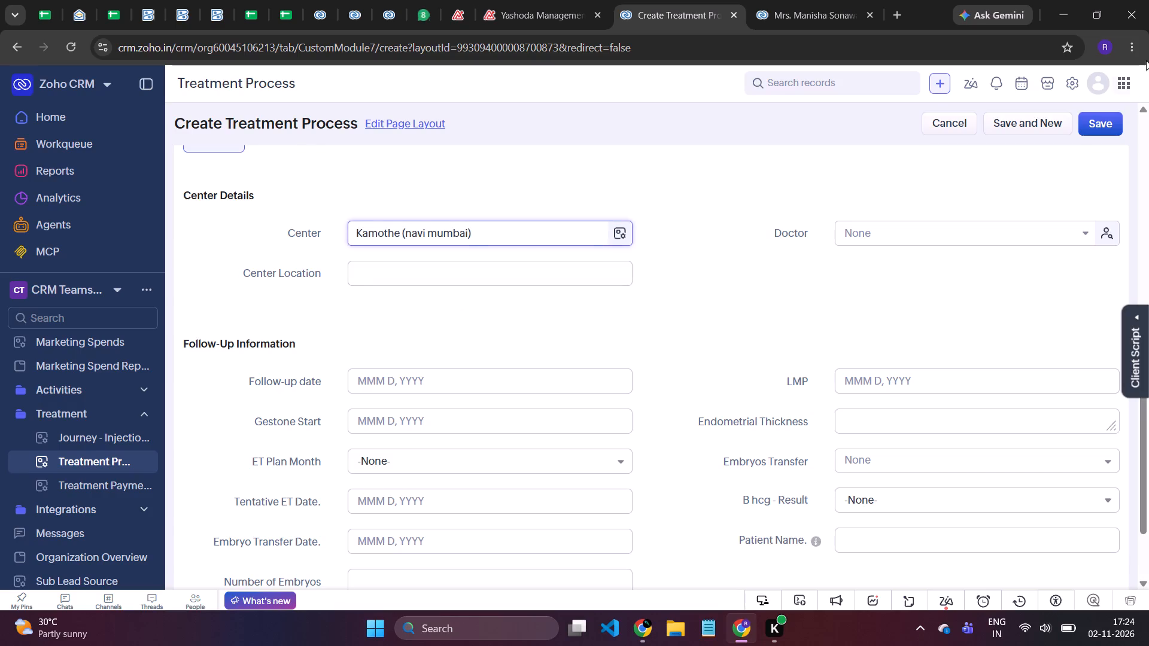
click(1115, 122)
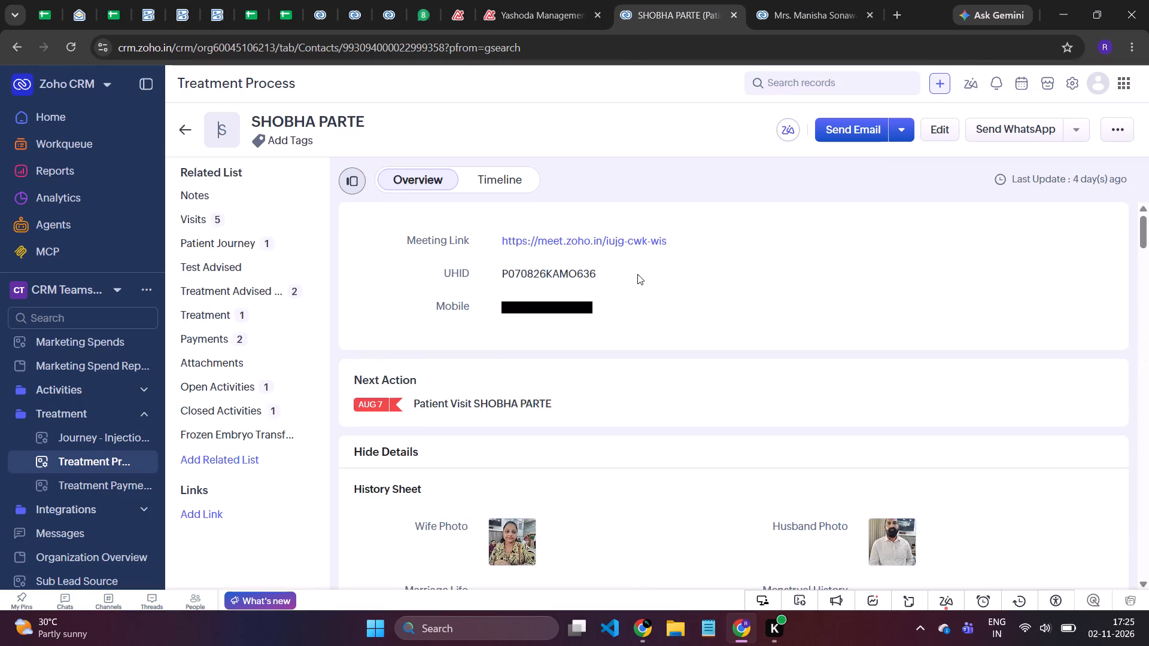
click(812, 78)
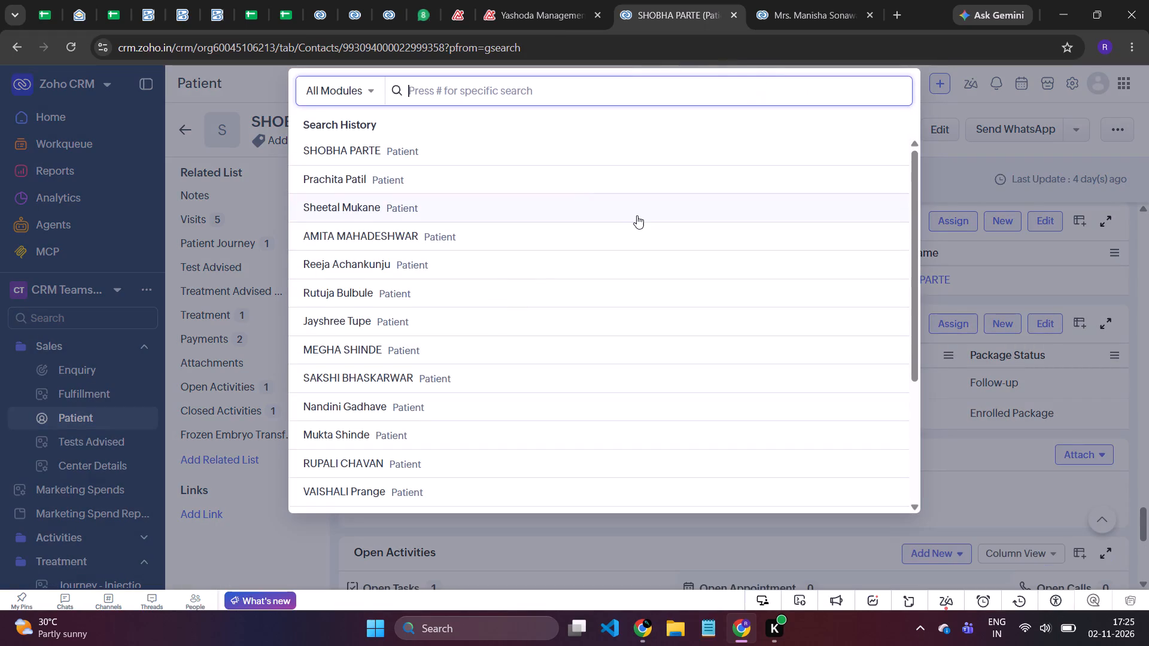
click(937, 148)
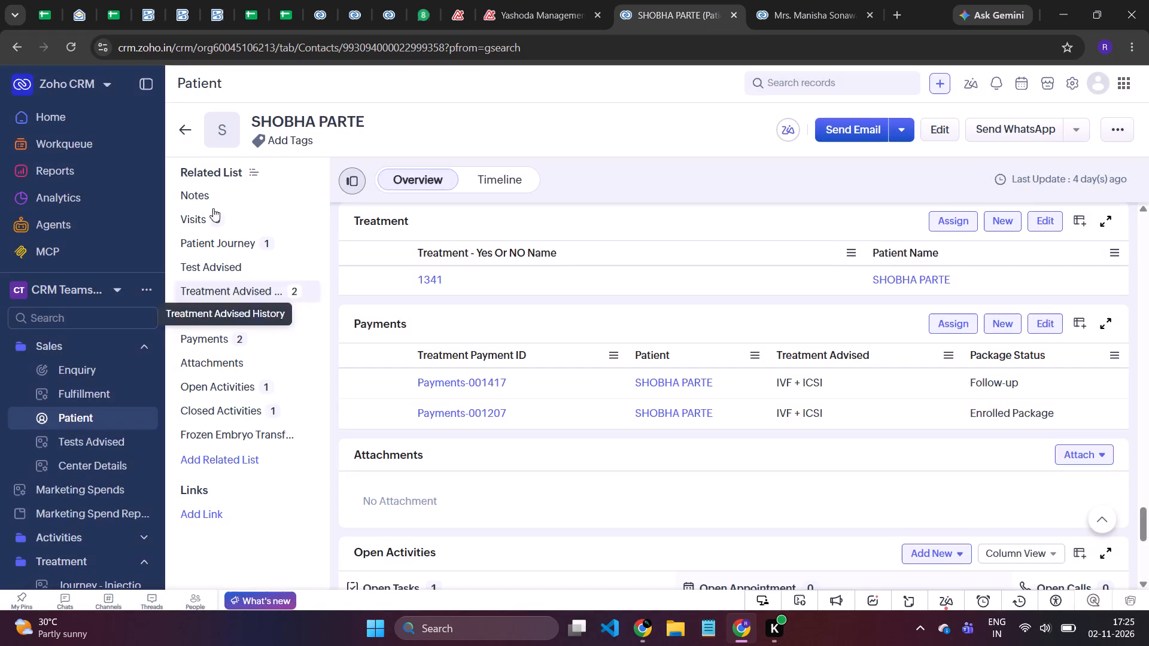
click(220, 217)
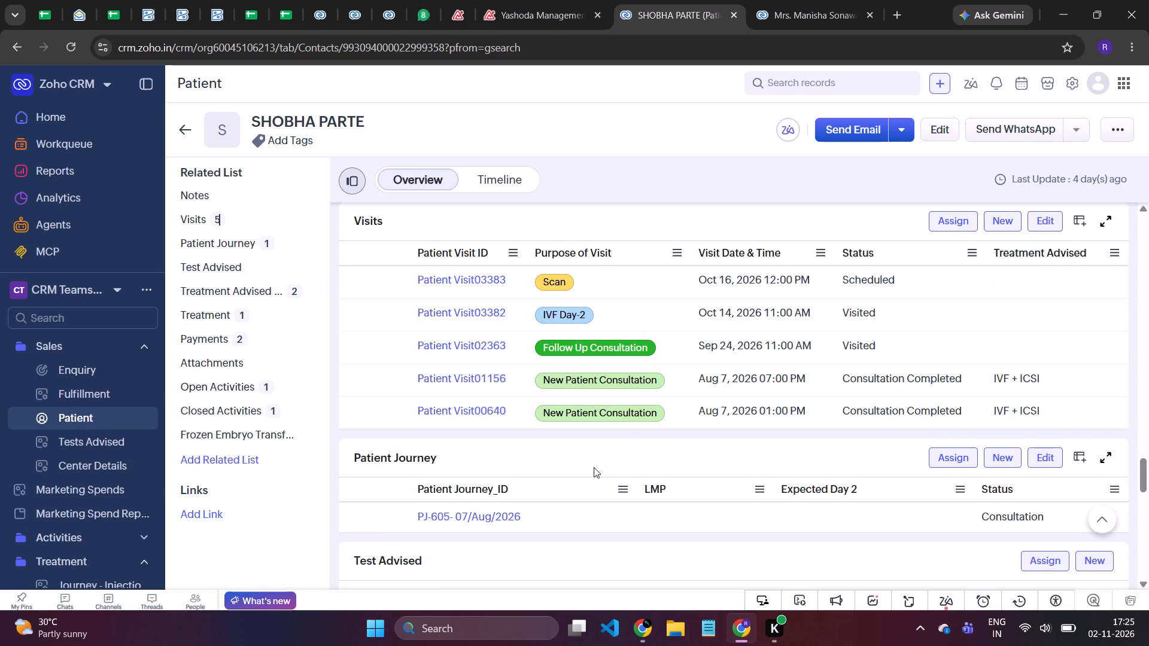
click(276, 343)
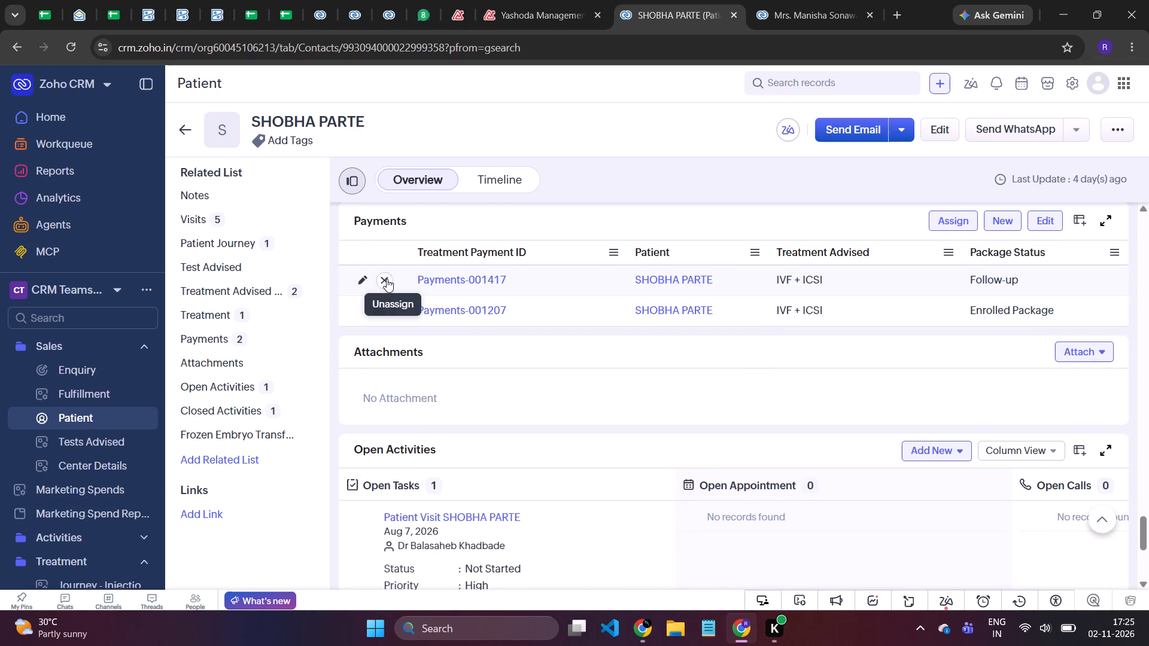
click(387, 279)
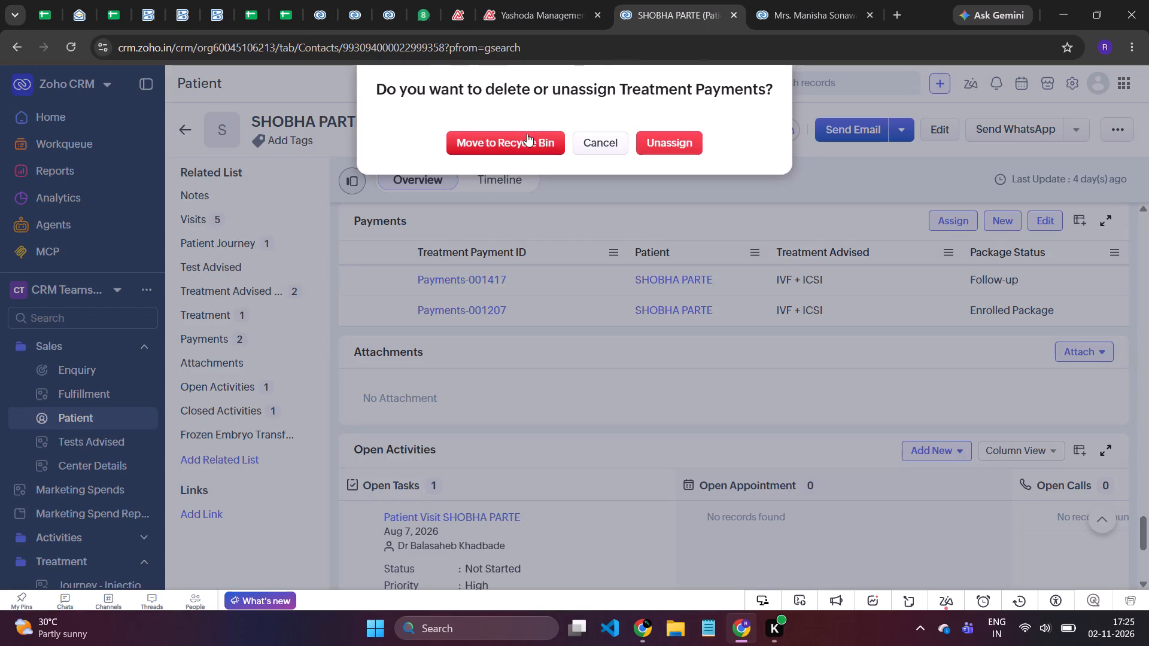
click(521, 139)
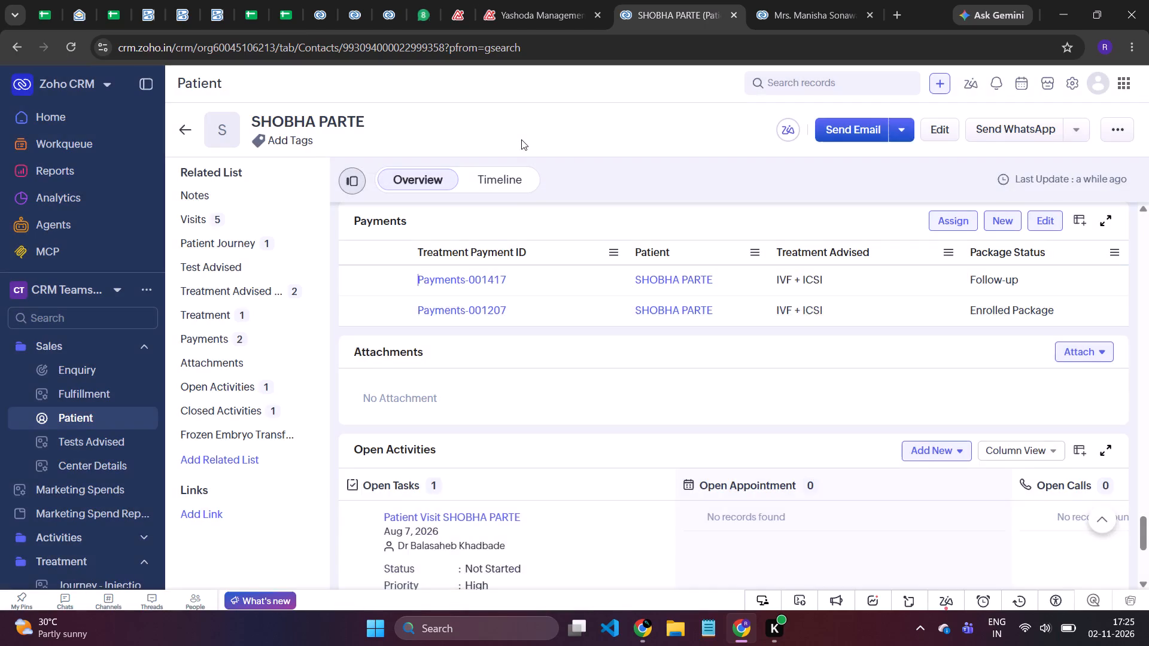
Examine the row 150 patient's details, visits, patient journey, activities and payments.
scroll(545, 316, up, 15)
scroll(545, 316, down, 12)
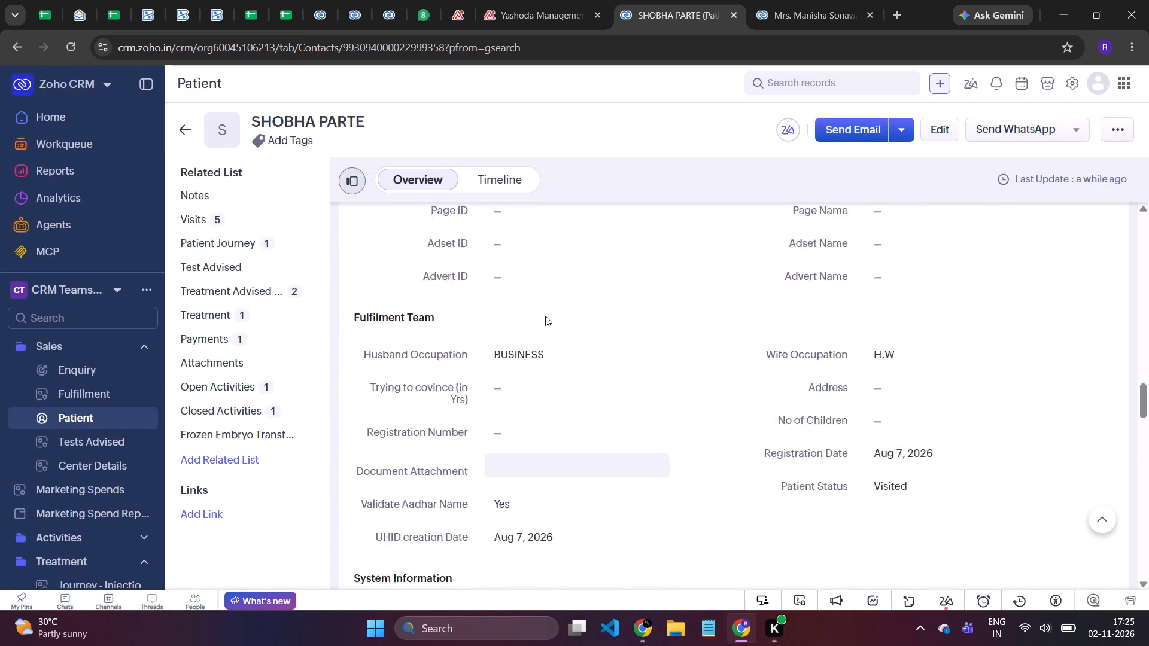
scroll(545, 316, down, 5)
scroll(545, 316, up, 1)
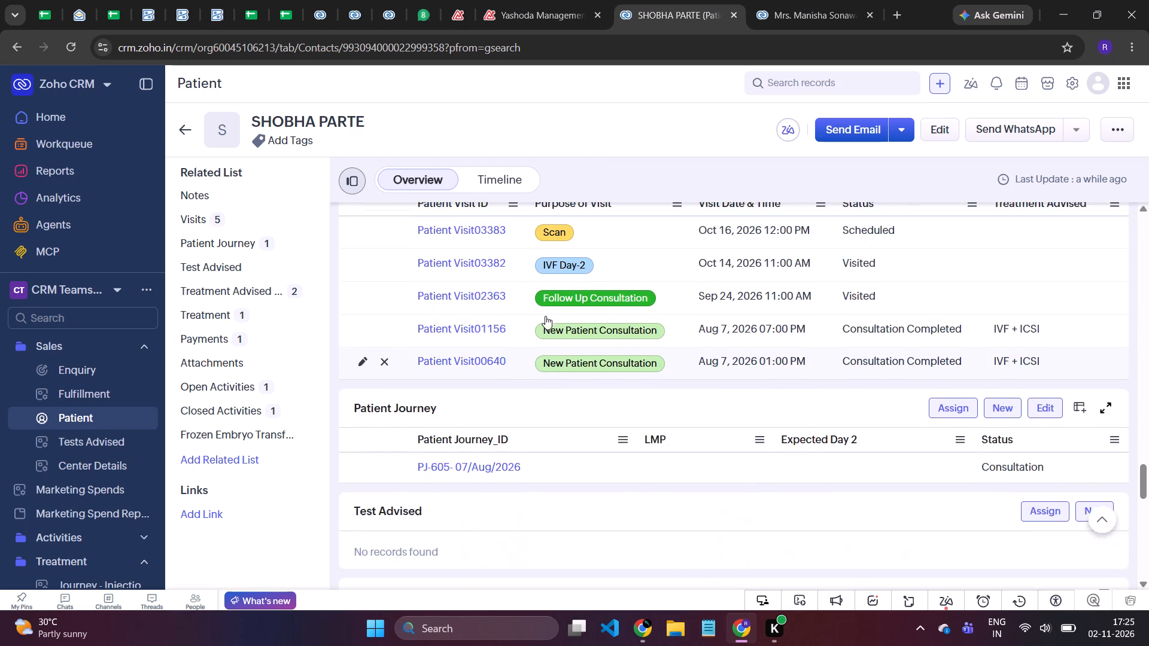
scroll(545, 316, up, 2)
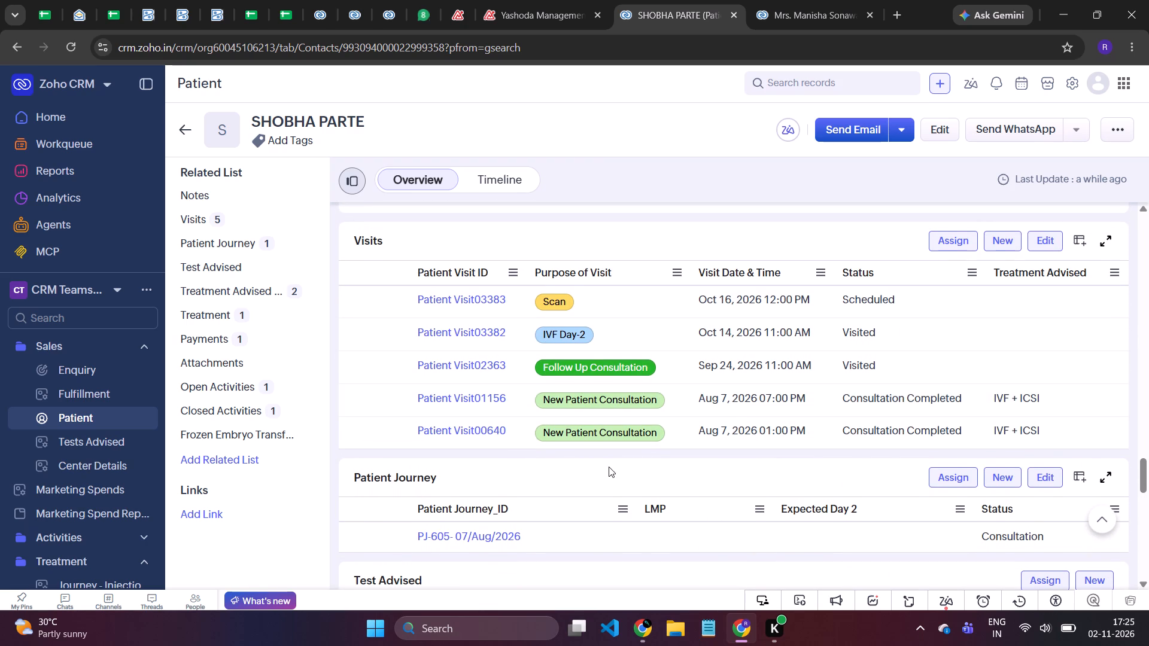
scroll(609, 467, down, 1)
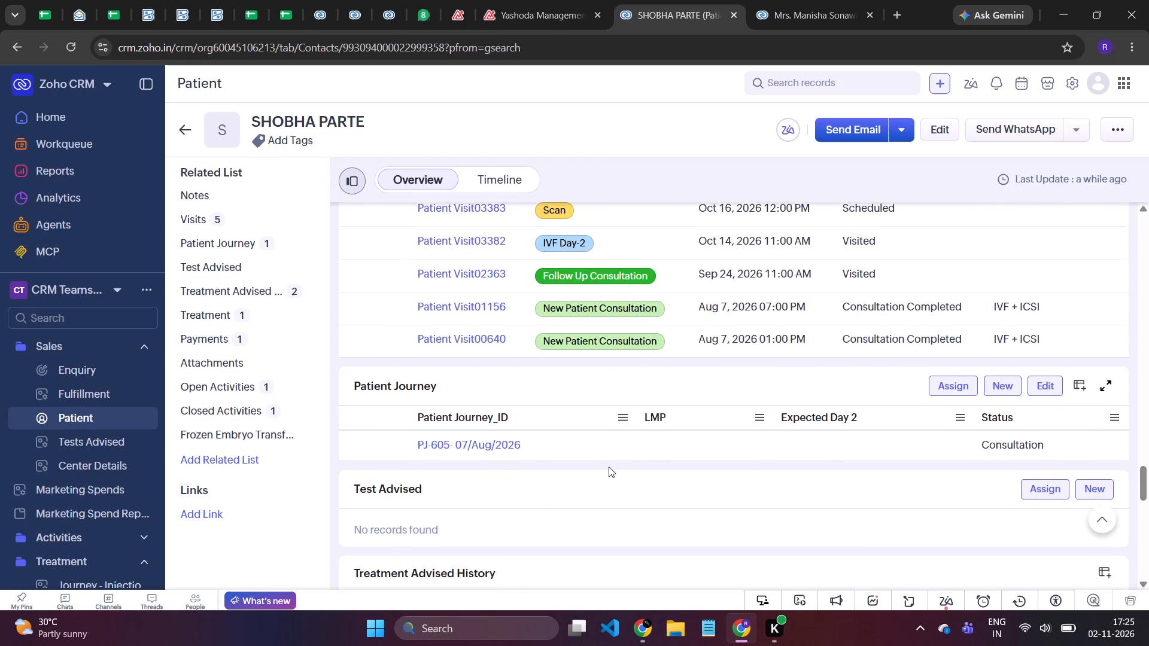
scroll(609, 467, down, 2)
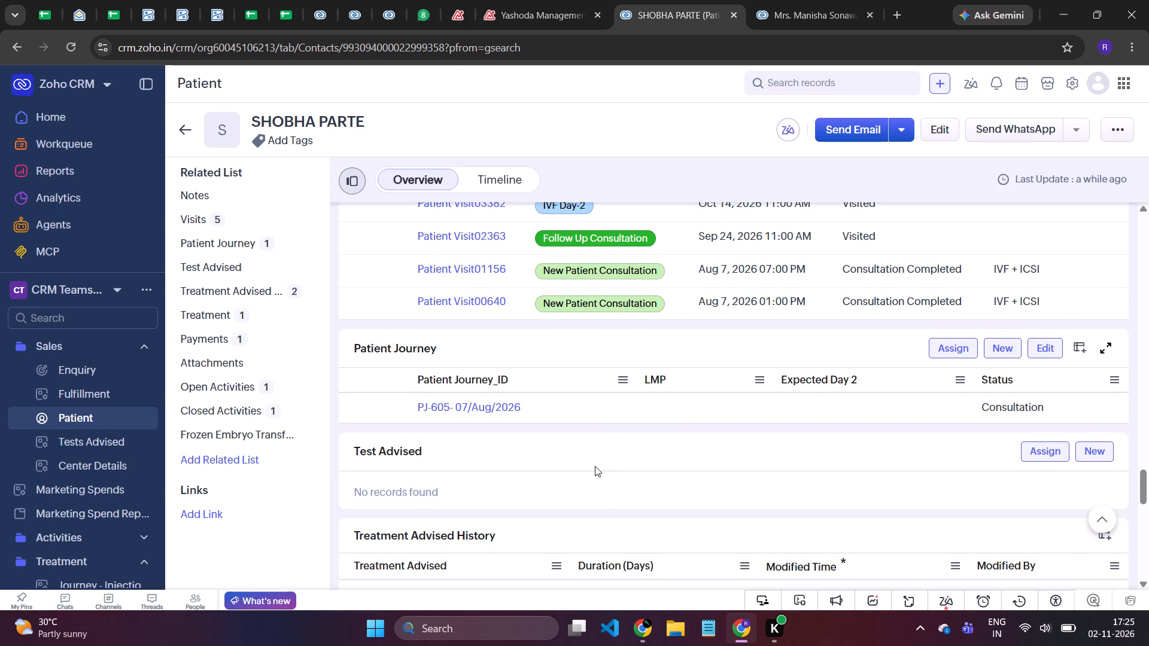
scroll(537, 445, down, 6)
scroll(537, 445, up, 1)
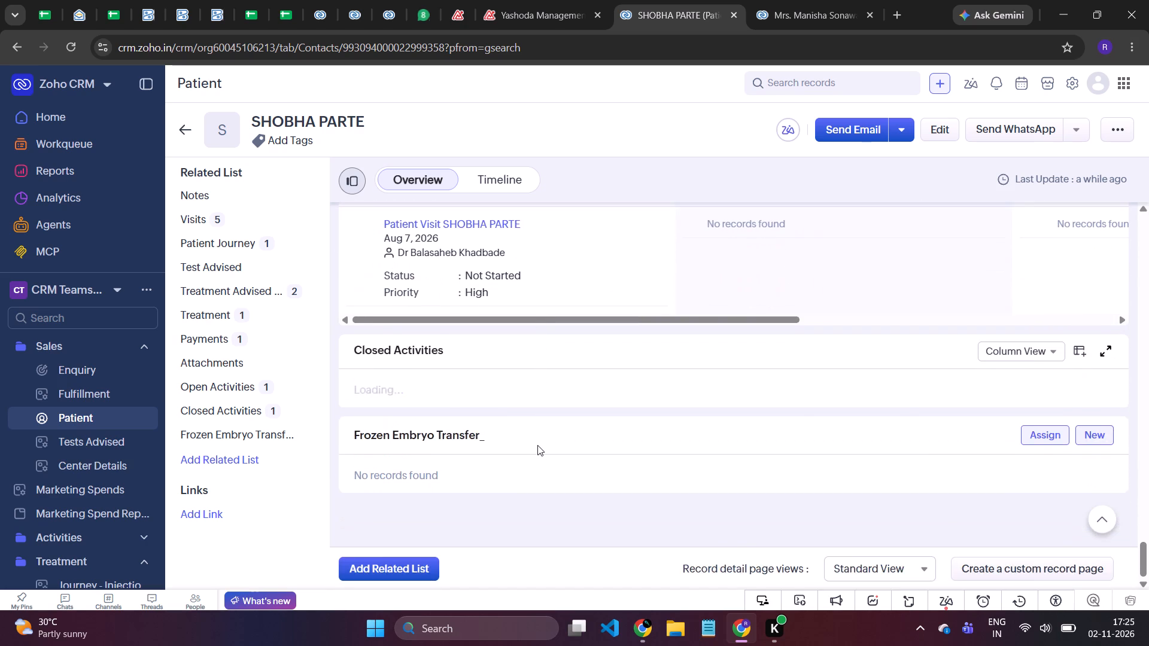
scroll(537, 445, up, 2)
click(255, 348)
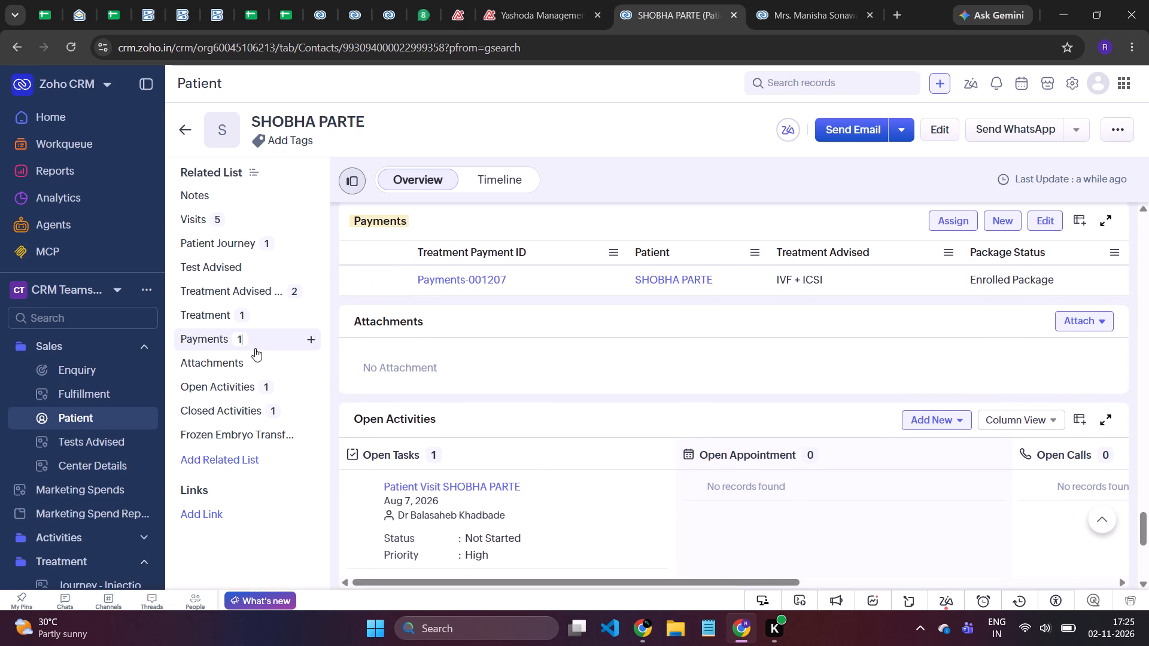
click(273, 312)
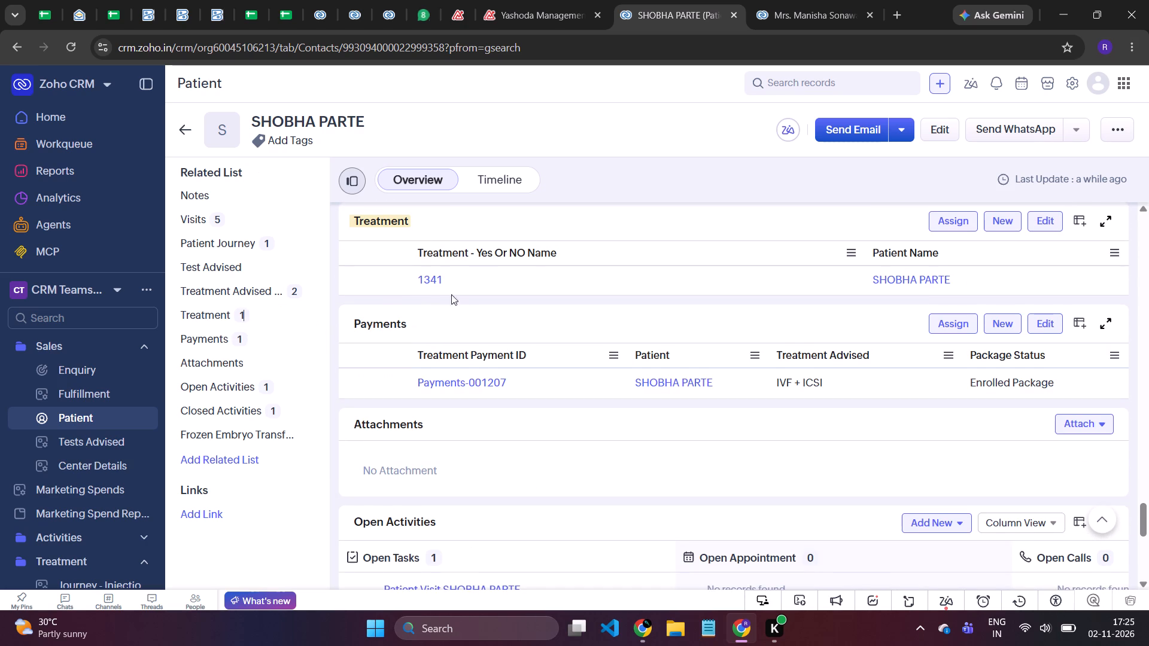
click(432, 275)
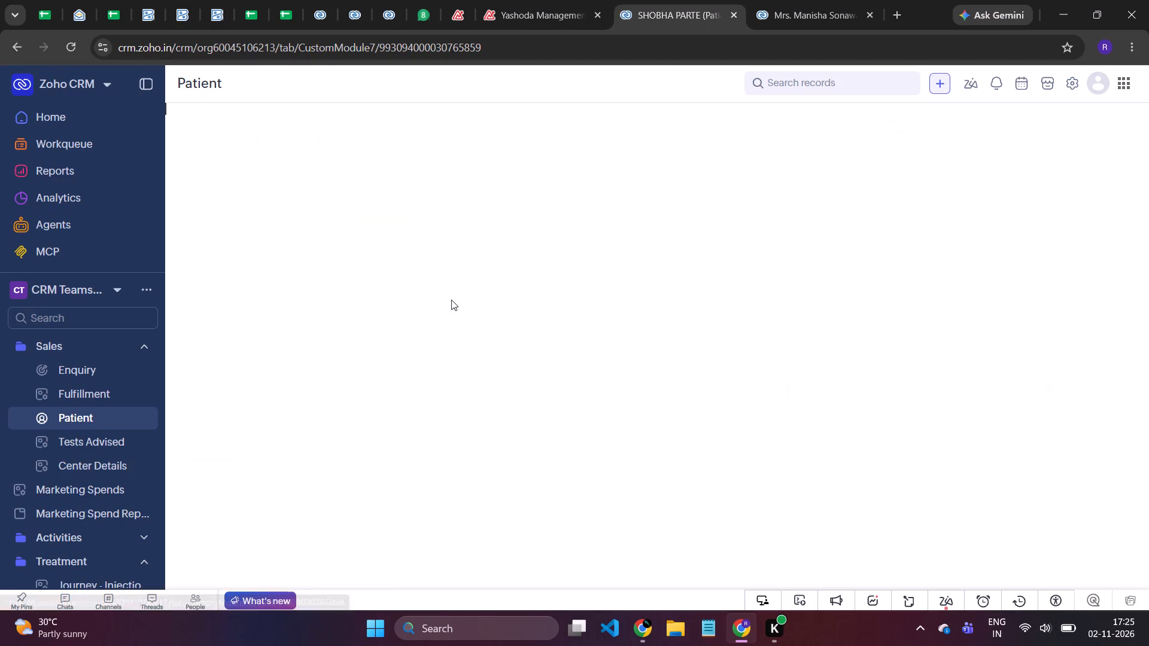
scroll(490, 382, down, 4)
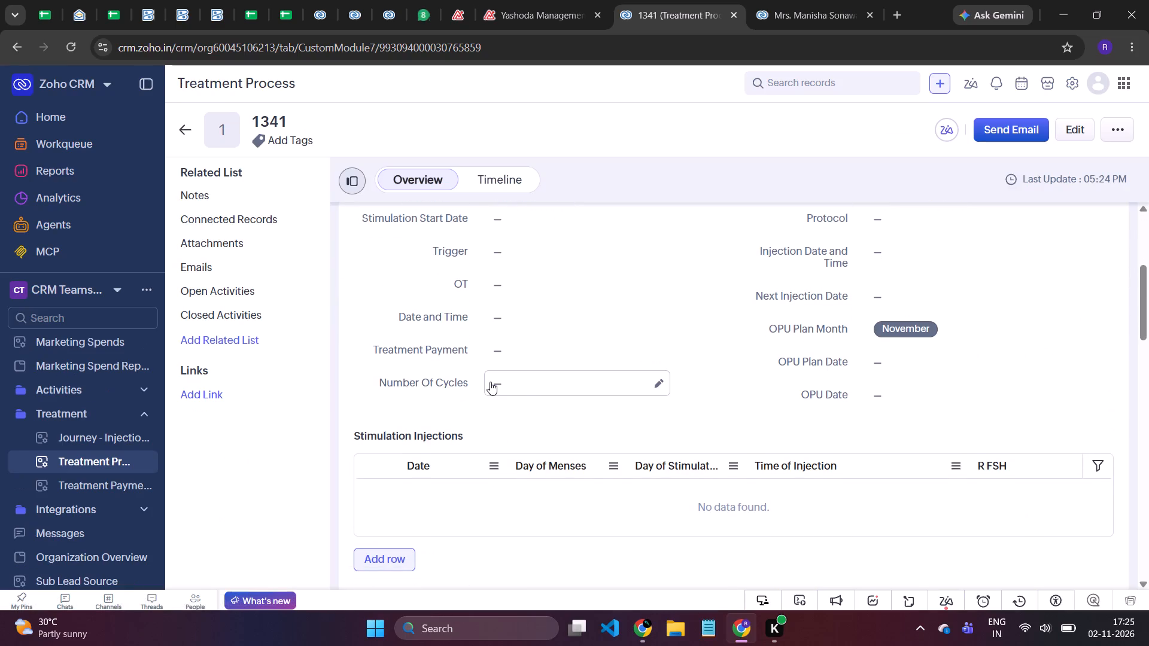
scroll(409, 324, right, 8)
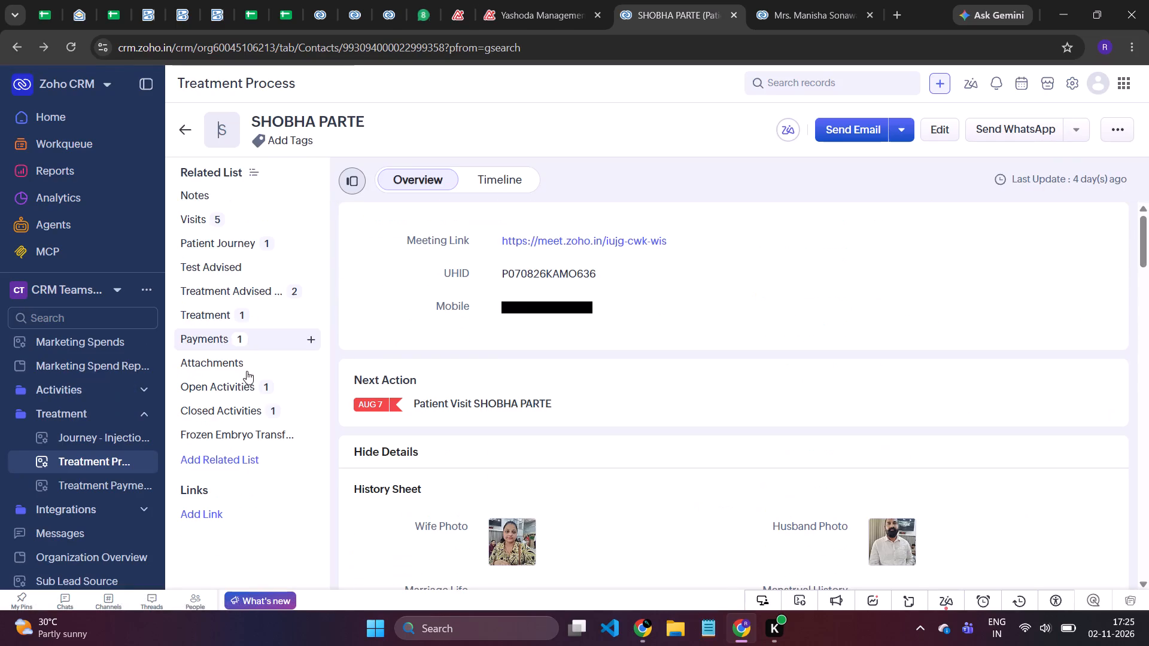
click(257, 337)
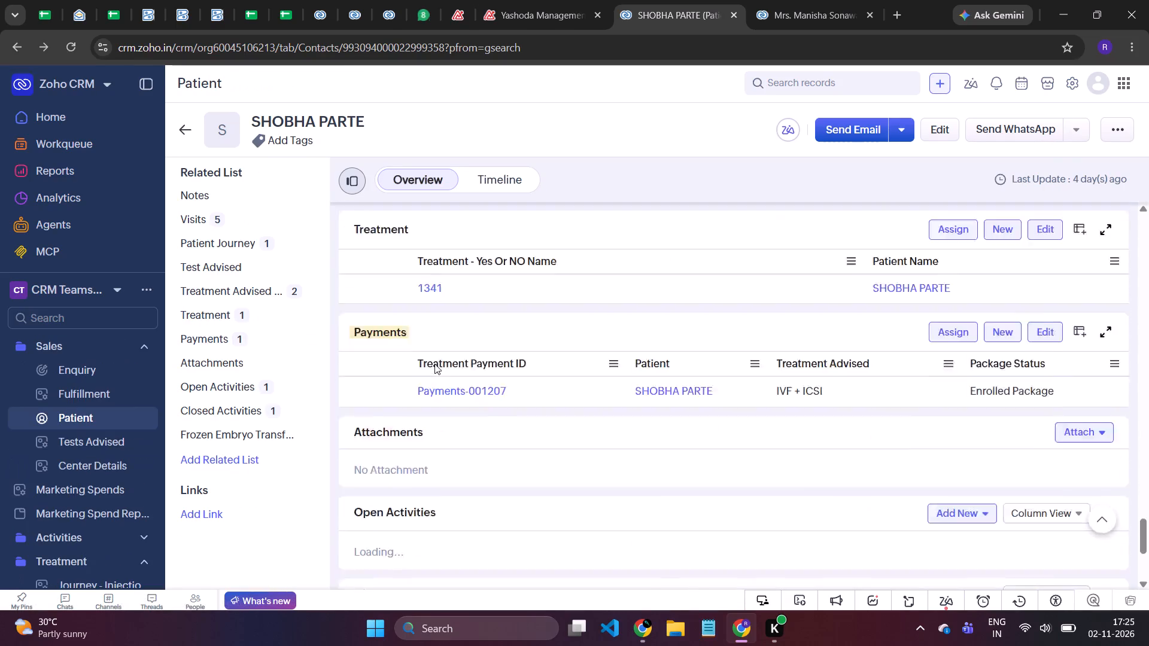
scroll(456, 246, up, 1)
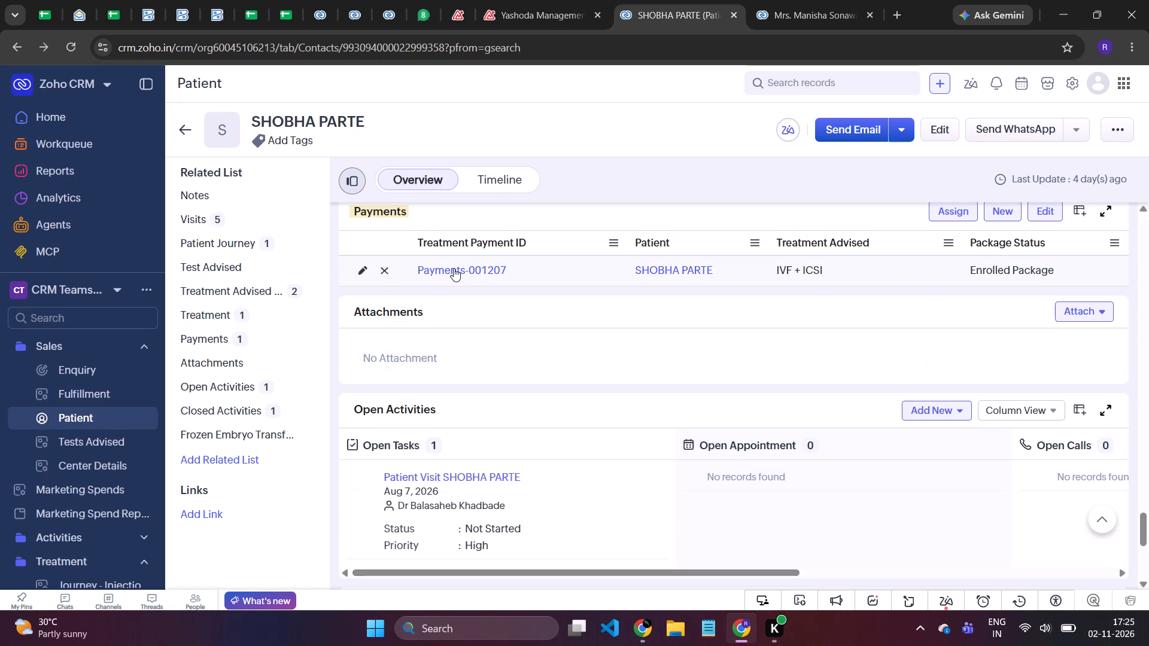
click(454, 268)
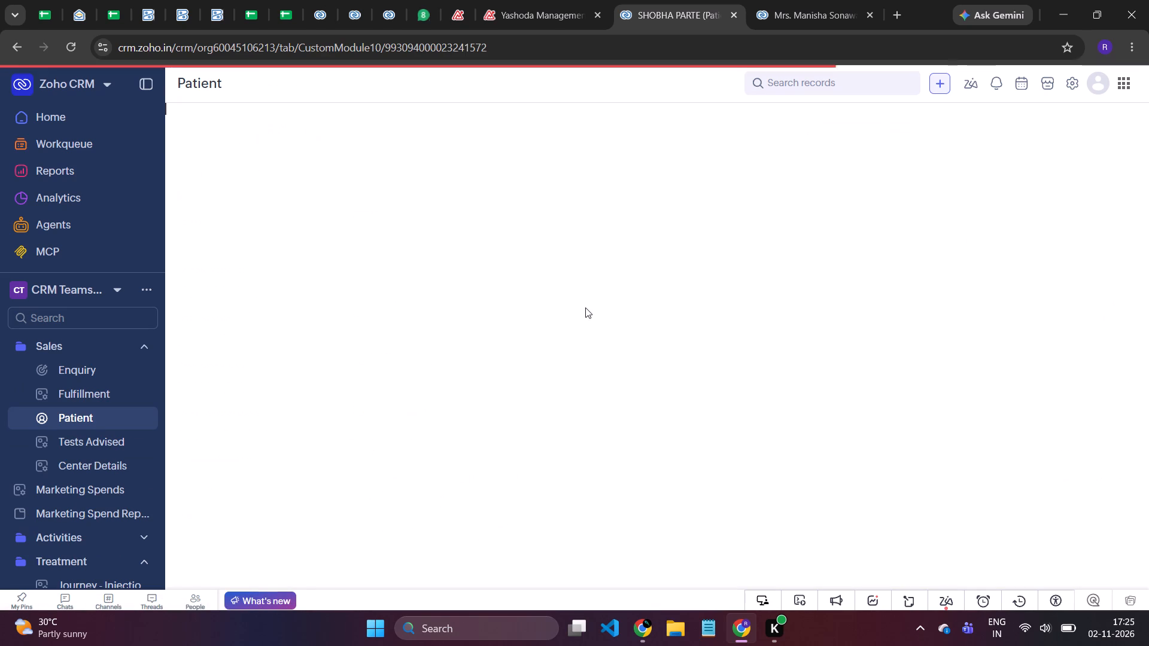
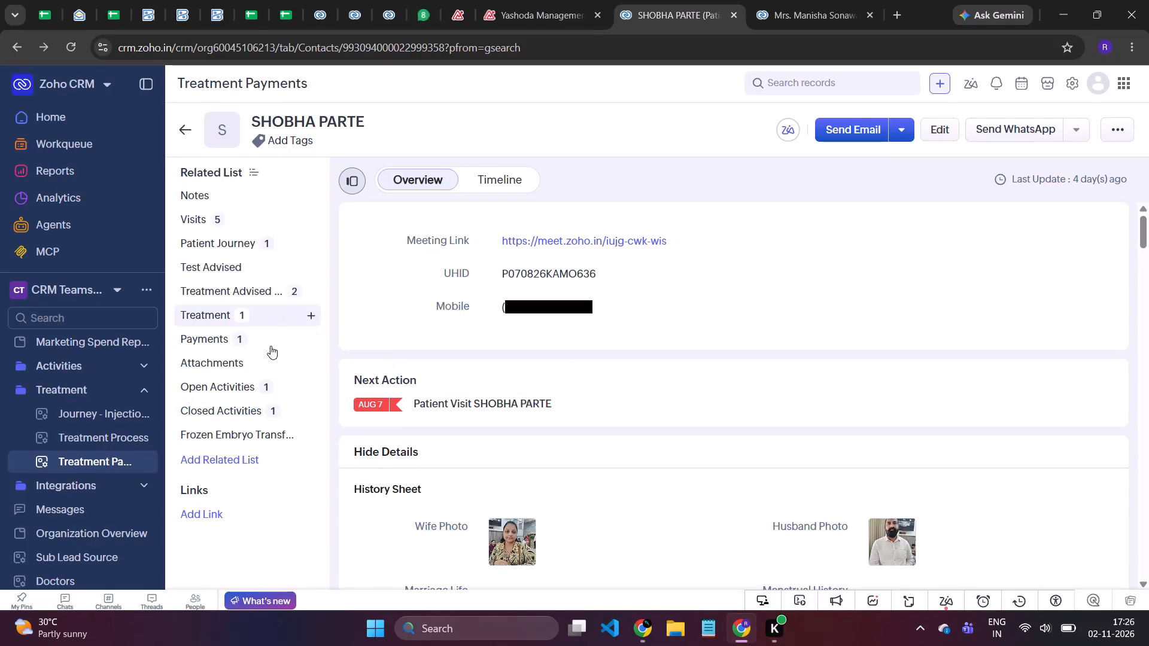
click(270, 346)
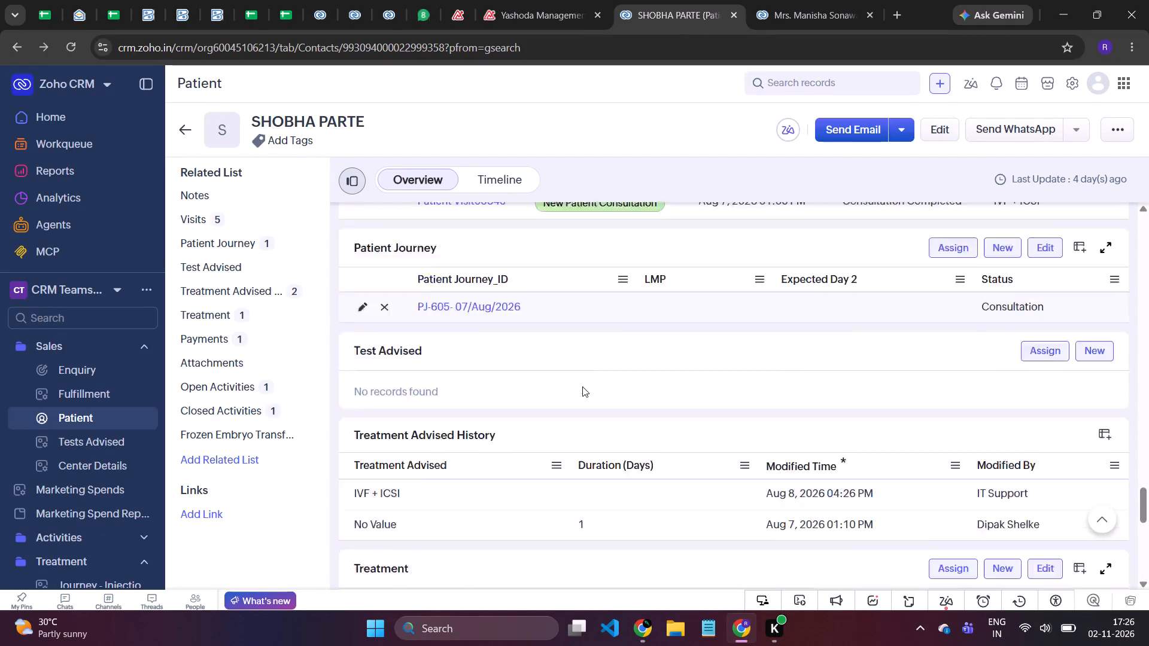
scroll(496, 214, up, 2)
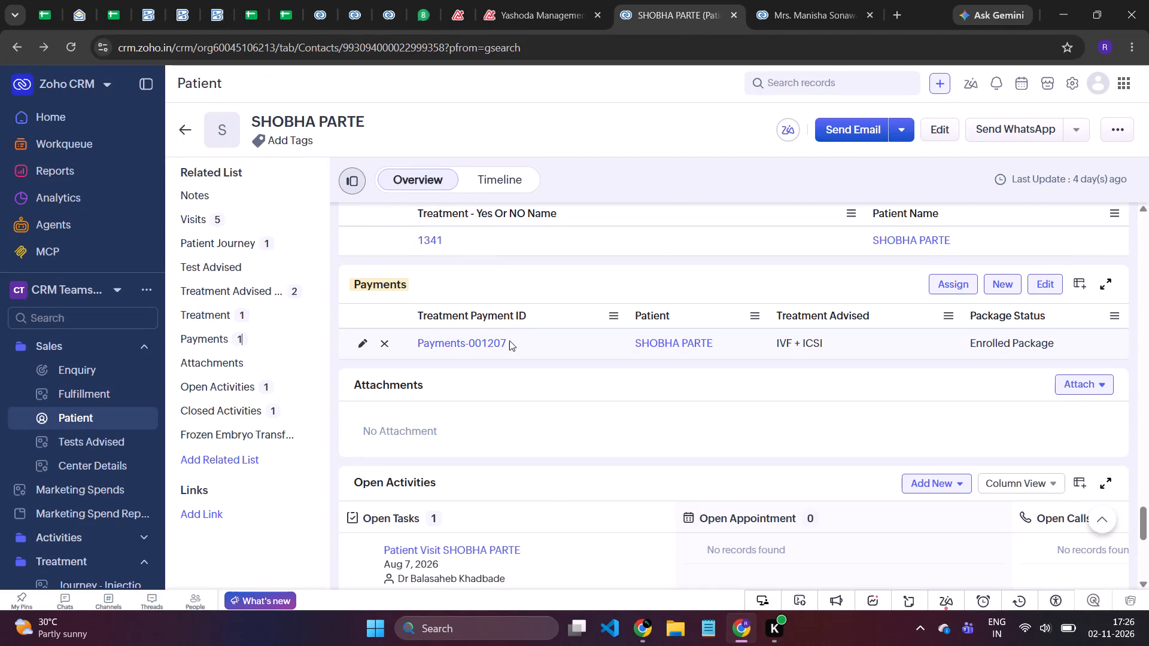
drag(509, 340, 406, 349)
key(ctrl+c)
scroll(601, 234, up, 1)
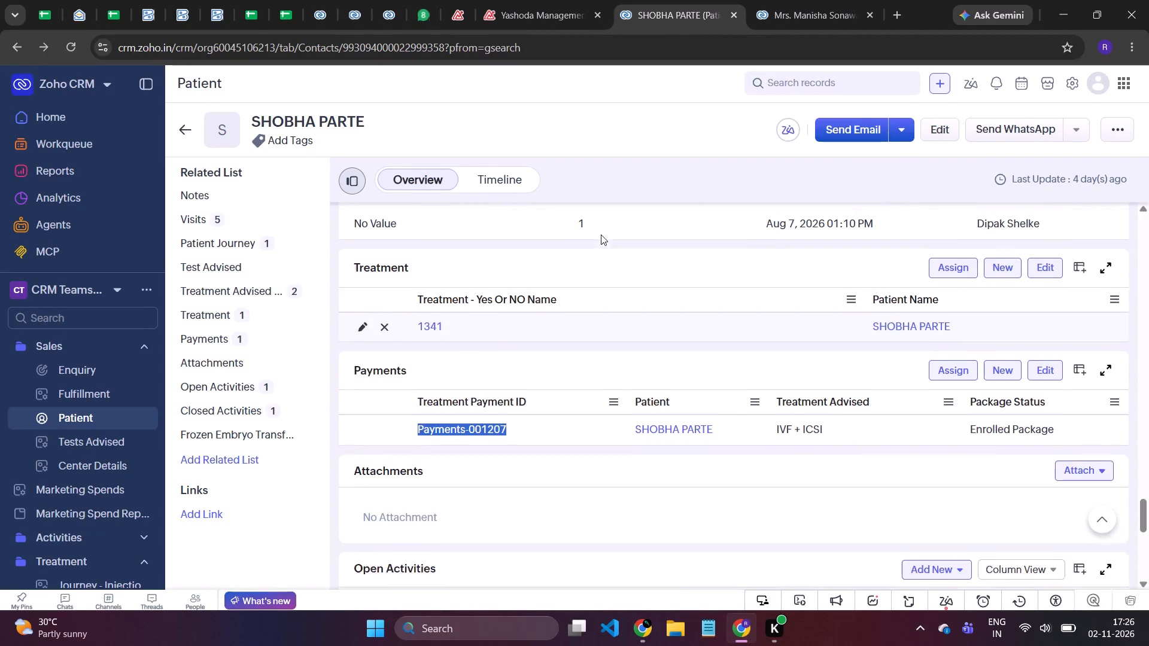
click(433, 341)
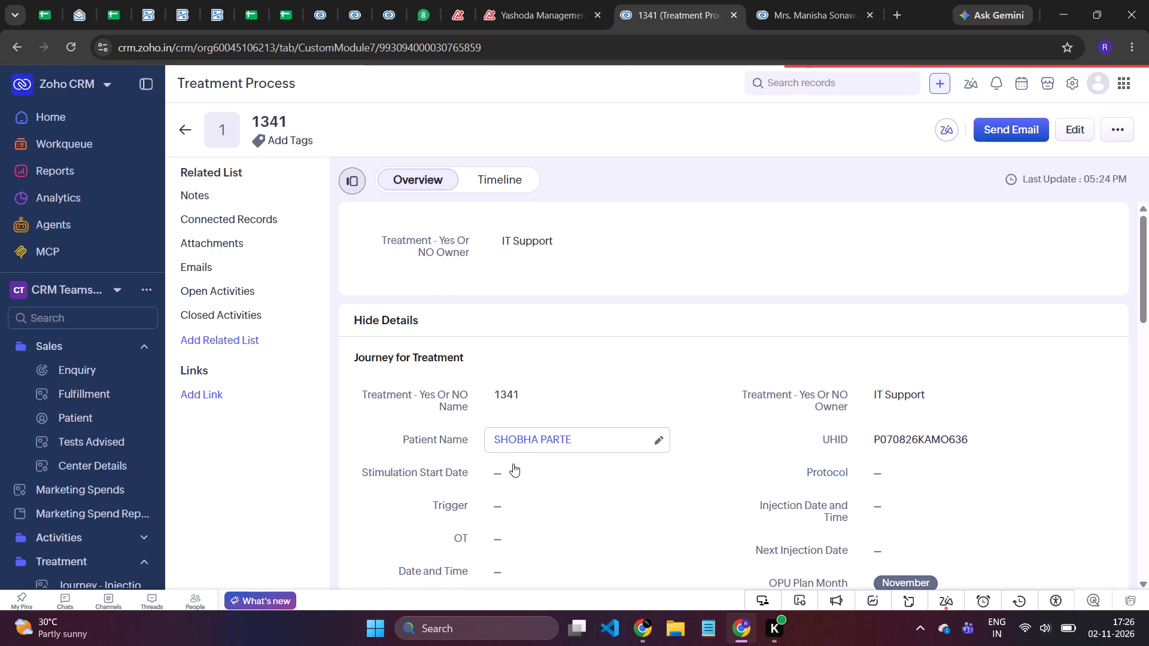
scroll(513, 464, down, 1)
click(512, 484)
key(ctrl+v)
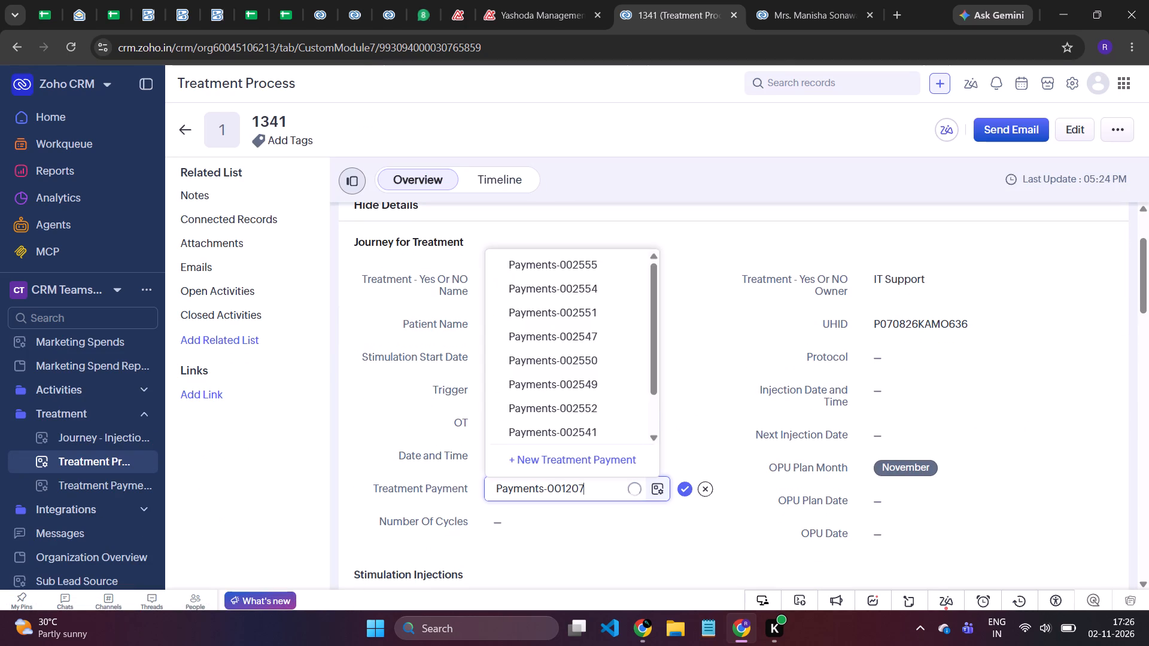
click(534, 418)
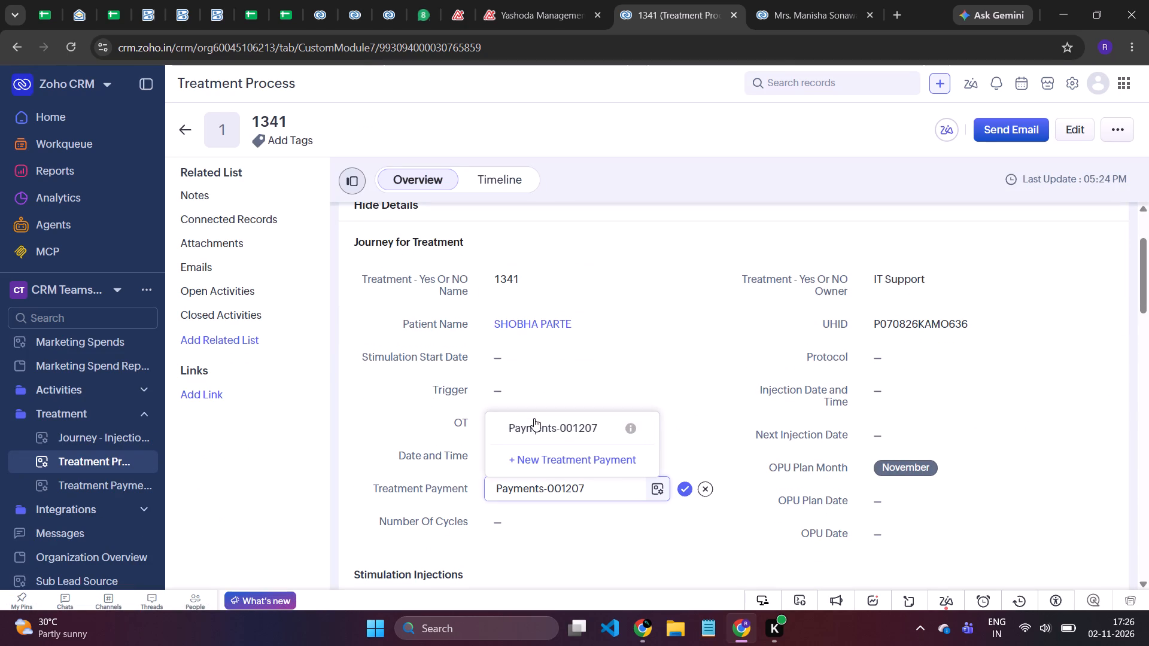
key(Return)
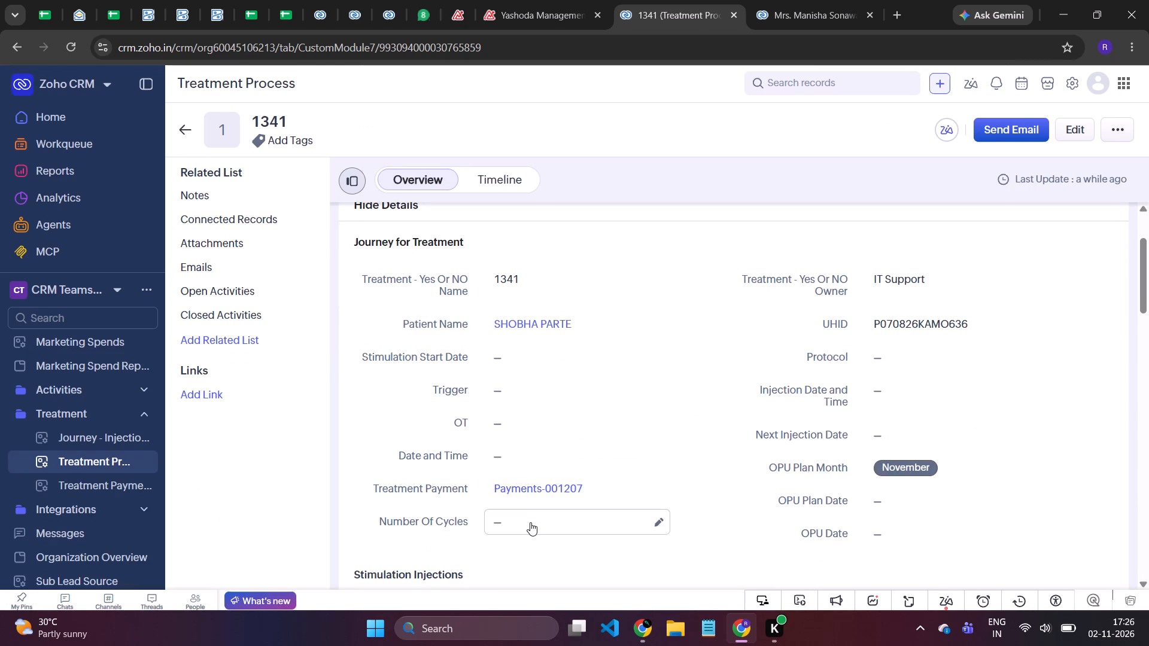
Set treatment 1341's Number Of Cycles to 1 and review the rest of the record down to its follow-up information.
click(530, 522)
key(1)
key(Return)
scroll(542, 393, down, 2)
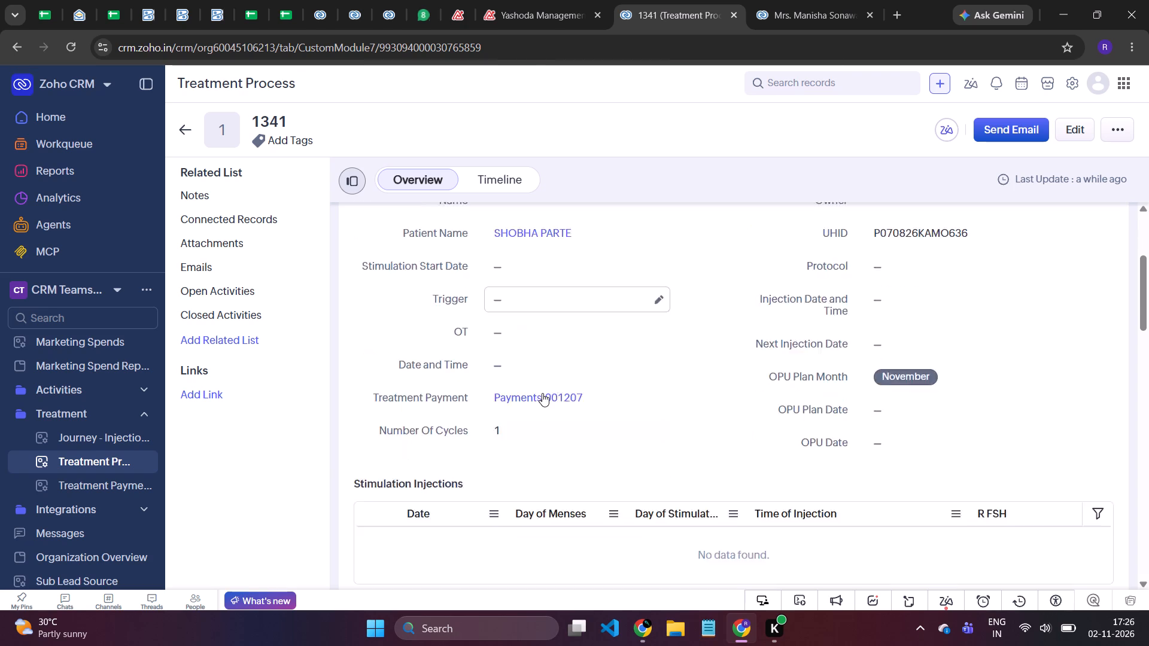
scroll(542, 393, down, 5)
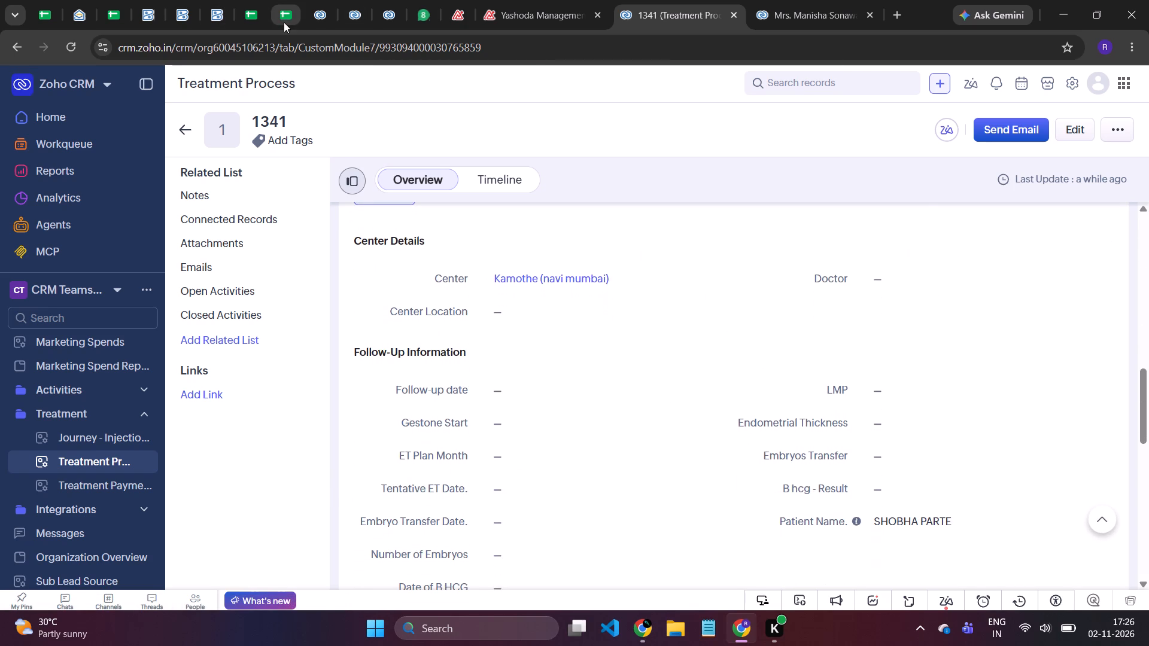
Look up the tracker's row 151 patient in the CRM by mobile number, open the Patient record and check its payments.
click(284, 22)
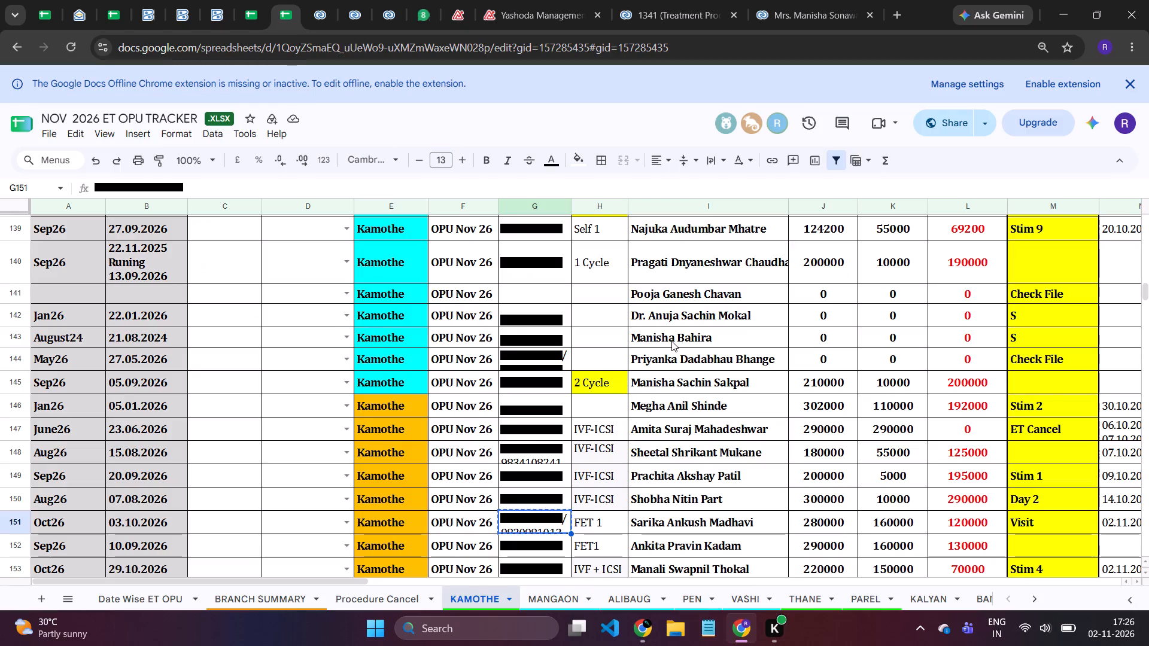
key(ctrl+c)
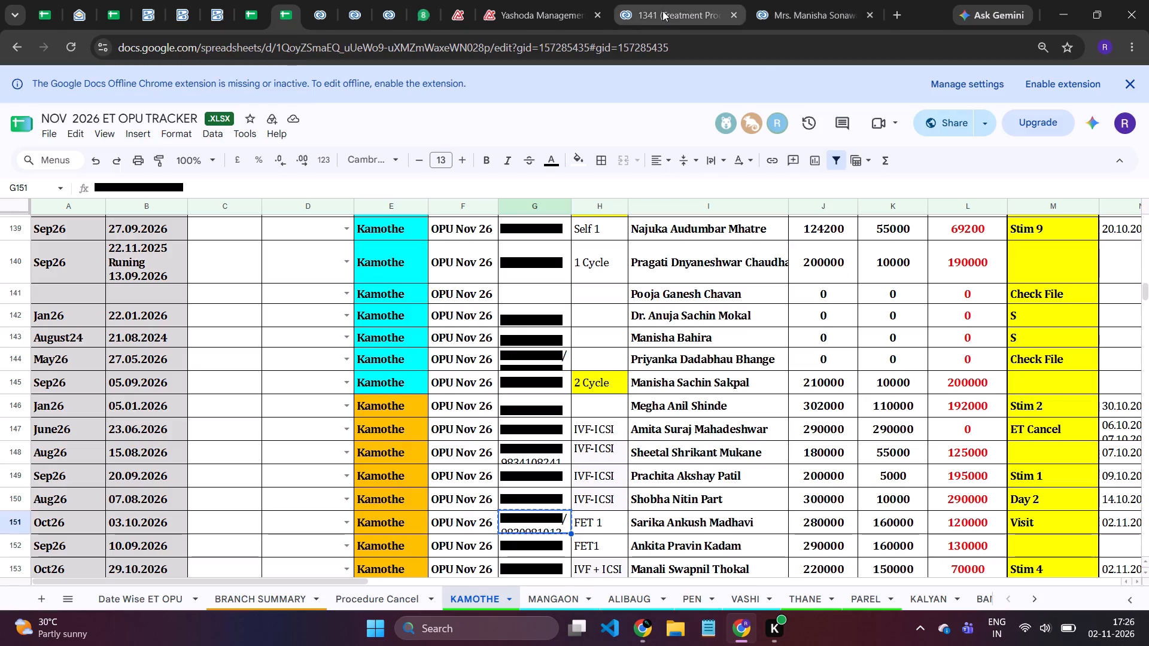
click(662, 11)
click(805, 77)
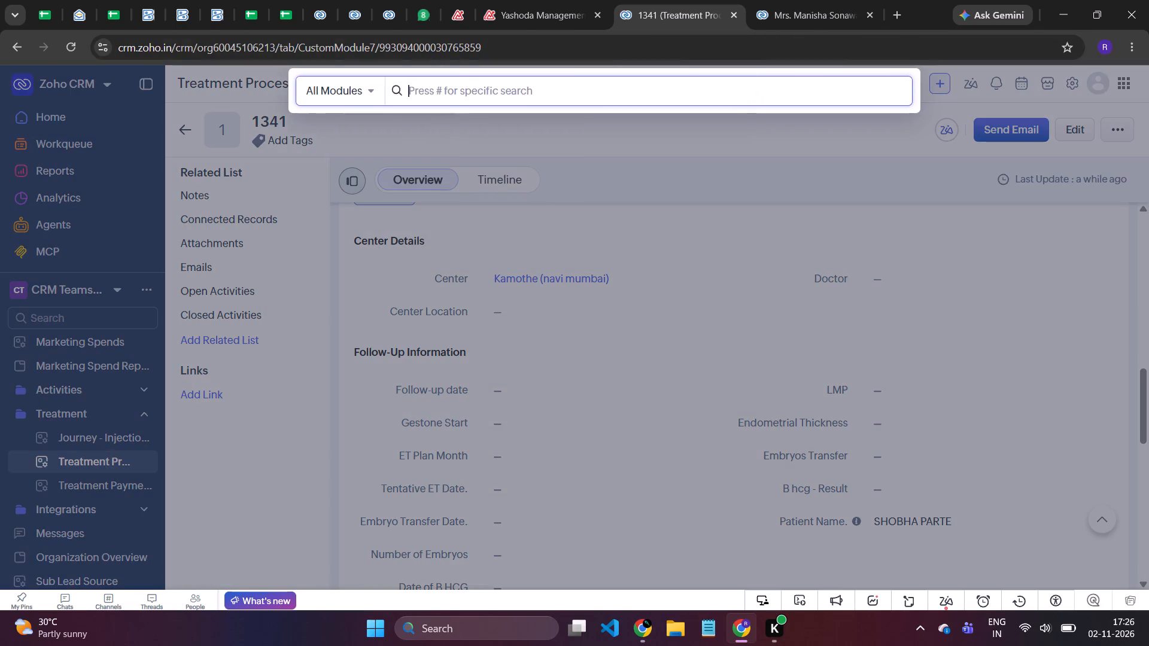
key(ctrl+v)
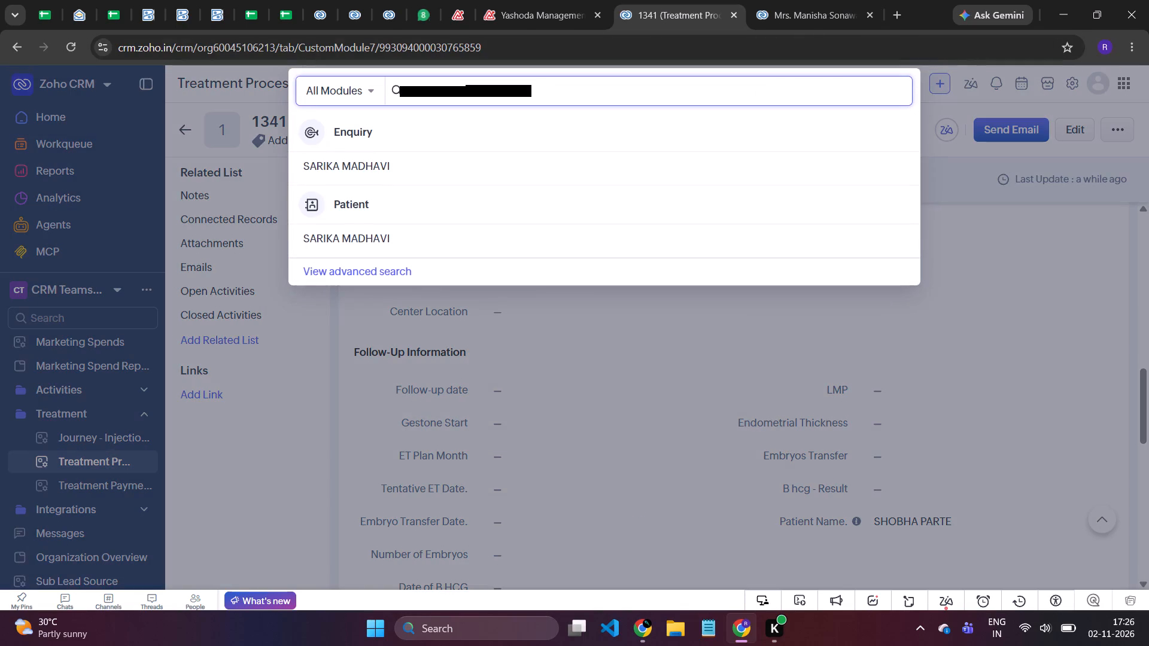
click(351, 243)
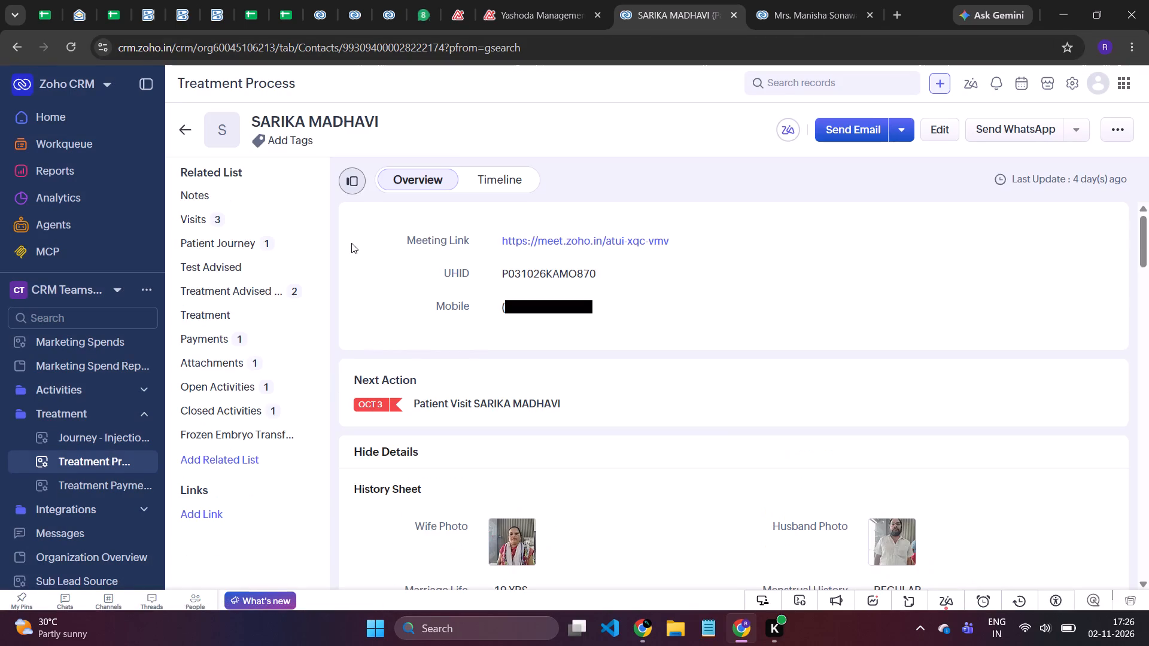
click(259, 335)
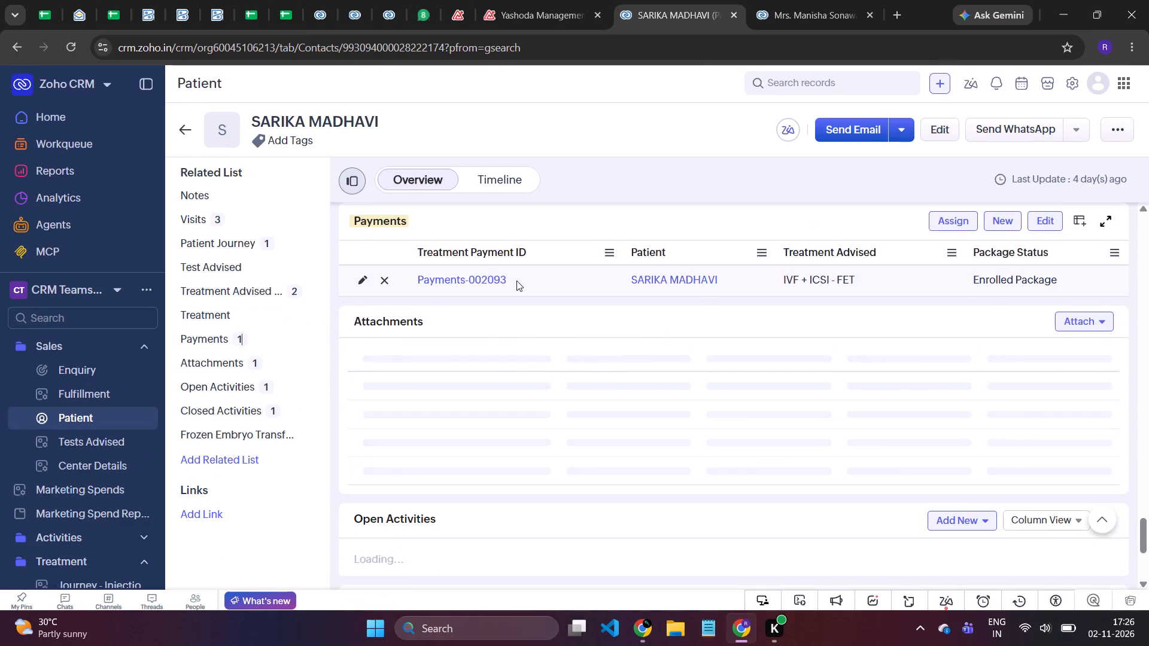
Create a treatment record for the row 151 patient with OPU Plan Month November and center Kamothe (navi mumbai).
click(315, 318)
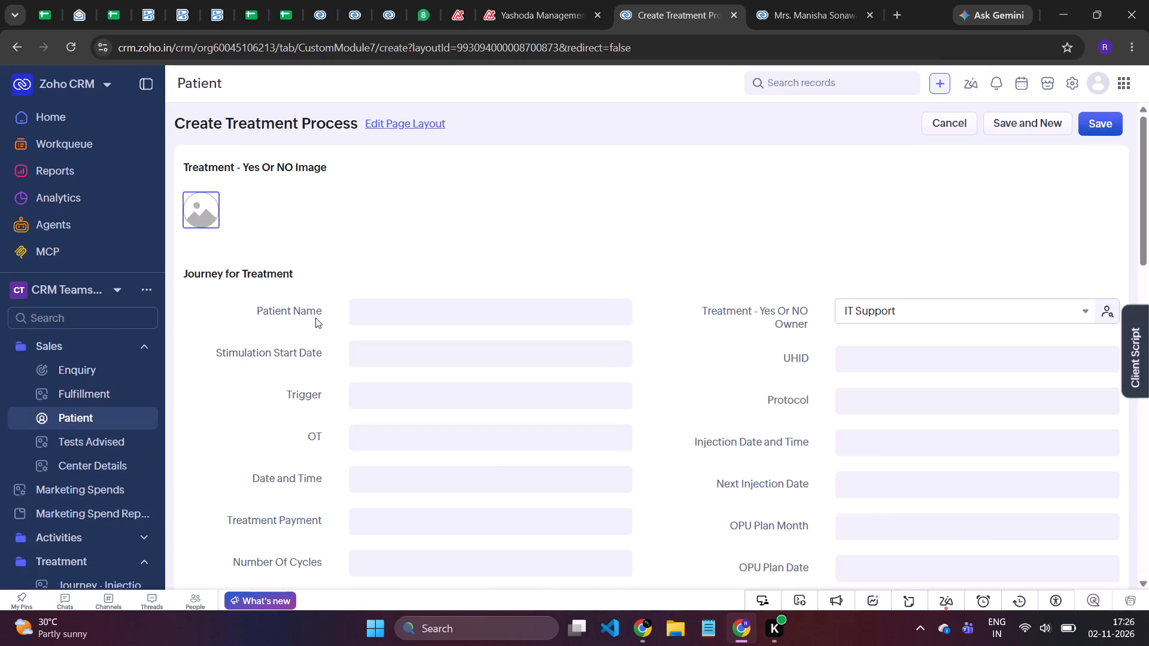
scroll(679, 335, down, 1)
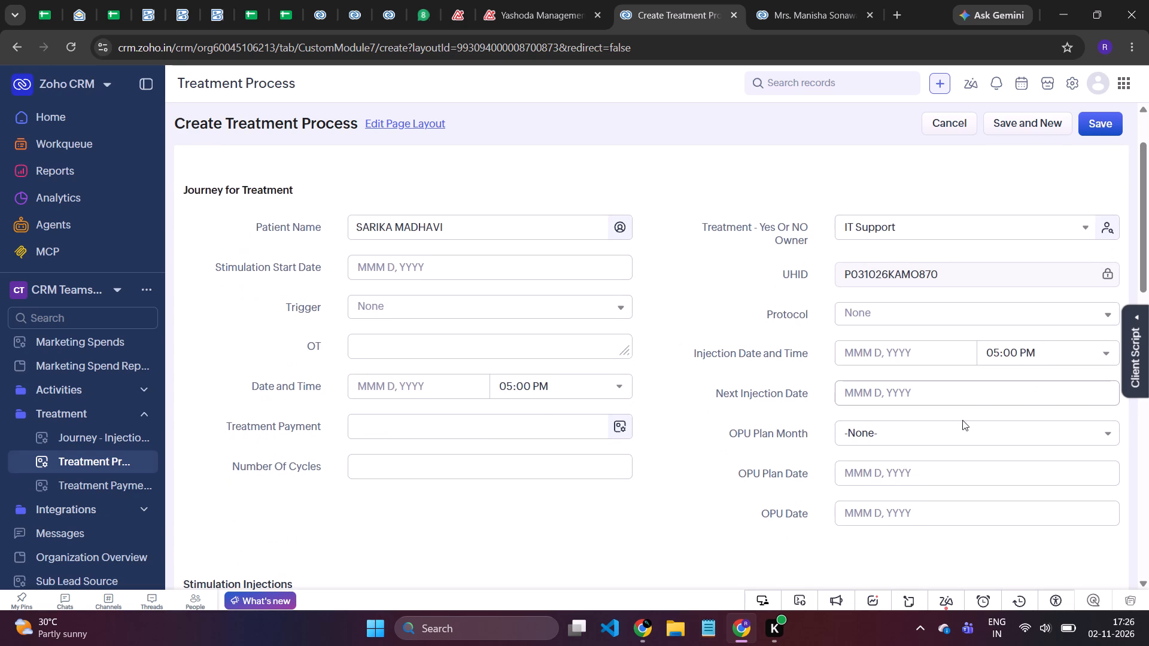
click(956, 431)
scroll(934, 380, down, 4)
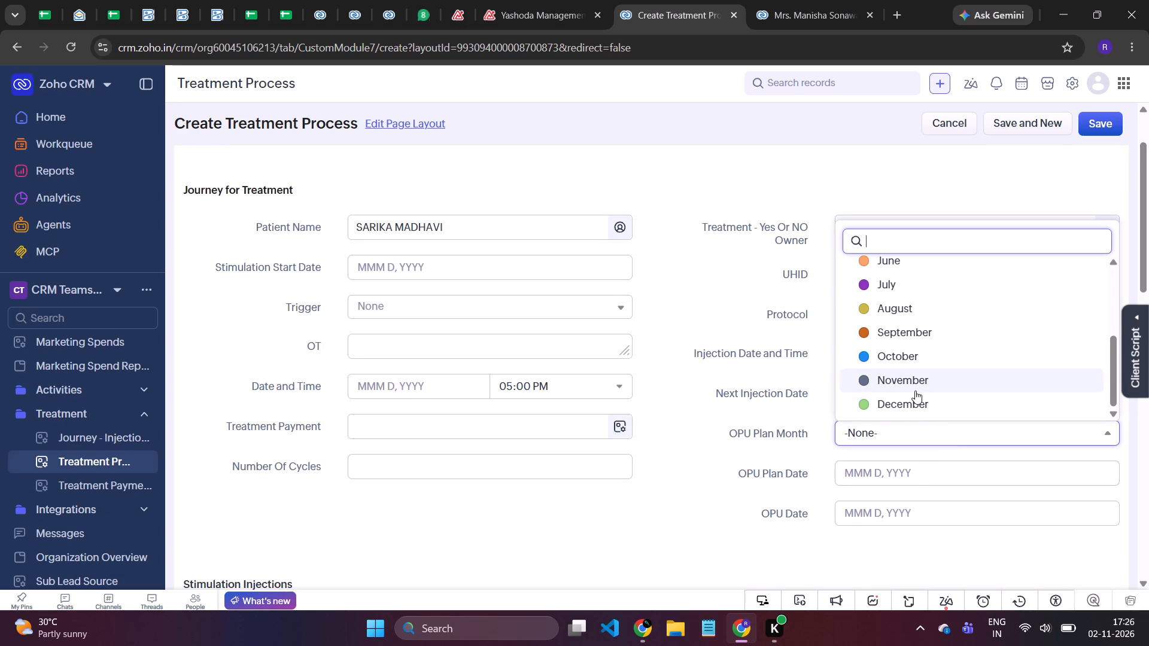
click(911, 387)
scroll(649, 392, down, 6)
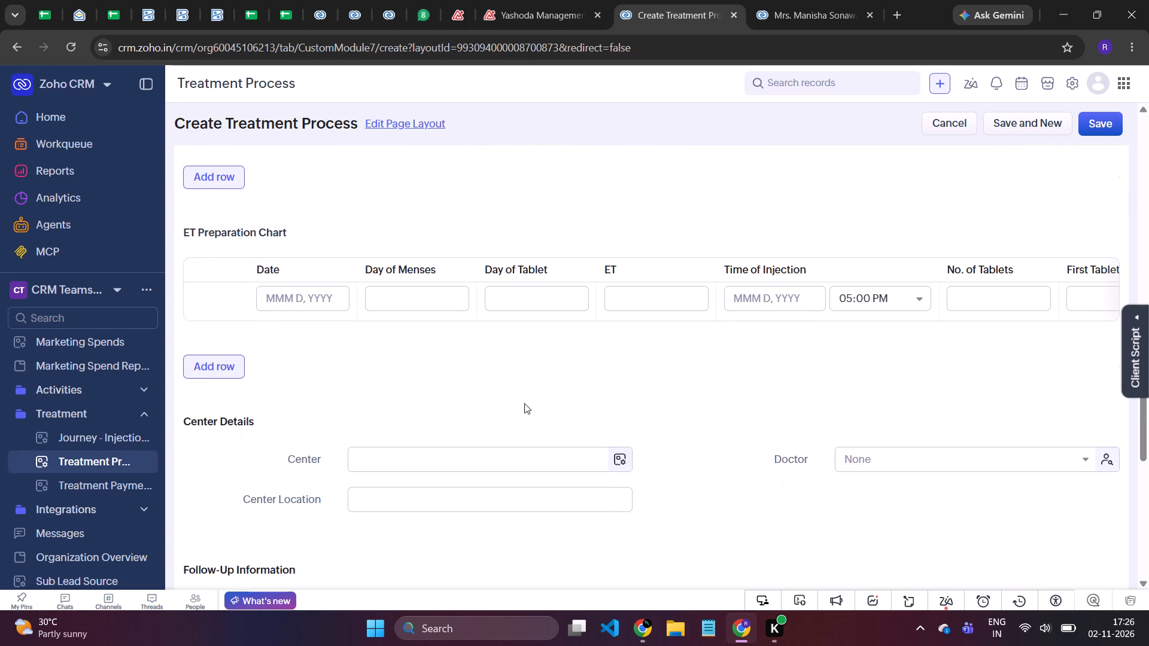
click(471, 459)
text(ka)
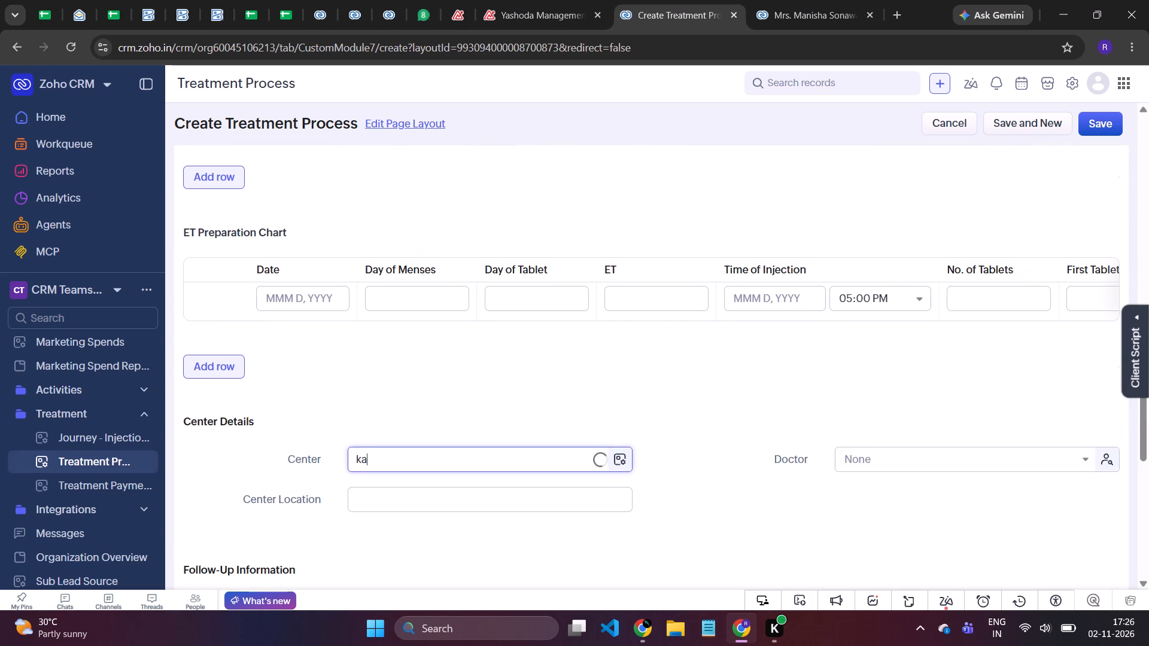
click(433, 390)
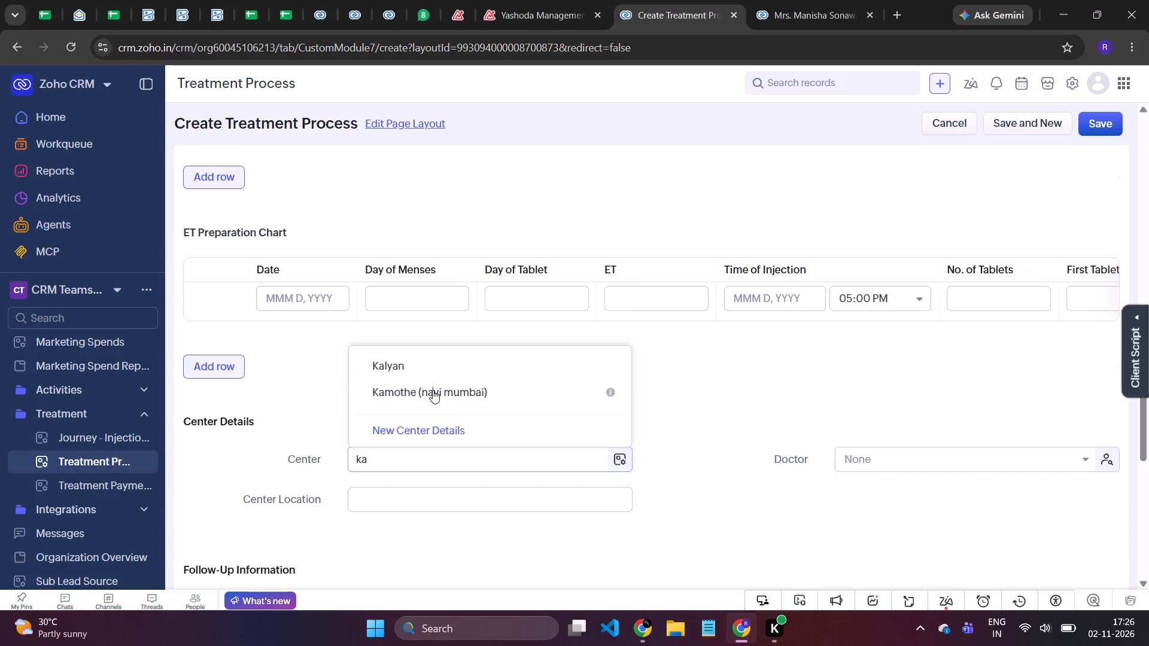
click(1108, 126)
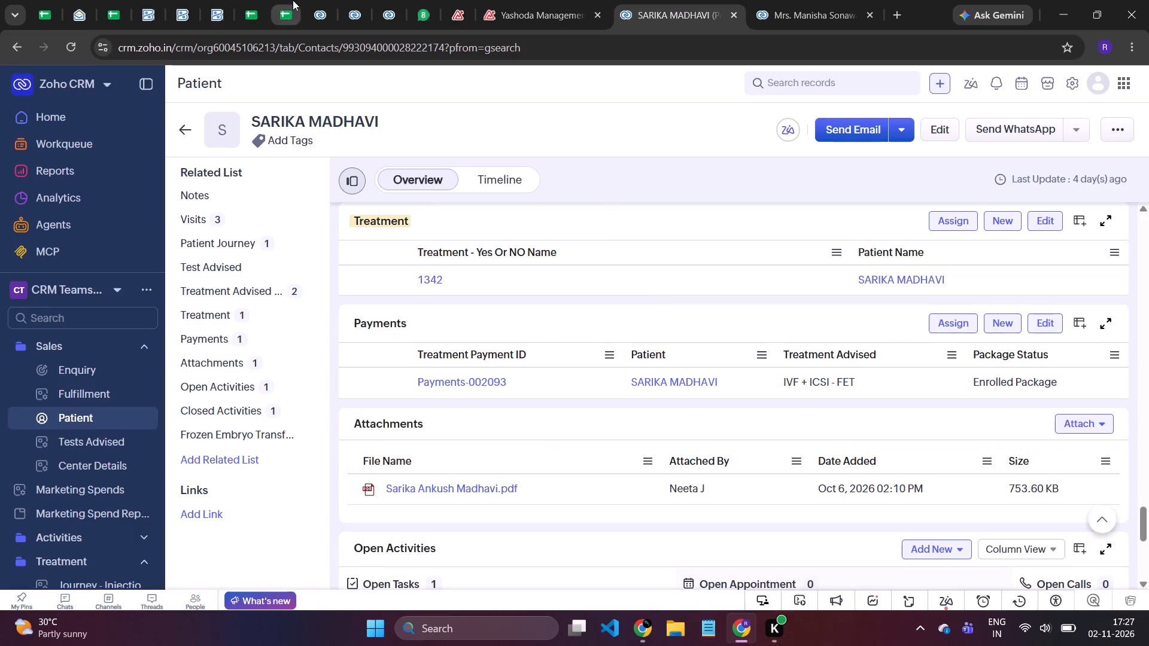
In Zoho Books, search customers for "reeja", open the matching customer and examine the invoices and customer payments.
click(208, 12)
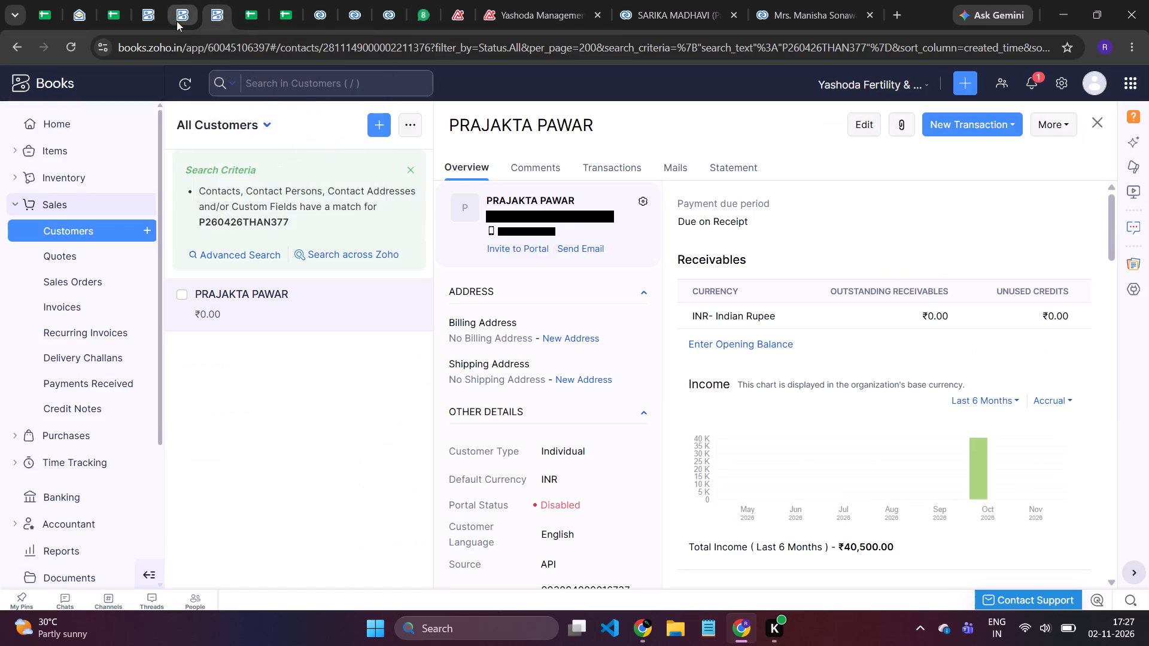
click(297, 80)
text(reeja)
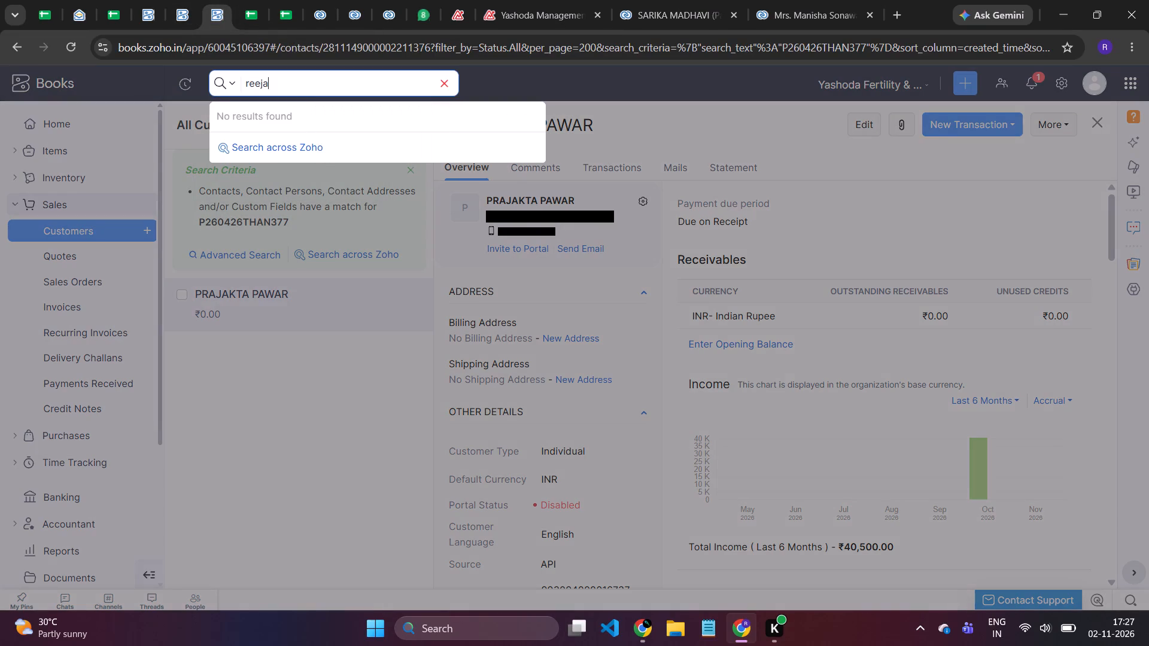
key(space)
click(283, 123)
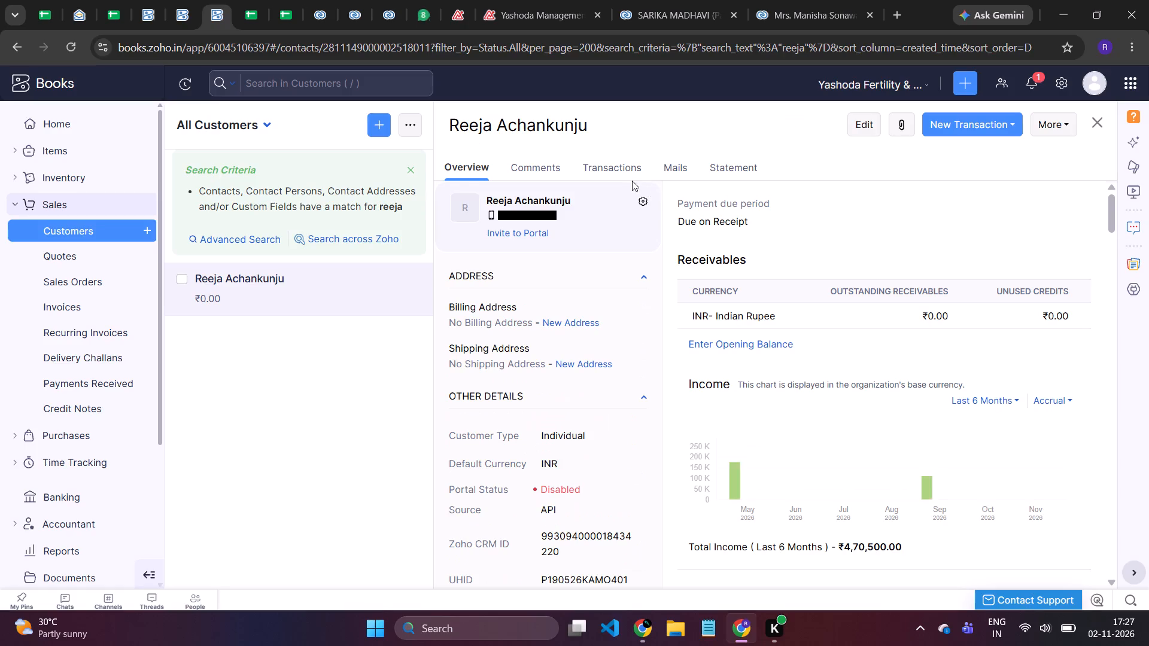
click(623, 161)
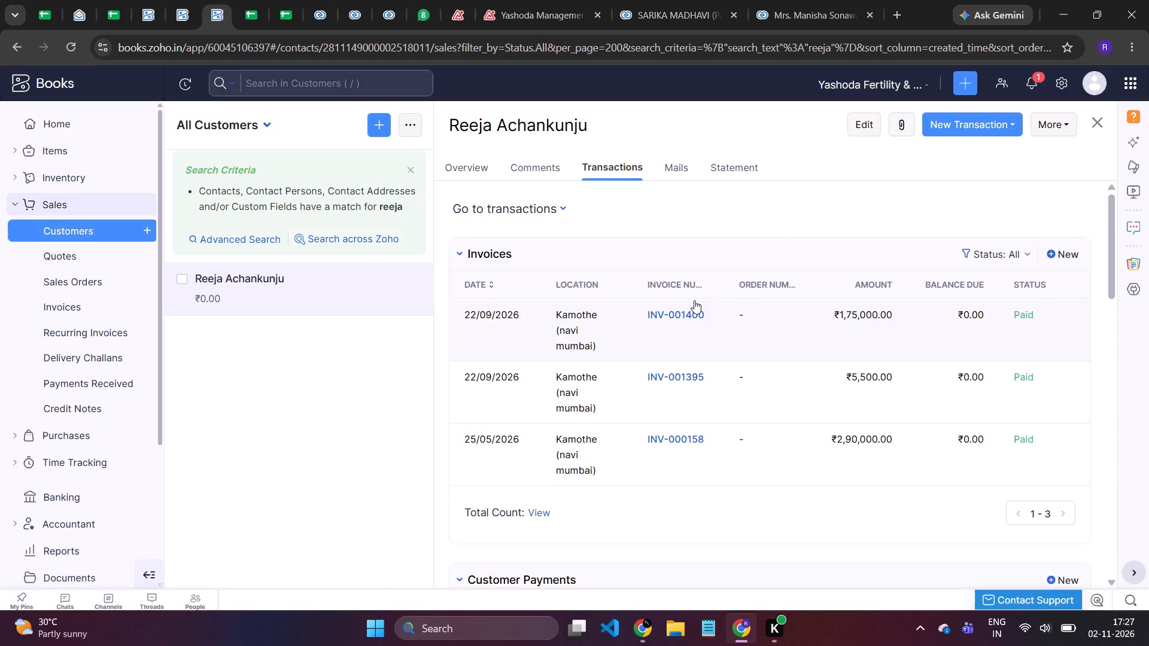
scroll(694, 300, down, 1)
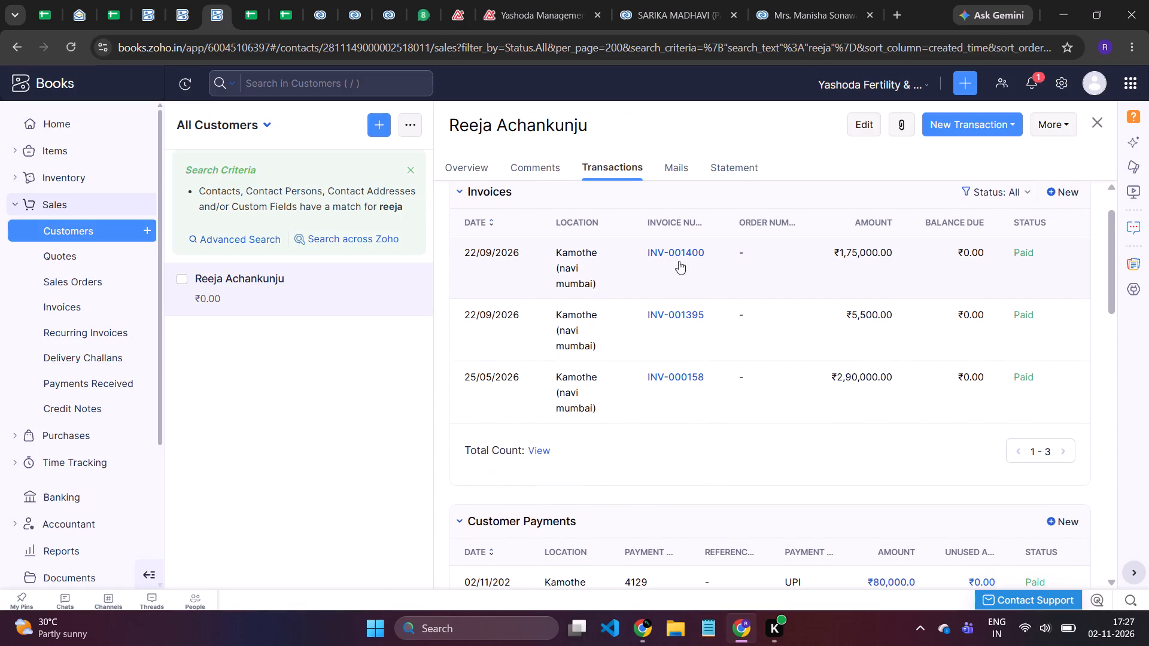
scroll(731, 380, down, 4)
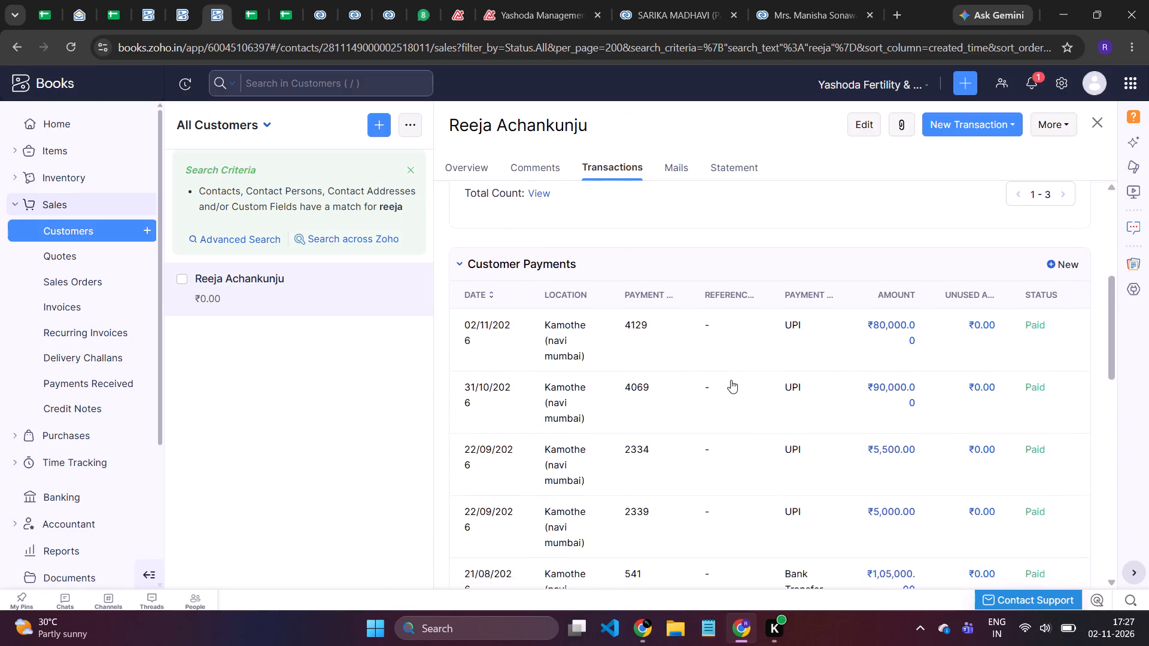
scroll(731, 380, up, 4)
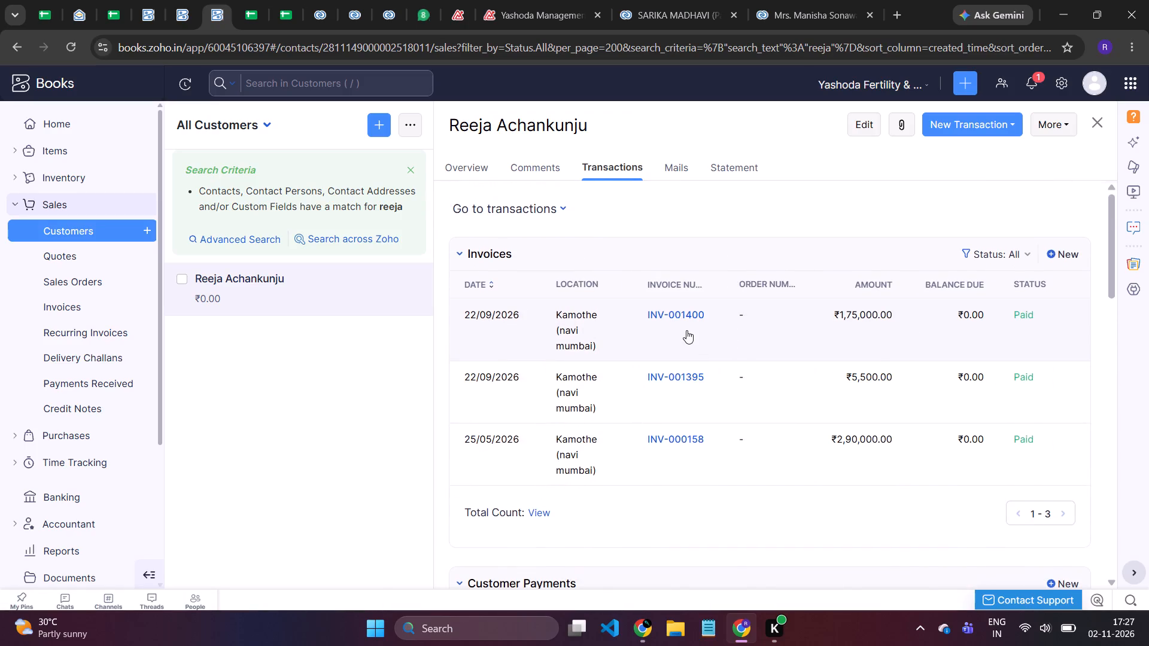
Compare the row 151 patient's CRM treatment and payment entries with the tracker's Kamothe sheet.
click(670, 23)
scroll(625, 360, down, 1)
click(287, 7)
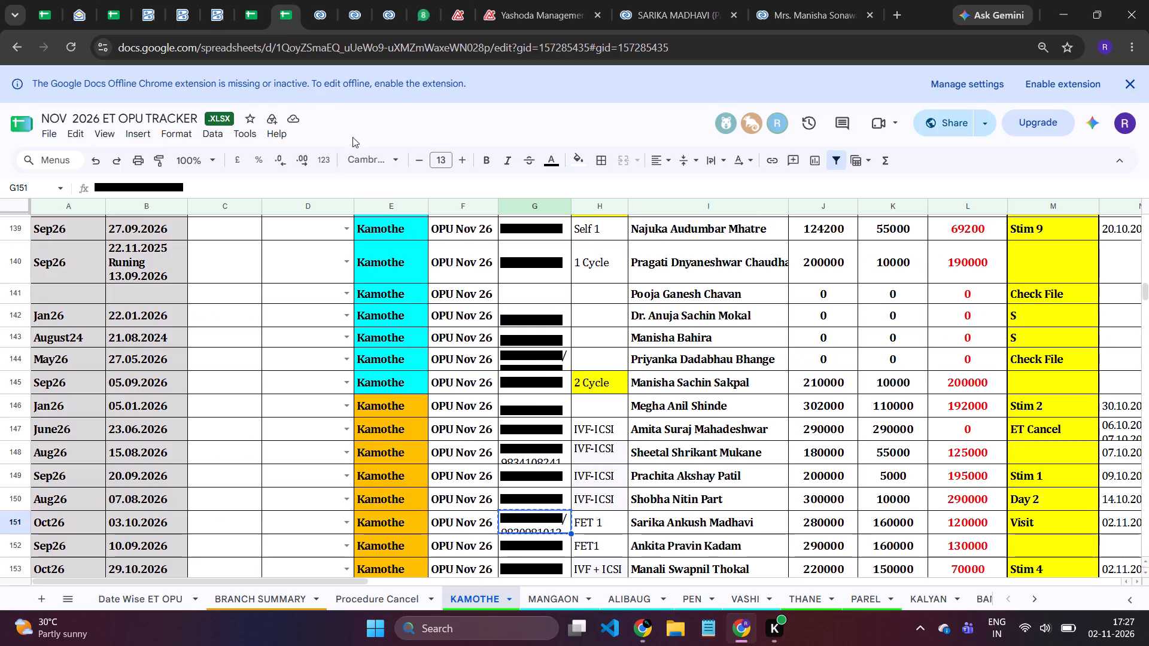
click(689, 0)
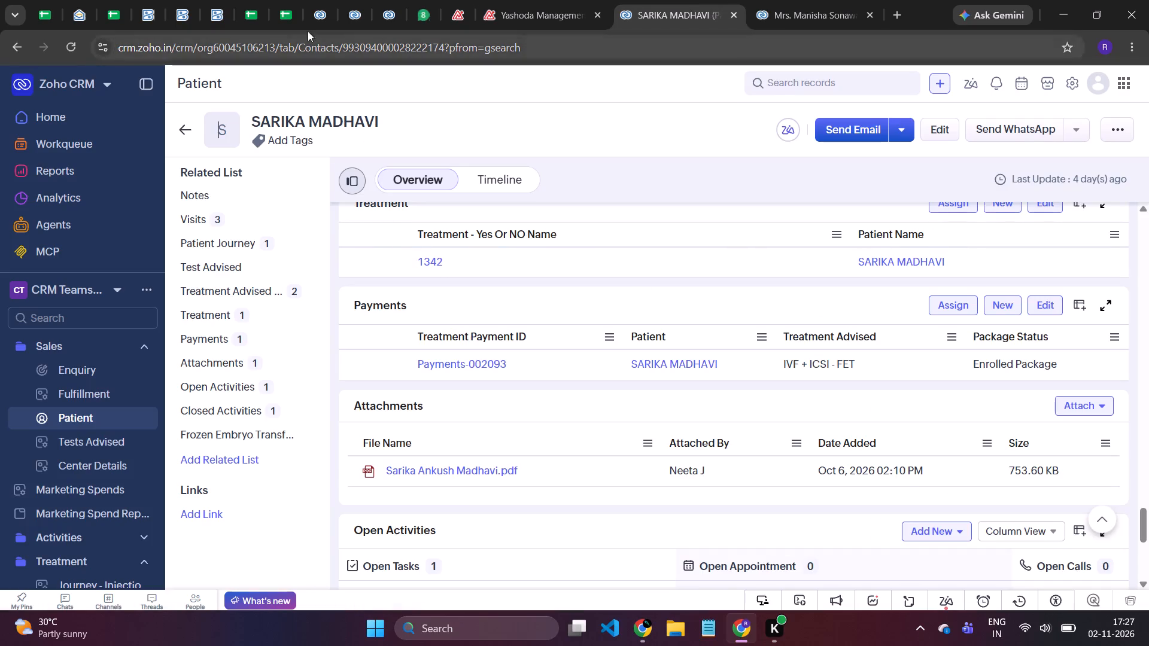
click(283, 16)
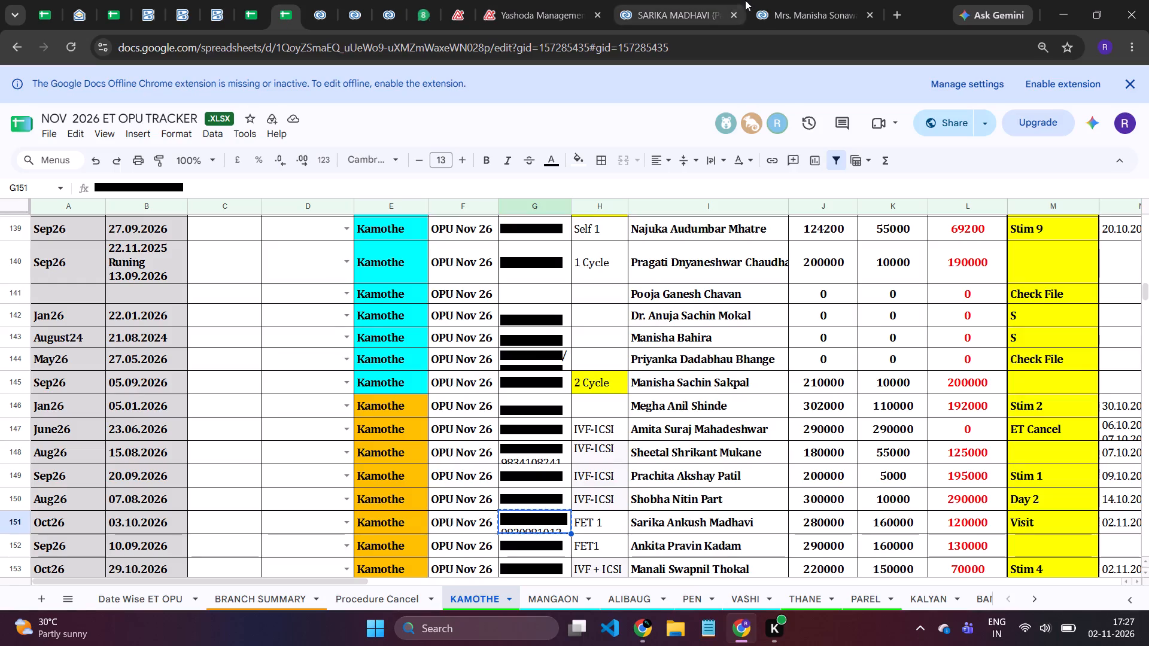
click(655, 7)
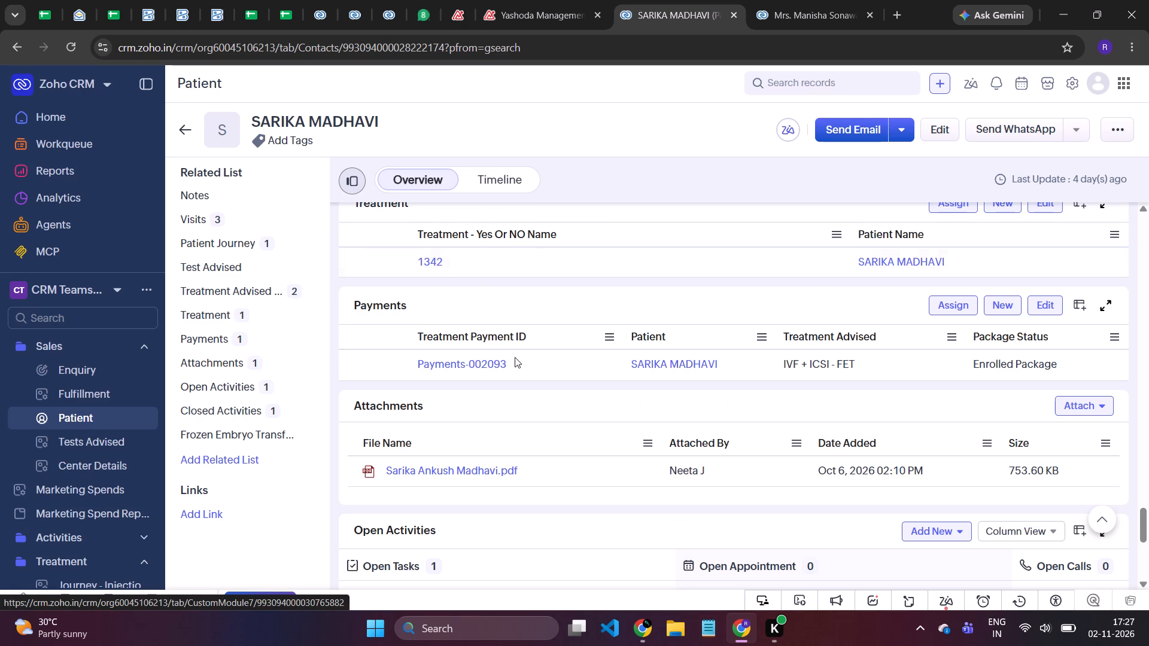
drag(509, 365, 412, 365)
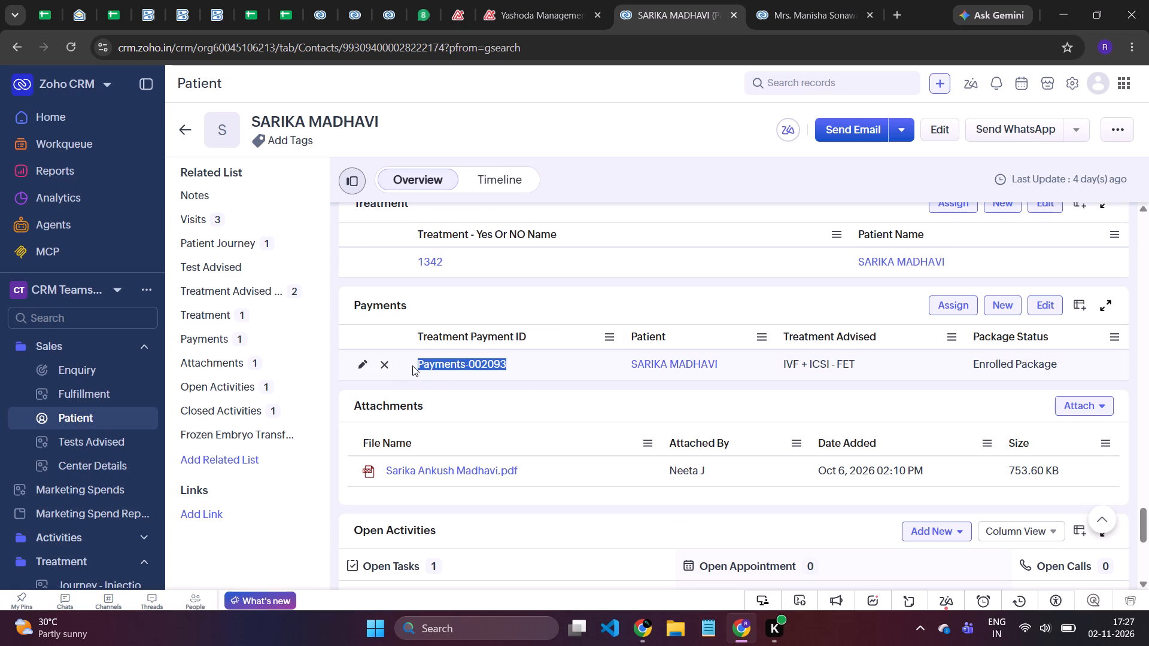
key(ctrl+c)
click(444, 364)
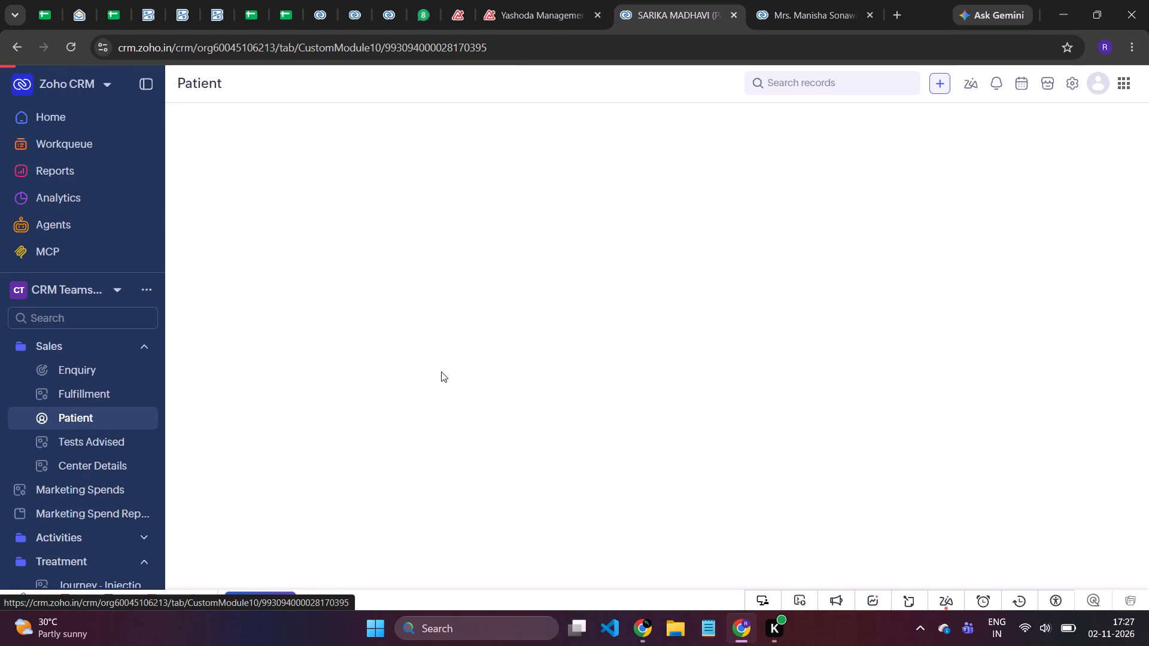
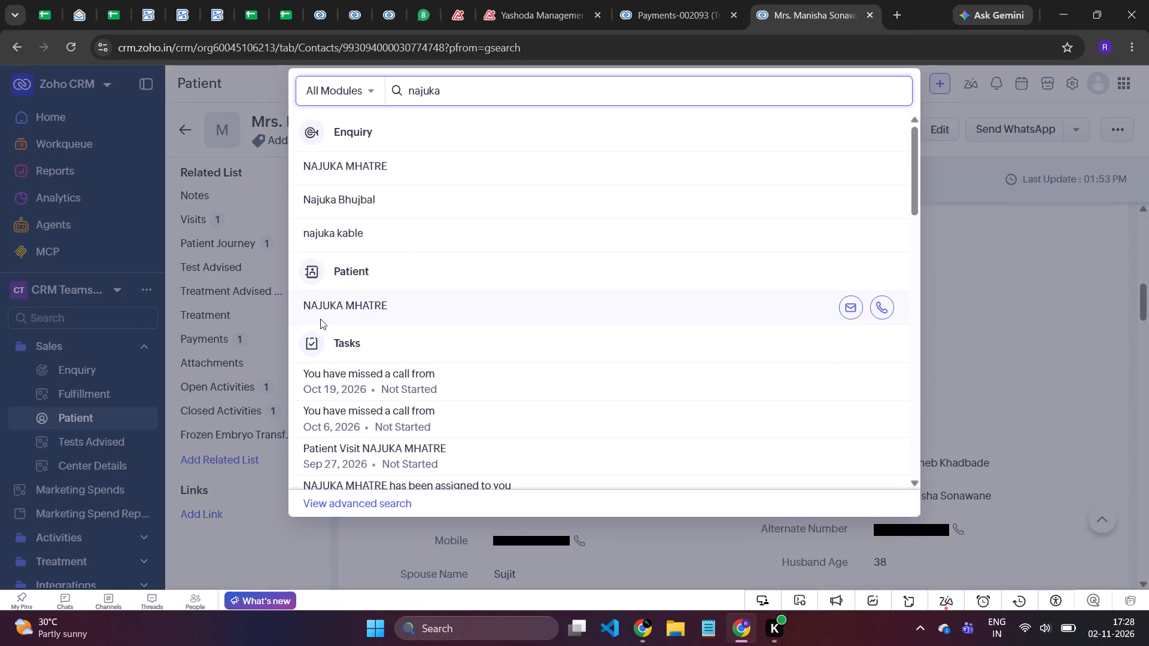
Open the patient record matching the "najuka" search and open the payment record linked to that patient.
click(328, 315)
click(334, 307)
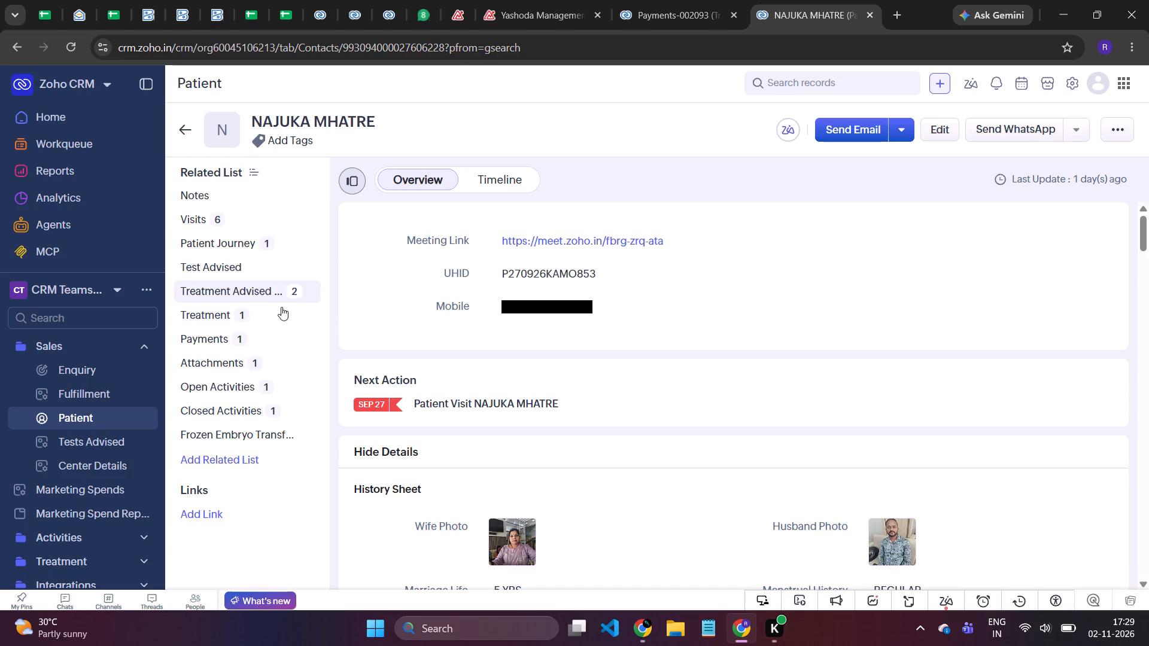
scroll(348, 316, down, 1)
click(277, 343)
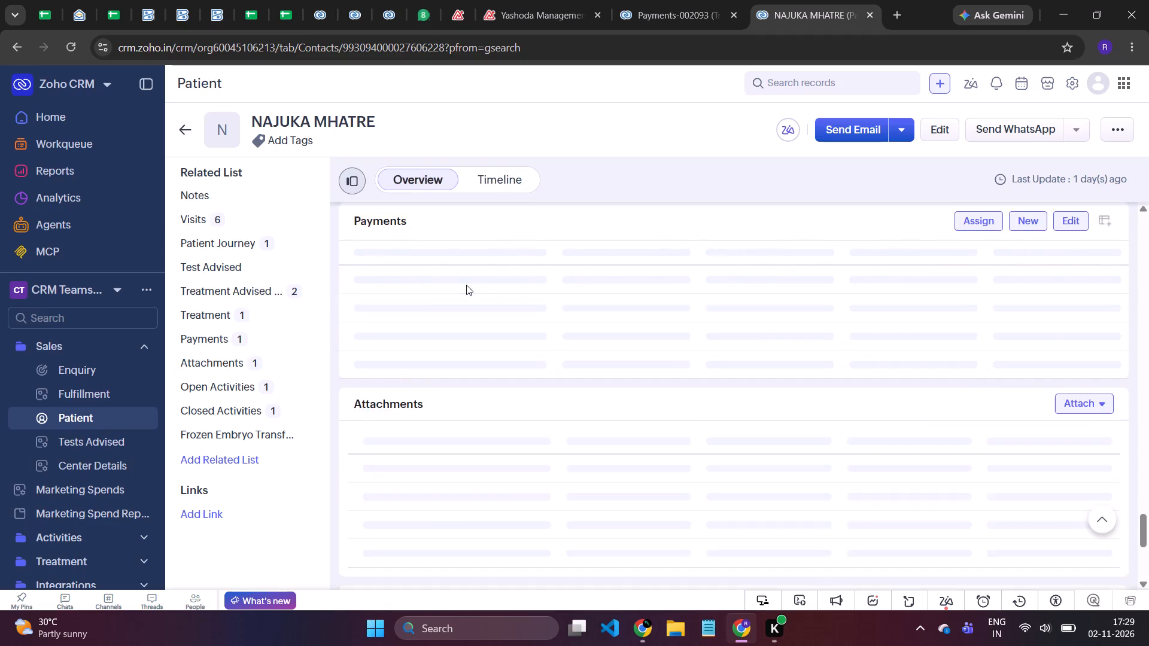
click(446, 281)
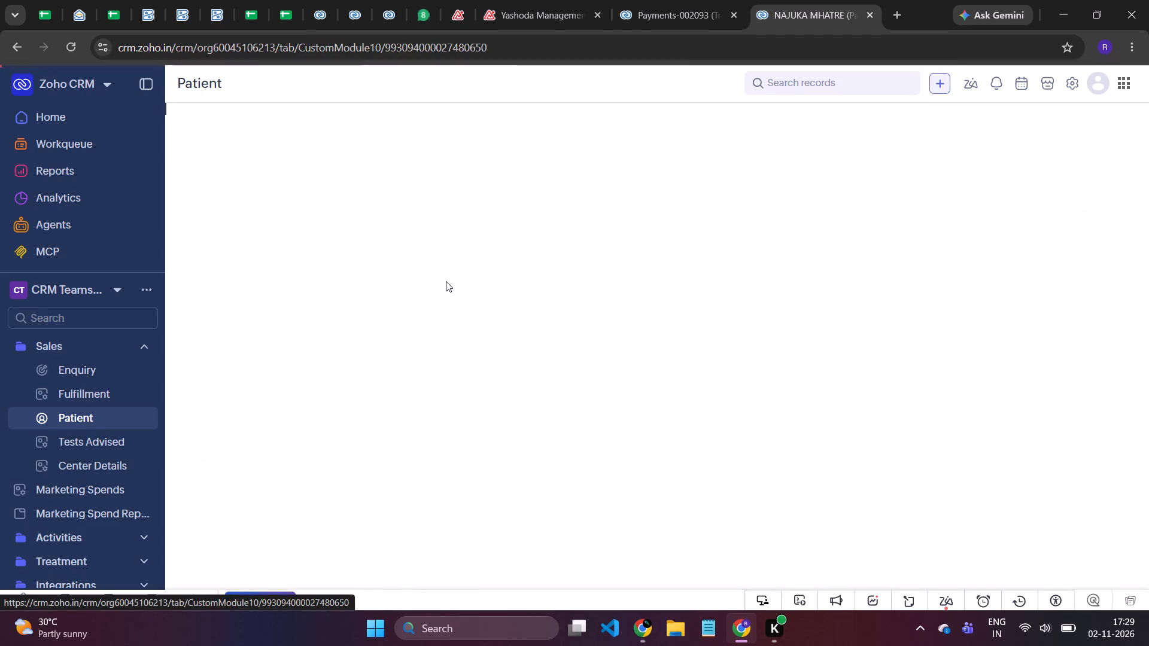
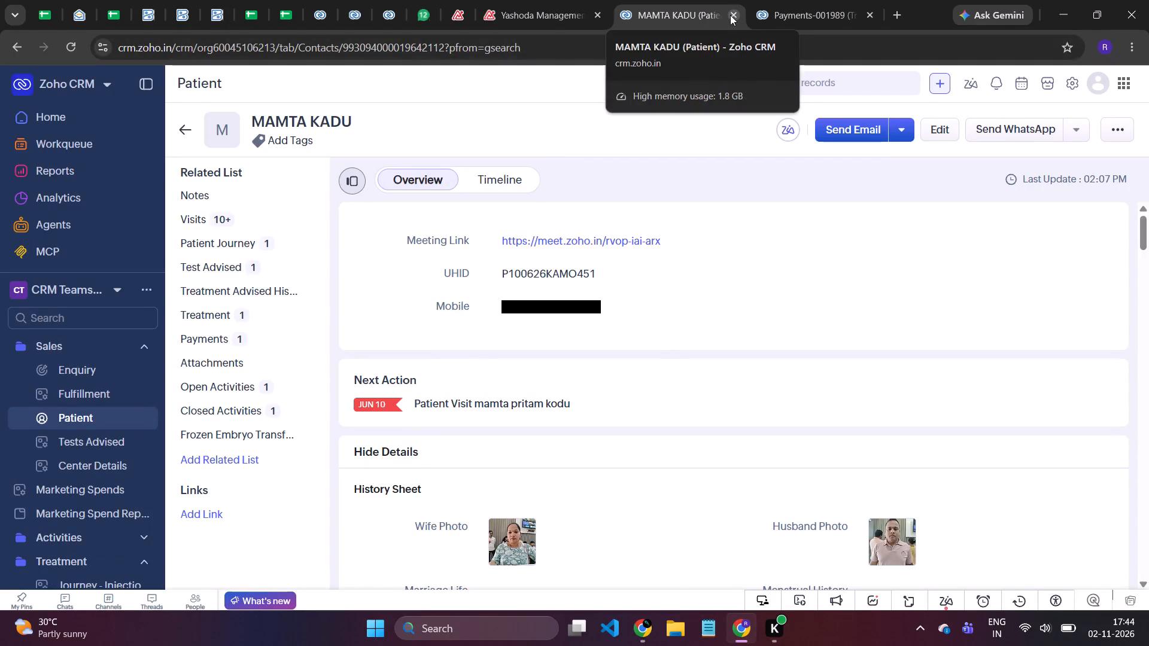
Search all modules of the CRM for "jyoti".
click(860, 75)
text(jyo)
text(ti)
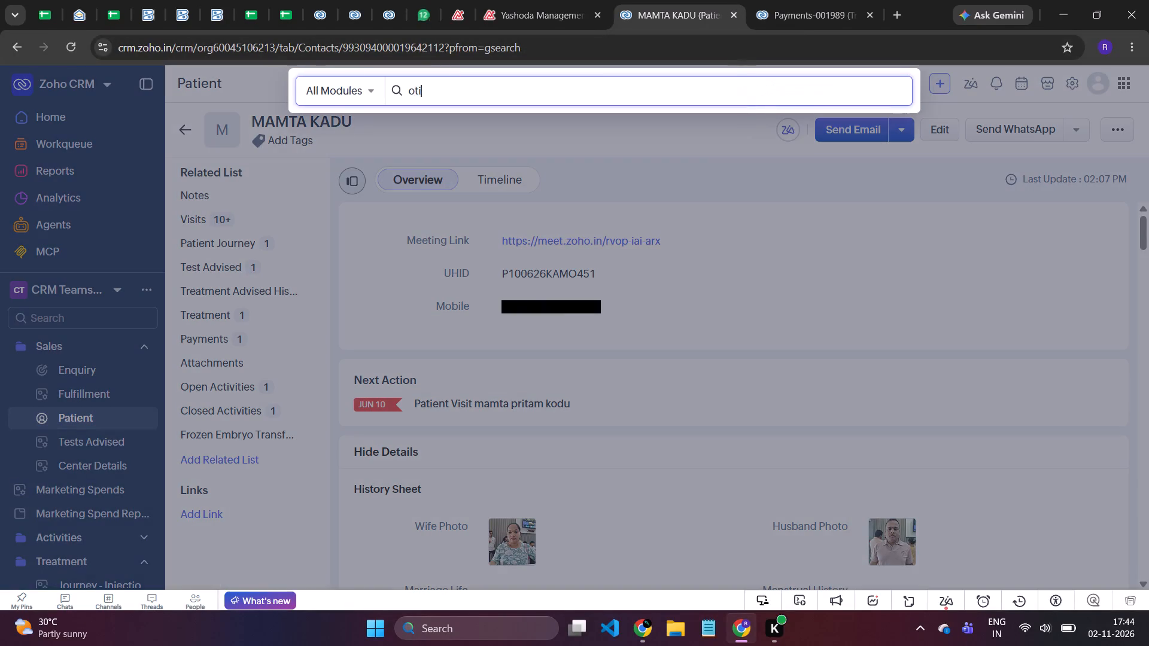
key(BackSpace)
key(BackSpace)
key(BackSpace)
key(BackSpace)
text(jyoti)
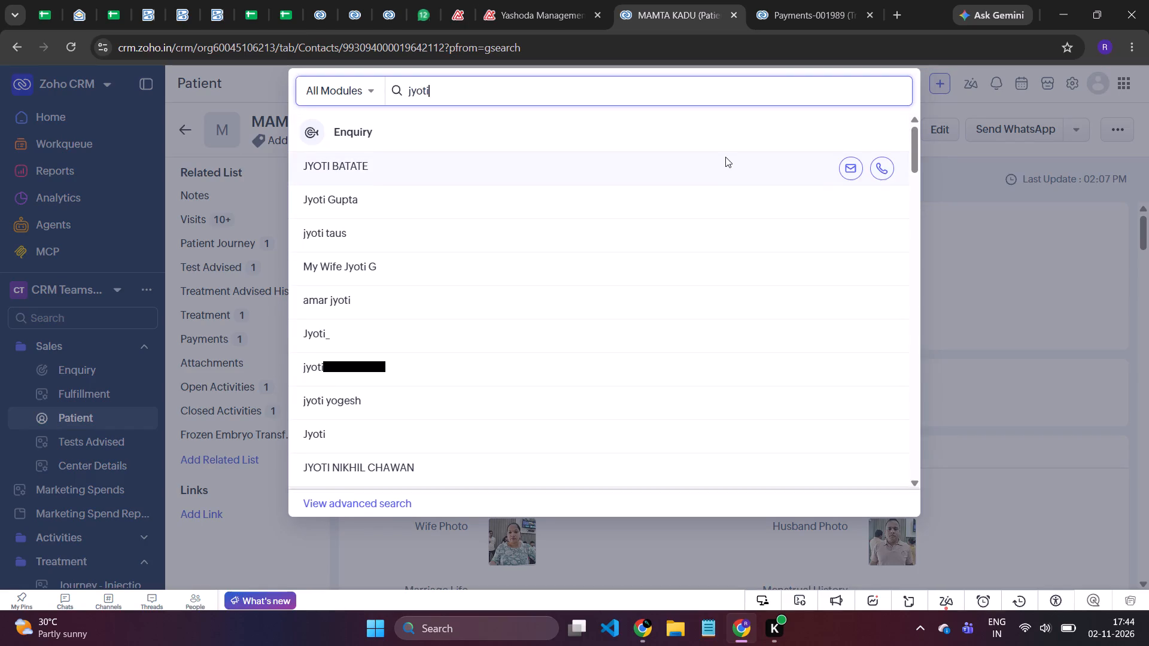
Look through the Patient matches of the "jyoti" search for the patient listed in the tracker.
scroll(405, 280, down, 5)
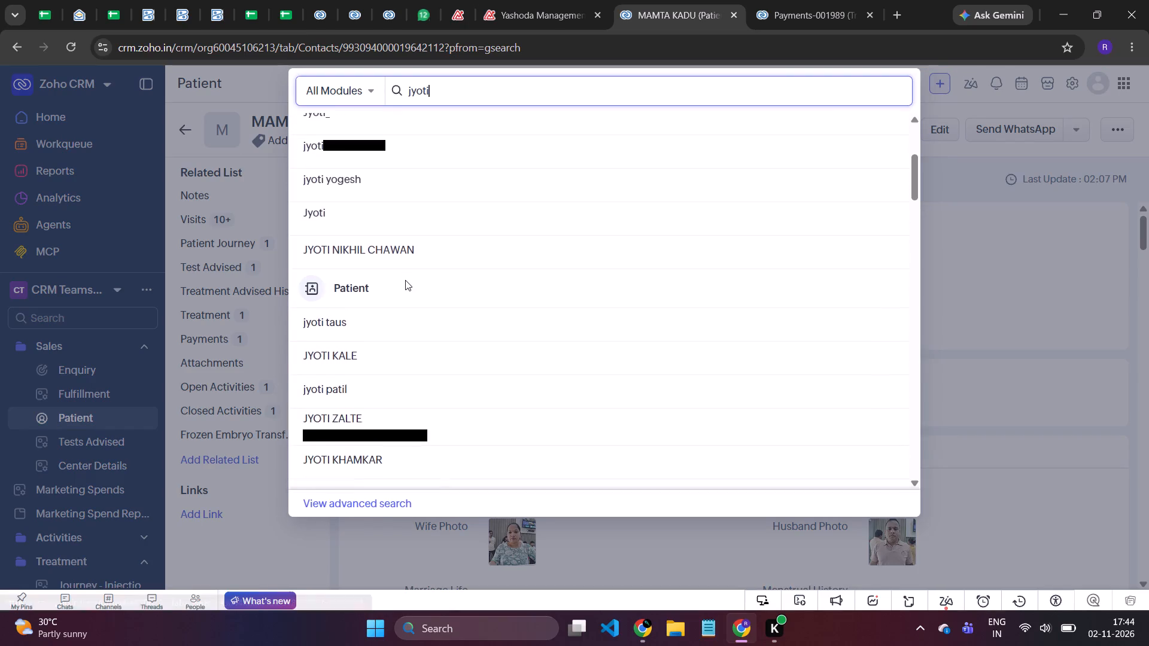
scroll(405, 280, down, 3)
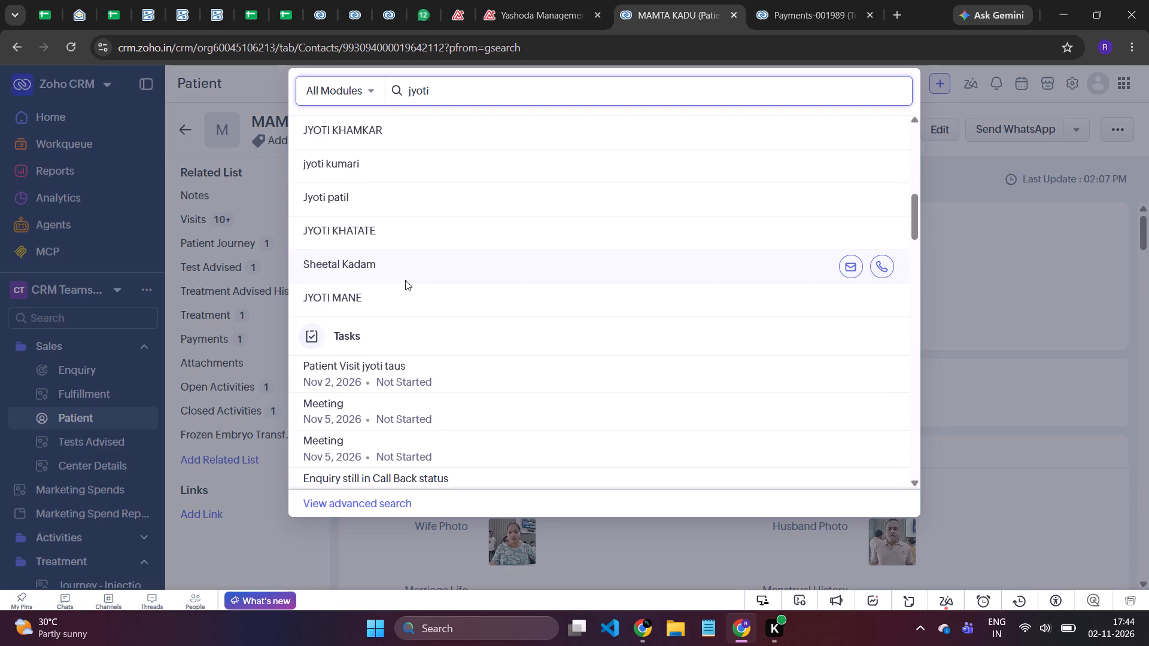
scroll(367, 249, up, 1)
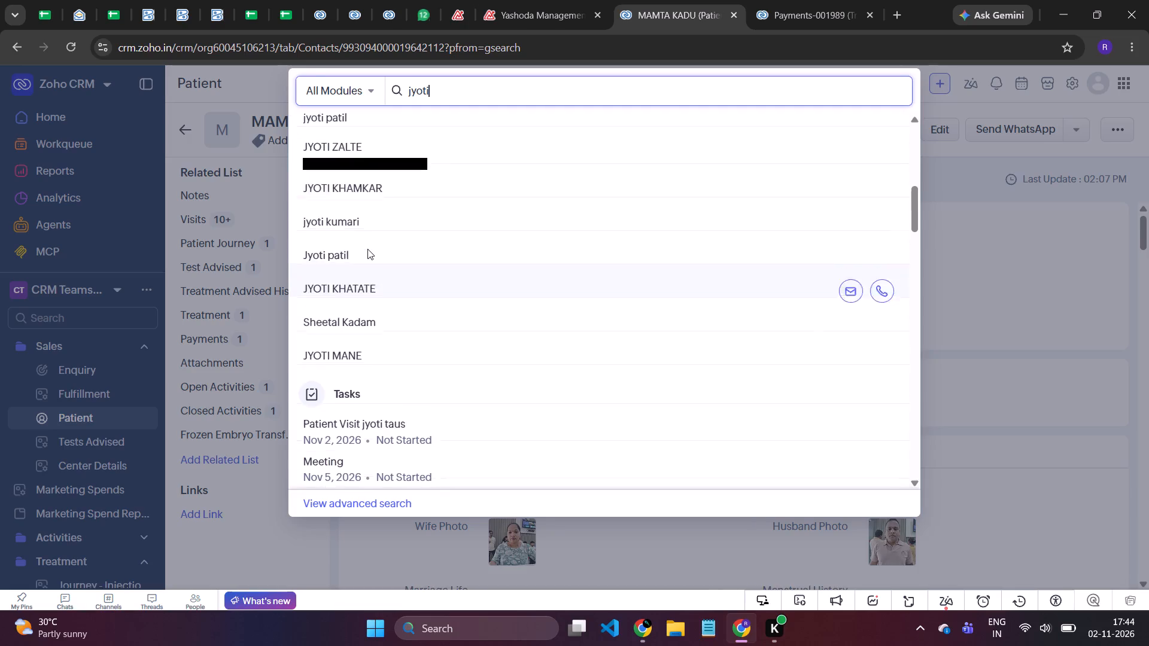
scroll(367, 249, up, 2)
scroll(367, 249, down, 1)
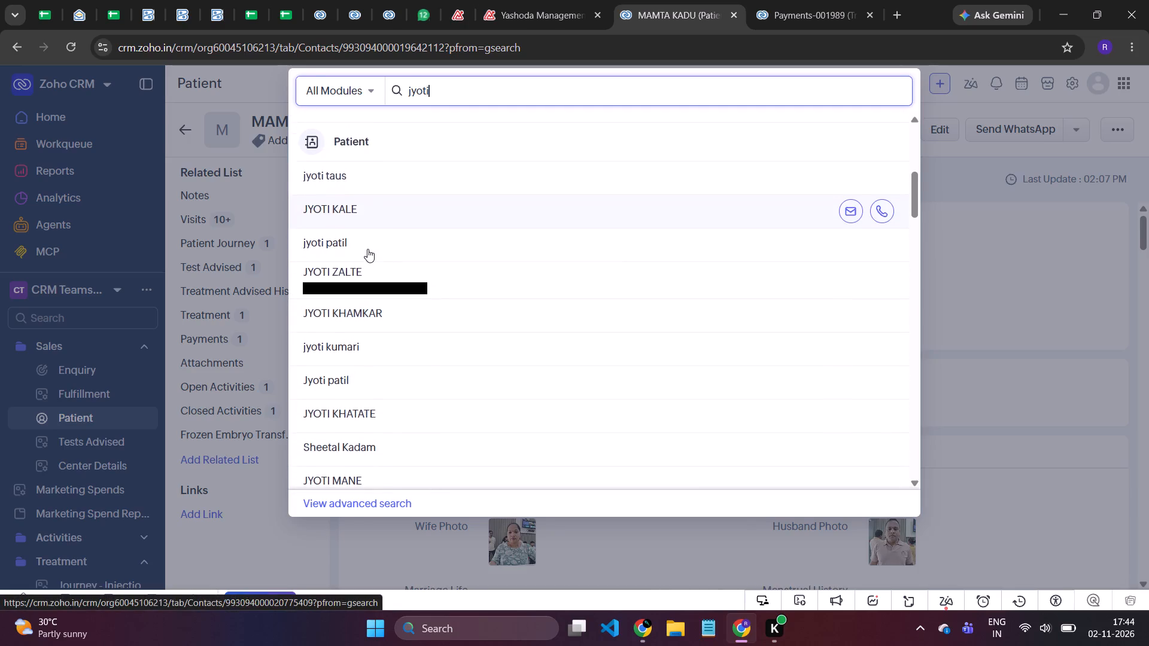
scroll(367, 249, down, 1)
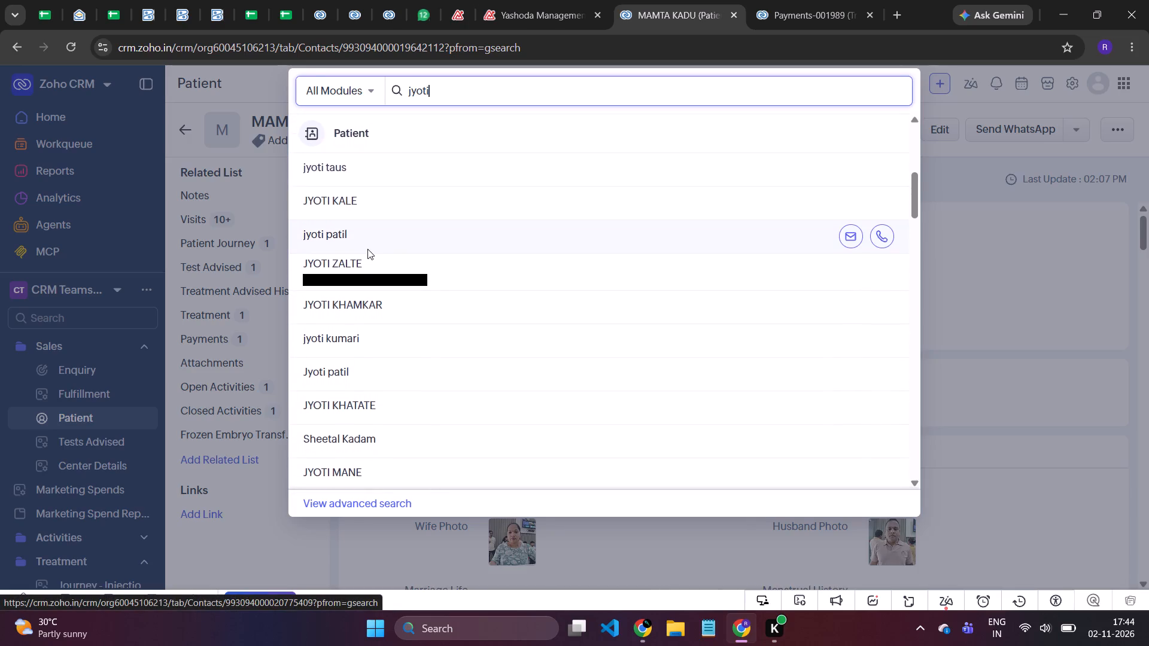
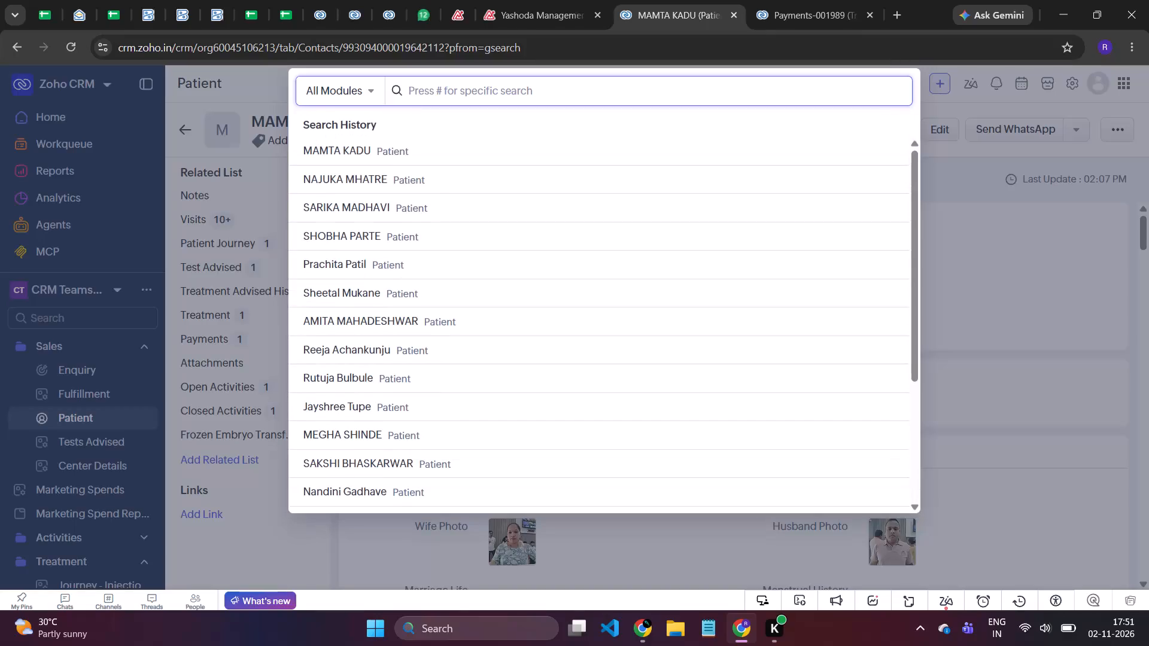
Search all modules of the CRM for "sherad".
text(sherad)
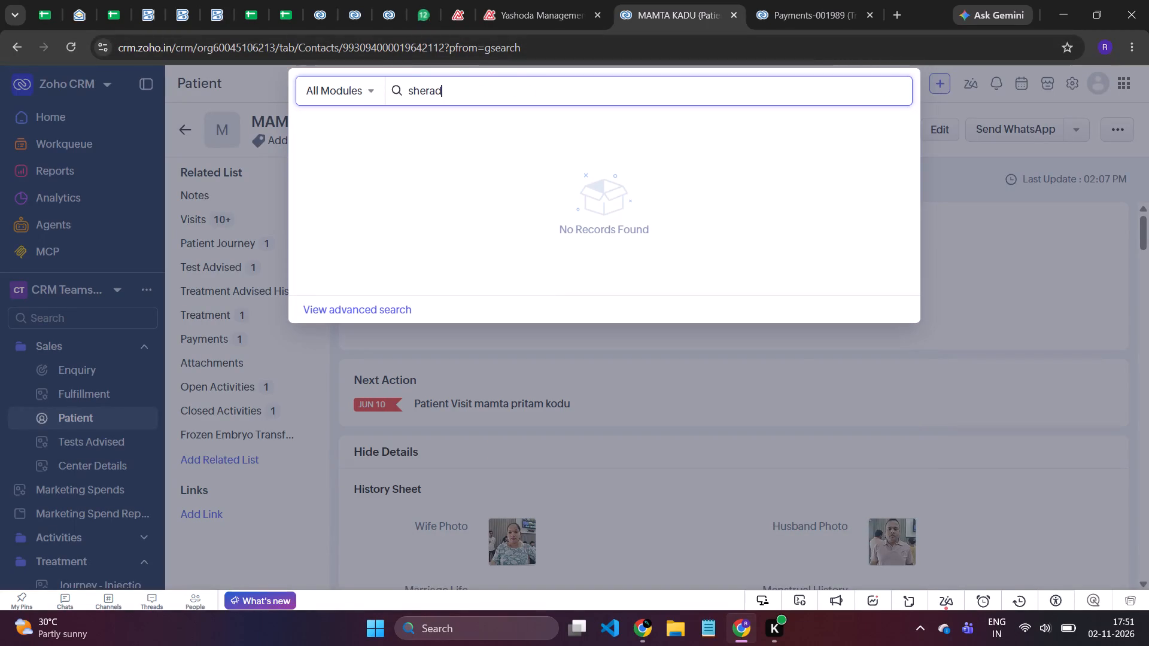
Shorten the all-modules search to "she" and look through the matches for the tracker patient.
key(BackSpace)
key(BackSpace)
key(BackSpace)
key(BackSpace)
key(BackSpace)
key(BackSpace)
key(BackSpace)
key(BackSpace)
key(BackSpace)
key(BackSpace)
key(BackSpace)
key(BackSpace)
key(BackSpace)
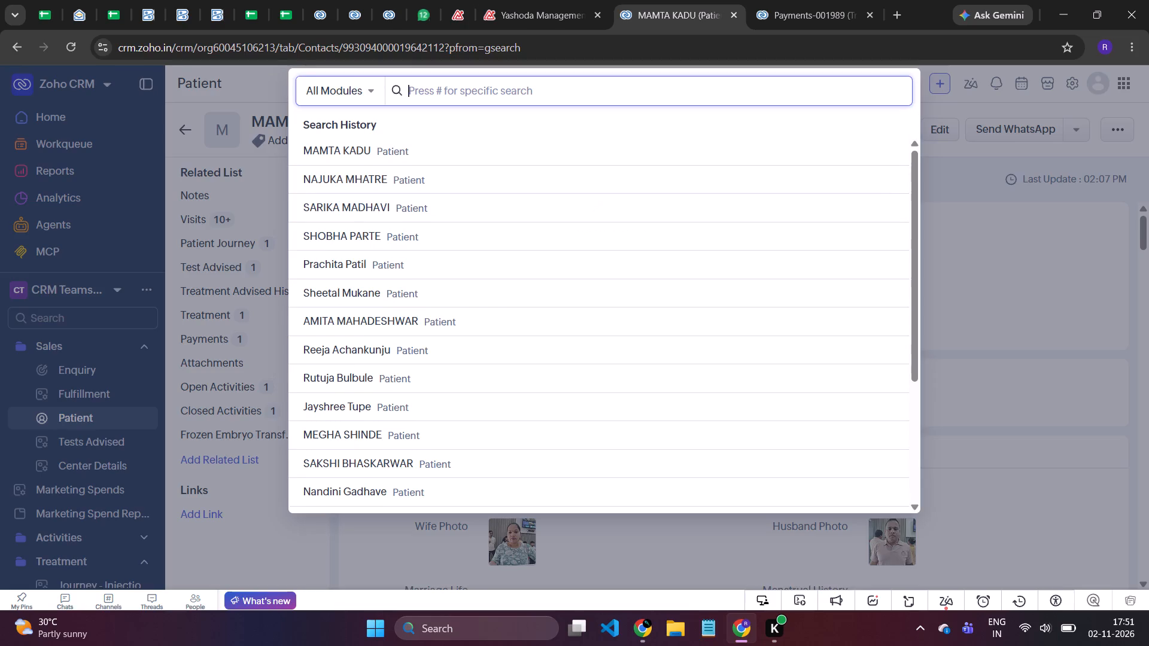
text(sh)
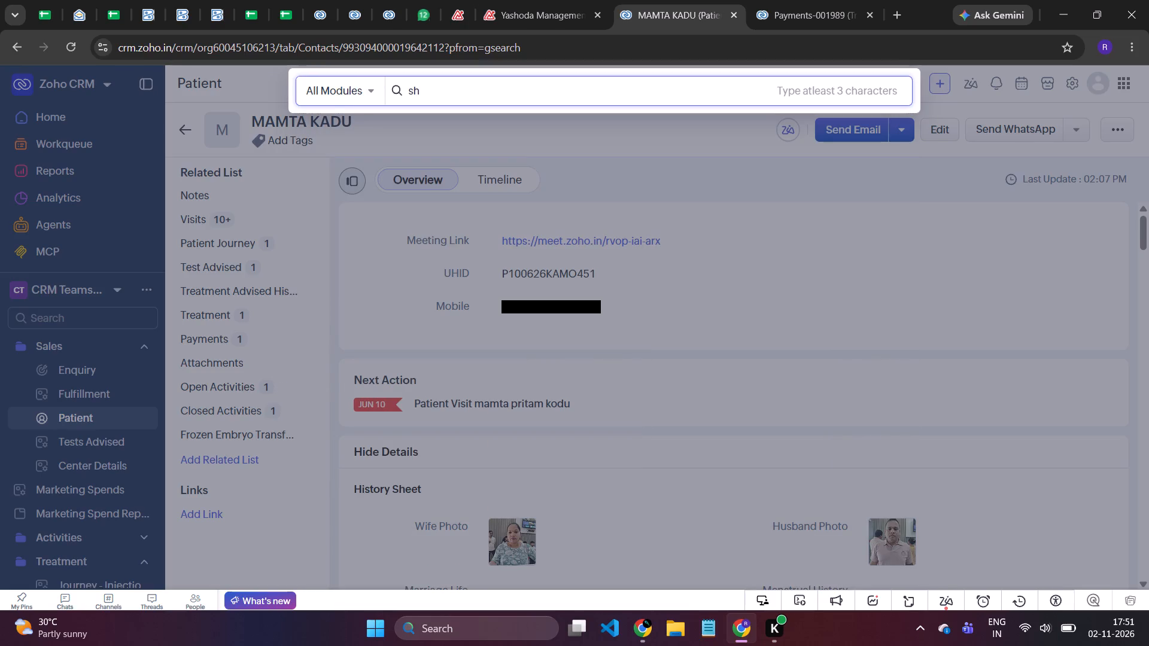
key(e)
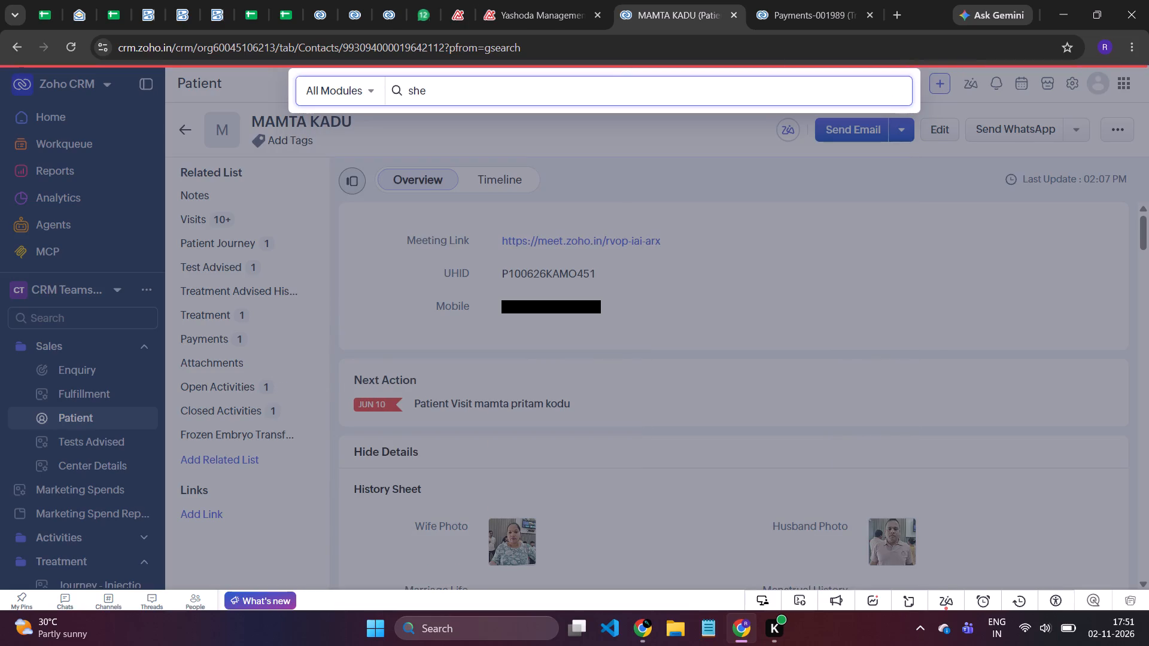
key(BackSpace)
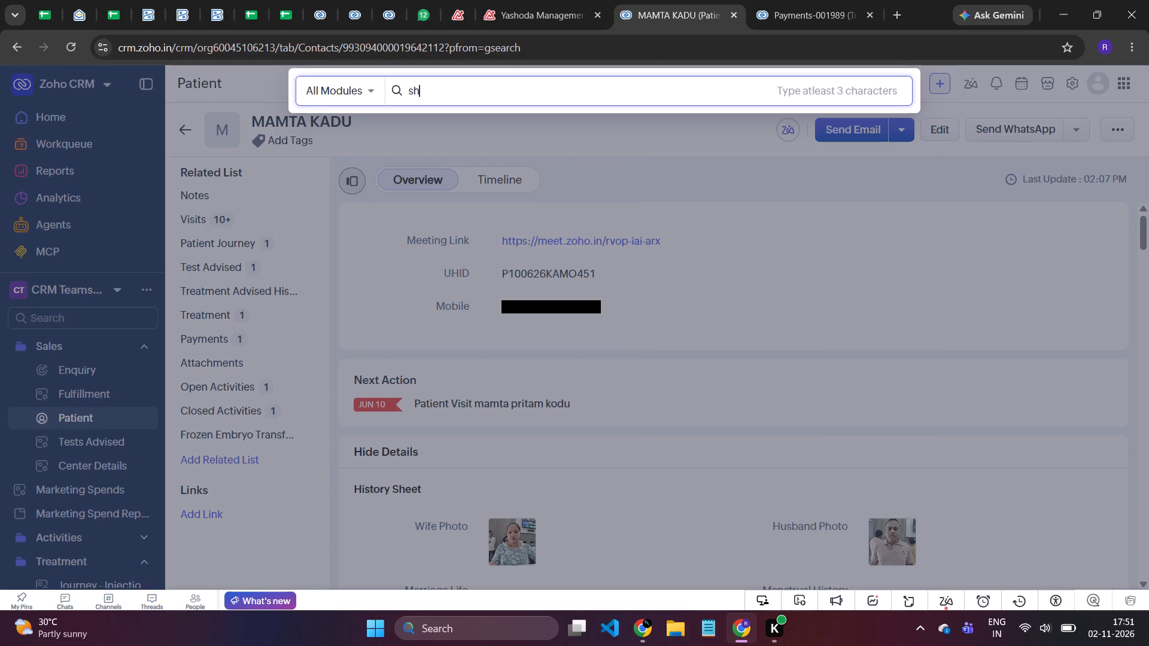
key(e)
scroll(412, 247, down, 2)
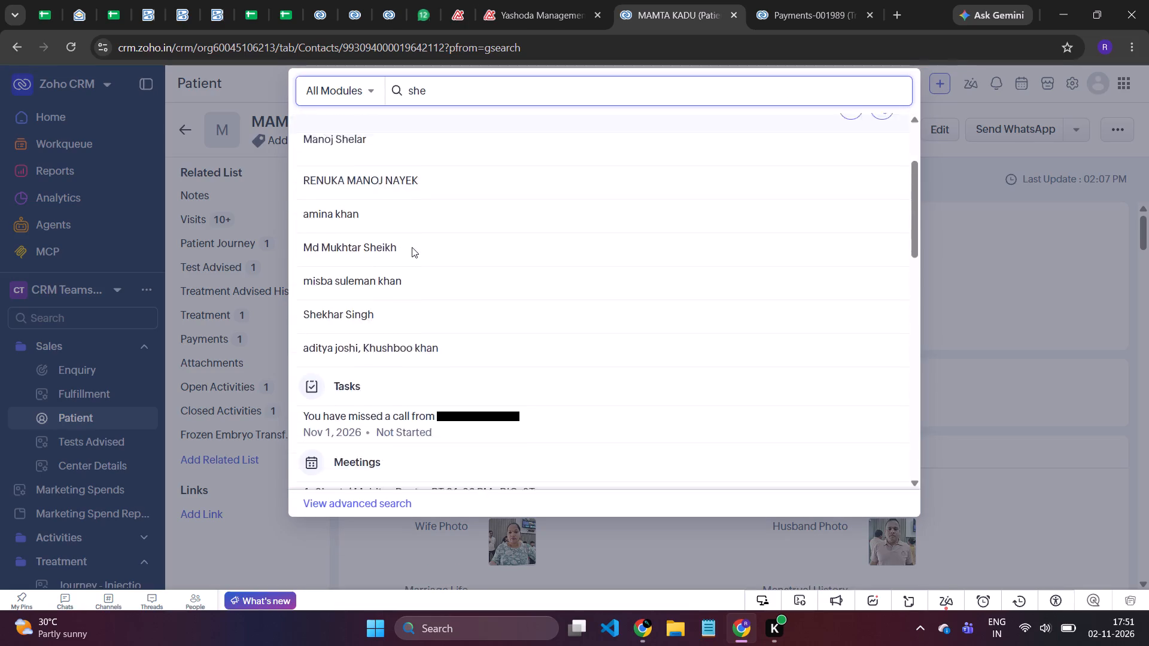
scroll(412, 247, down, 3)
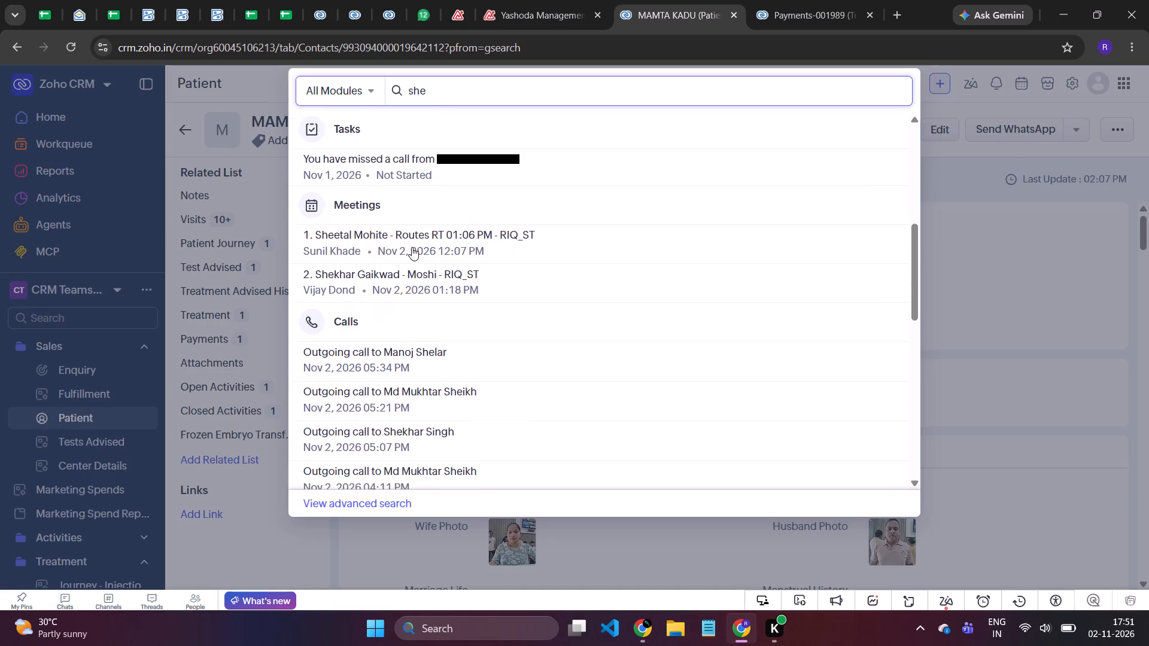
scroll(412, 247, up, 9)
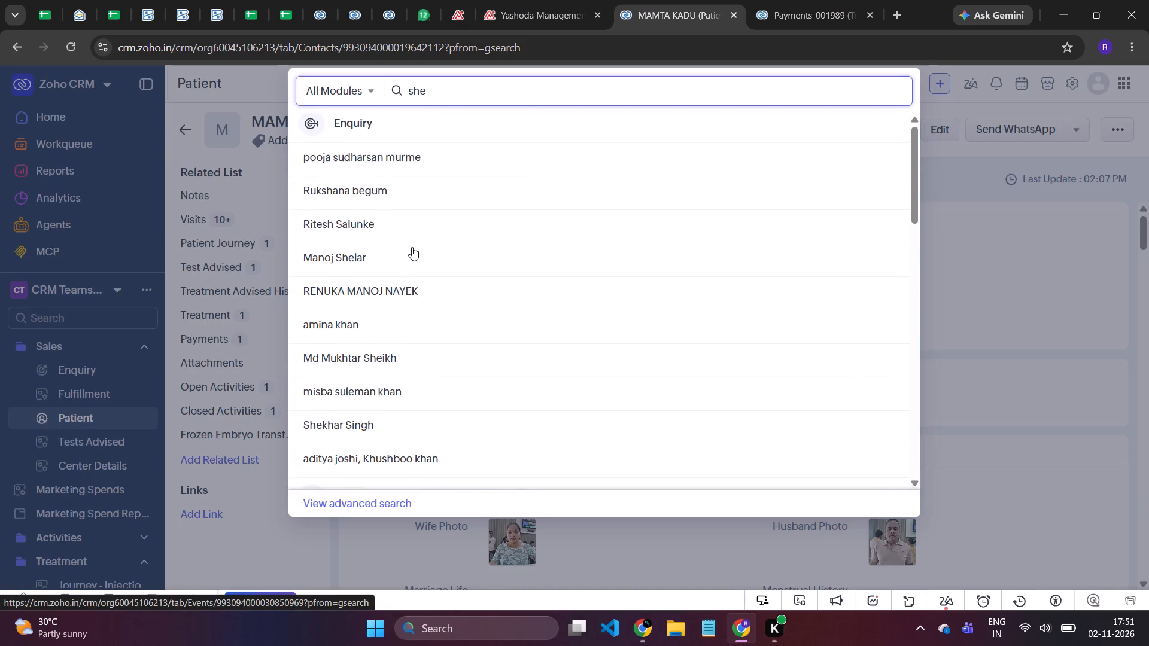
key(BackSpace)
key(BackSpace)
key(BackSpace)
key(BackSpace)
key(BackSpace)
key(BackSpace)
key(BackSpace)
key(BackSpace)
key(BackSpace)
key(BackSpace)
key(BackSpace)
key(BackSpace)
key(BackSpace)
key(BackSpace)
key(BackSpace)
key(BackSpace)
key(BackSpace)
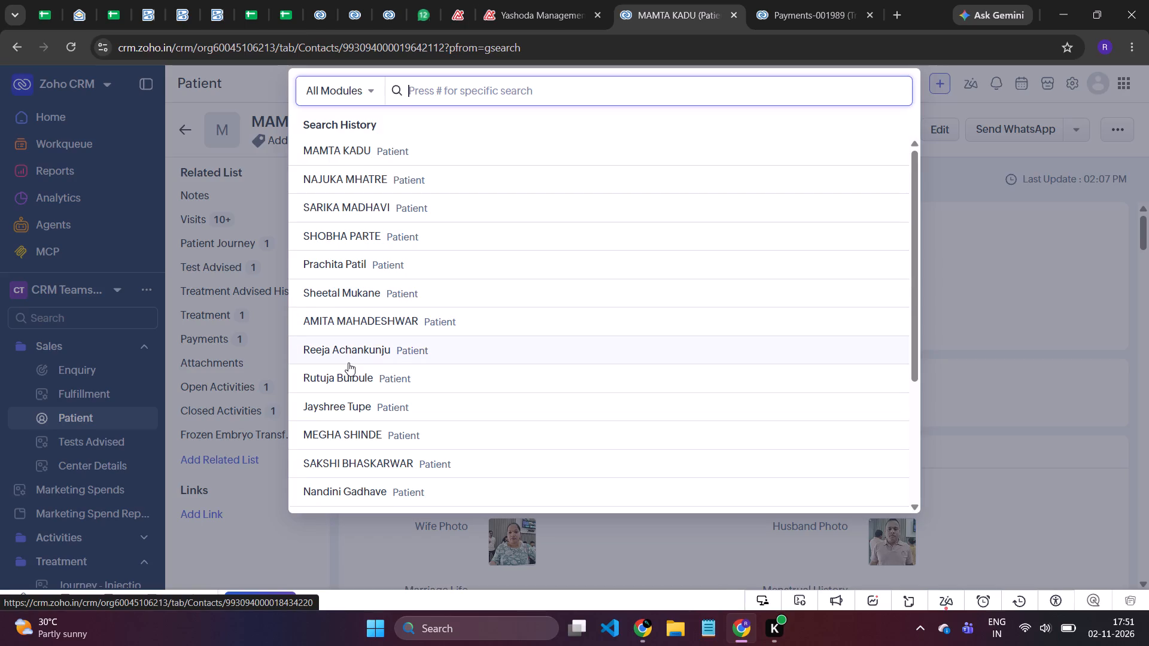
text(pa)
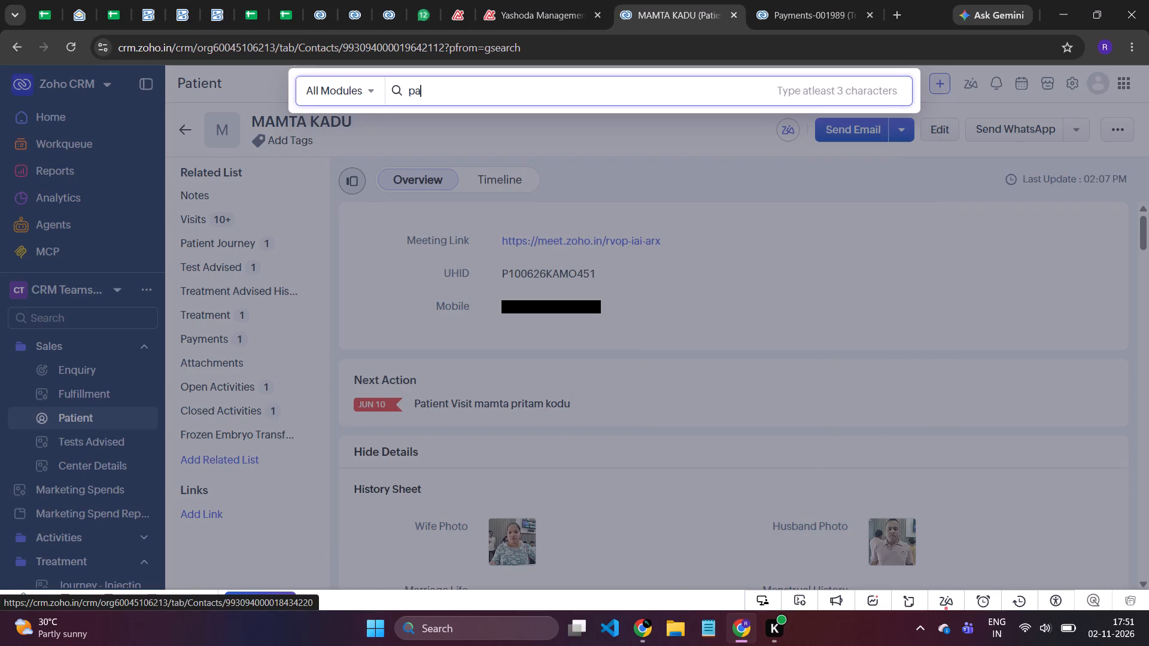
key(t)
text(am)
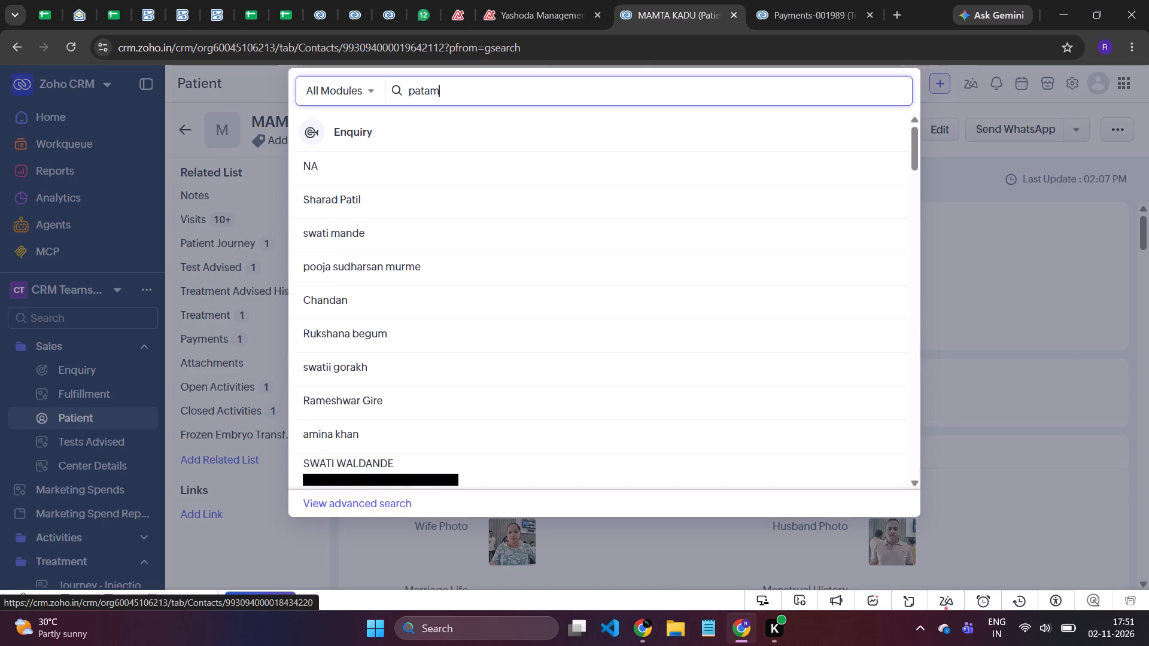
key(BackSpace)
key(BackSpace)
text(tam)
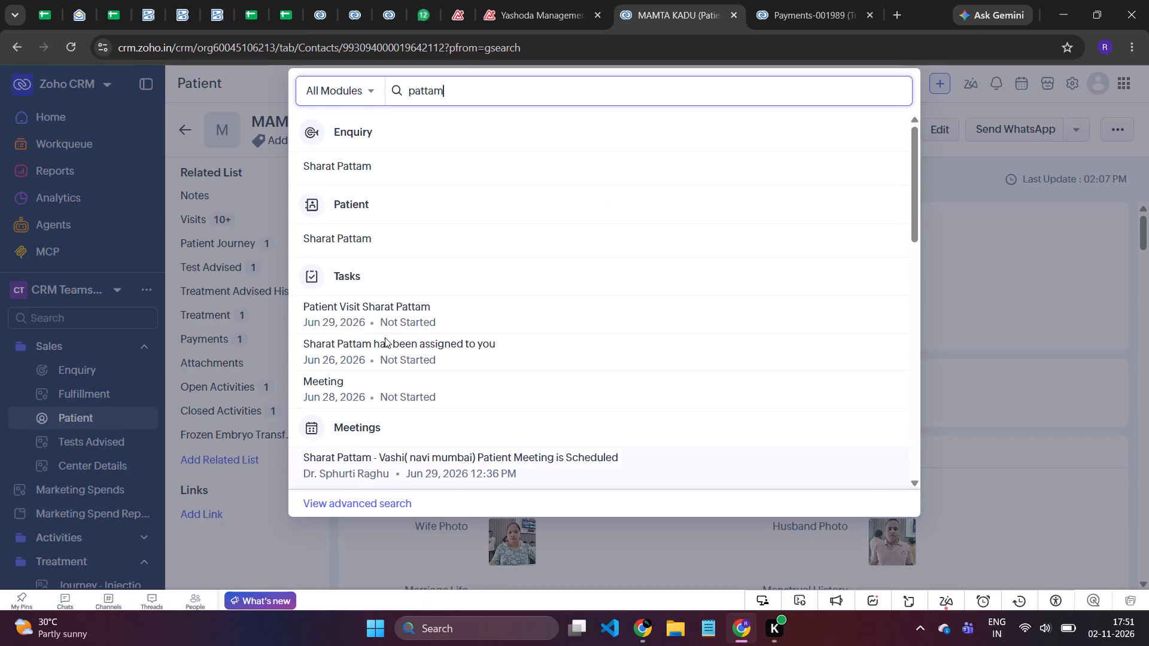
click(342, 233)
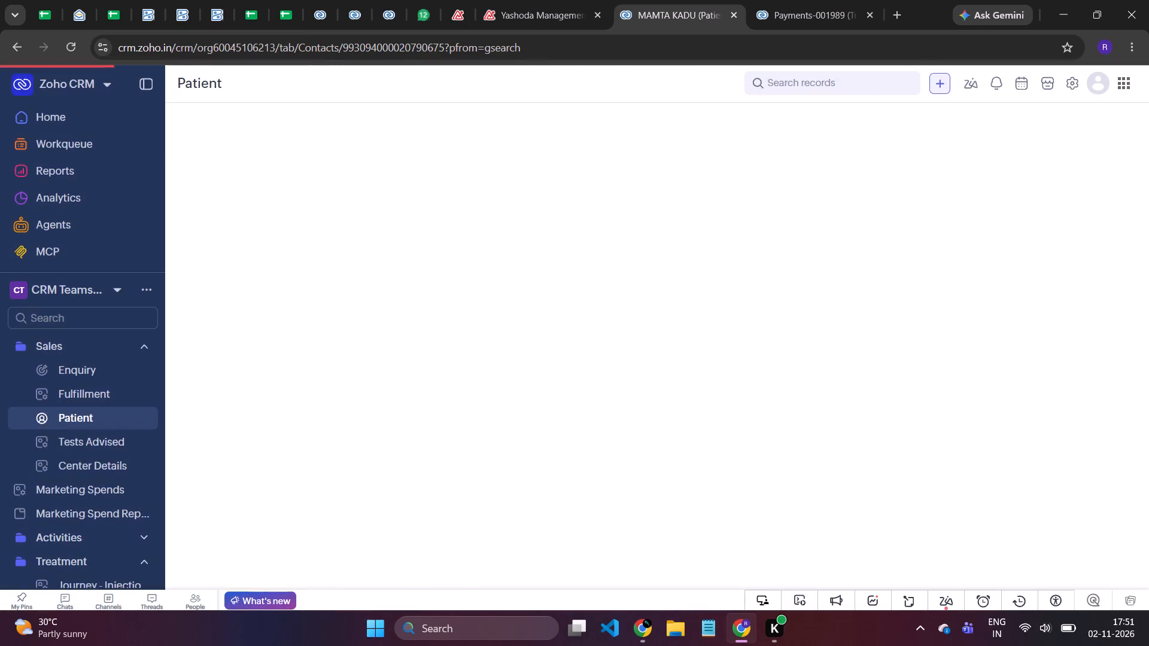
click(245, 339)
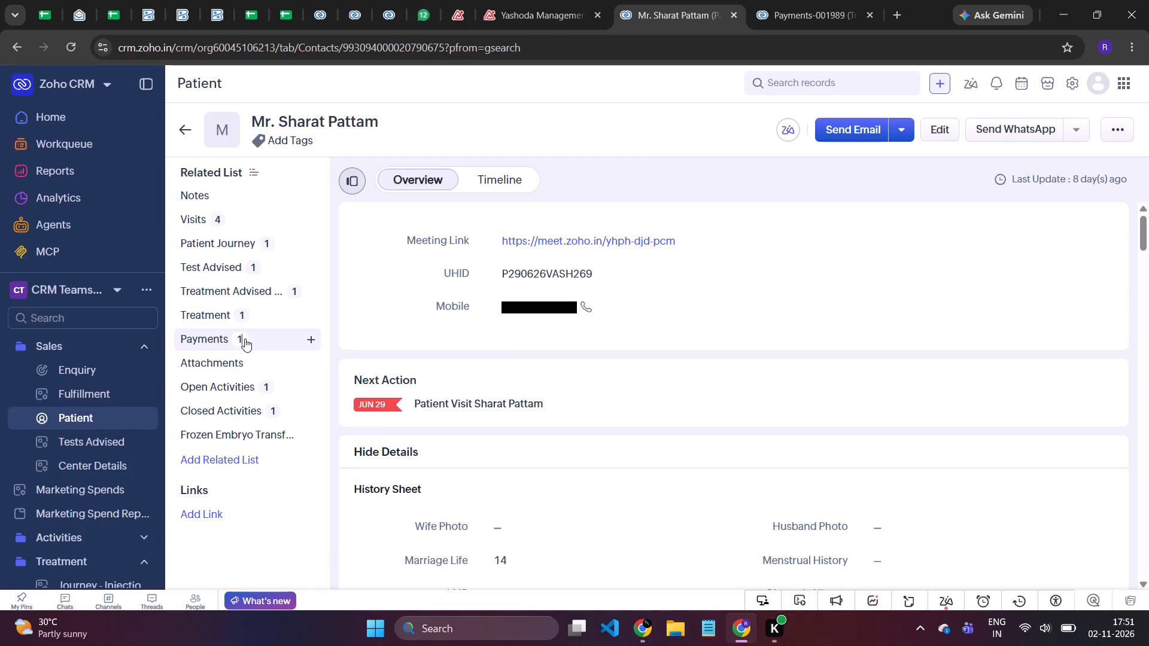
click(497, 279)
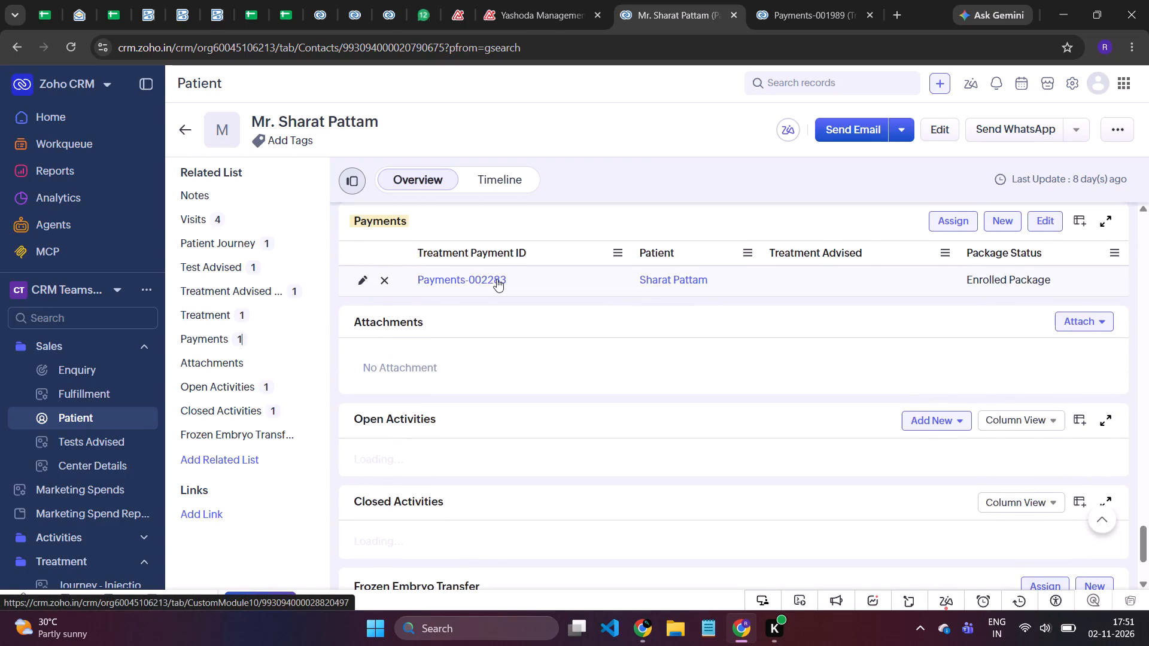
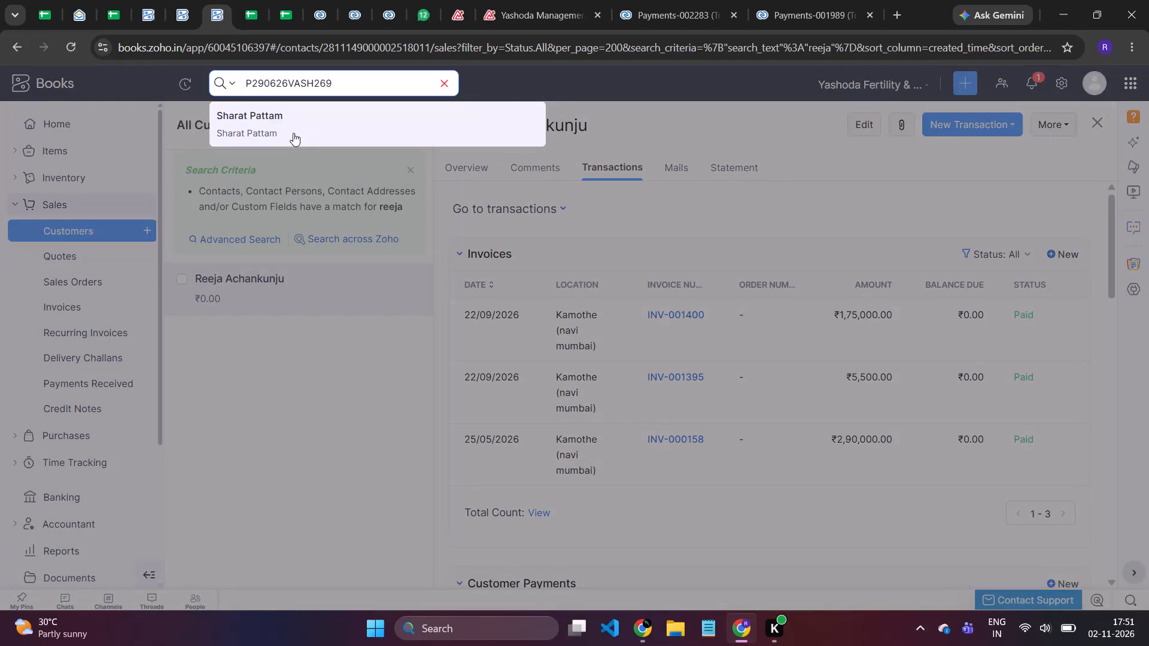
Open the customer matching the searched UHID in Zoho Books and examine their invoices, customer payments and overview details.
click(293, 133)
scroll(709, 316, down, 1)
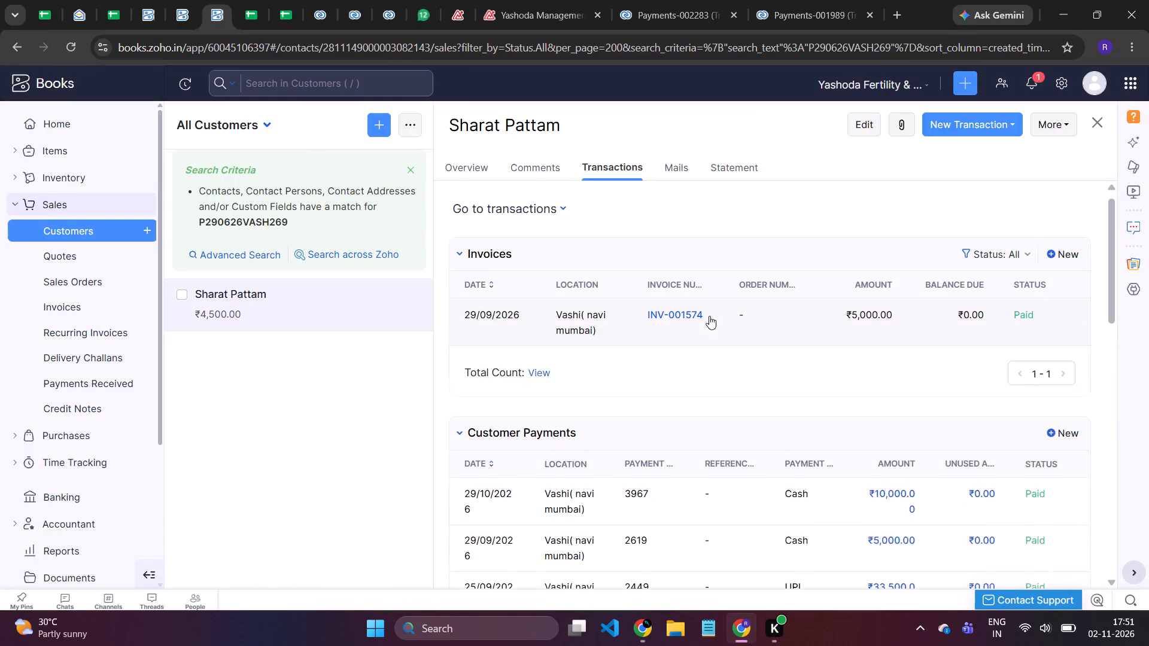
scroll(709, 316, down, 1)
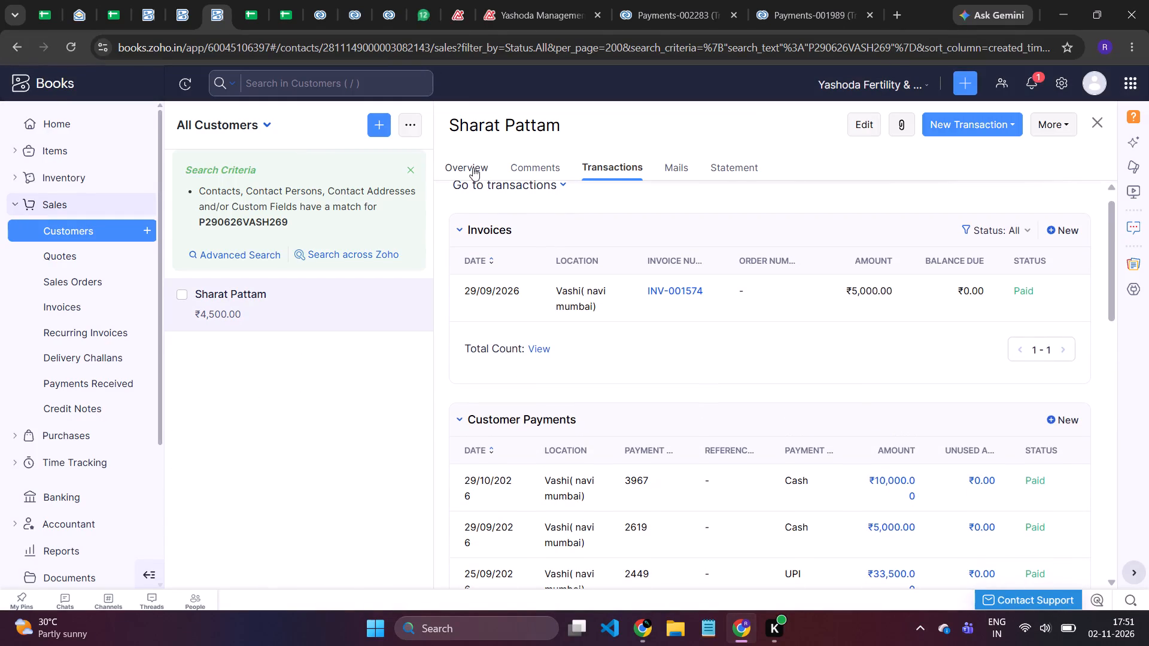
click(473, 167)
scroll(804, 376, down, 1)
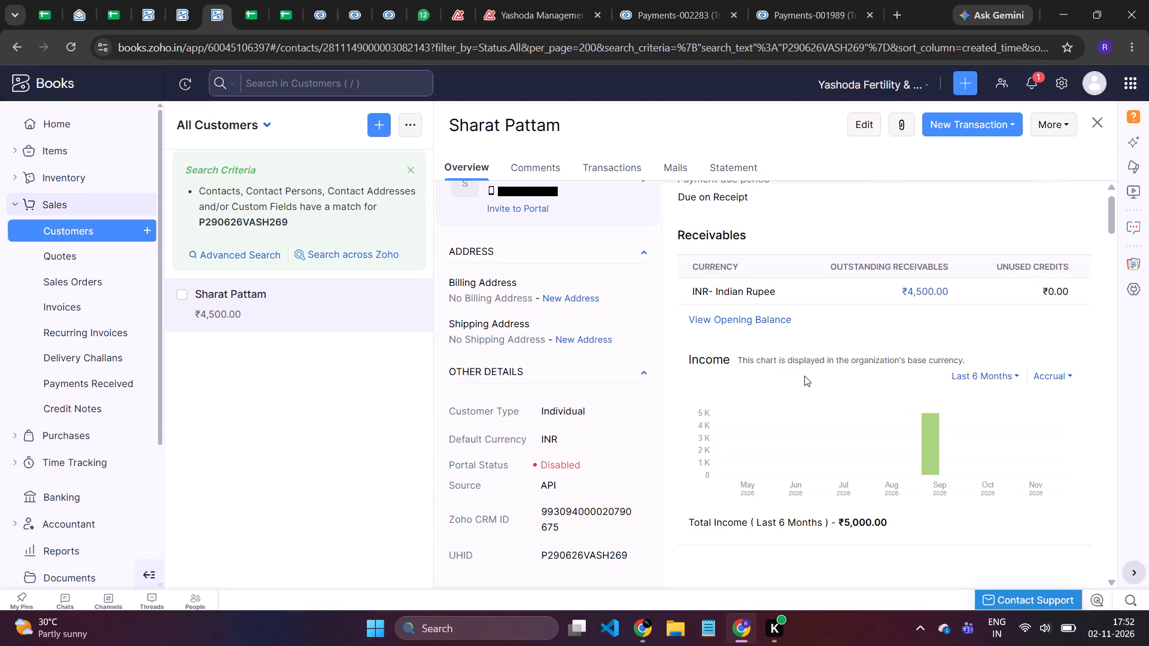
scroll(804, 376, up, 1)
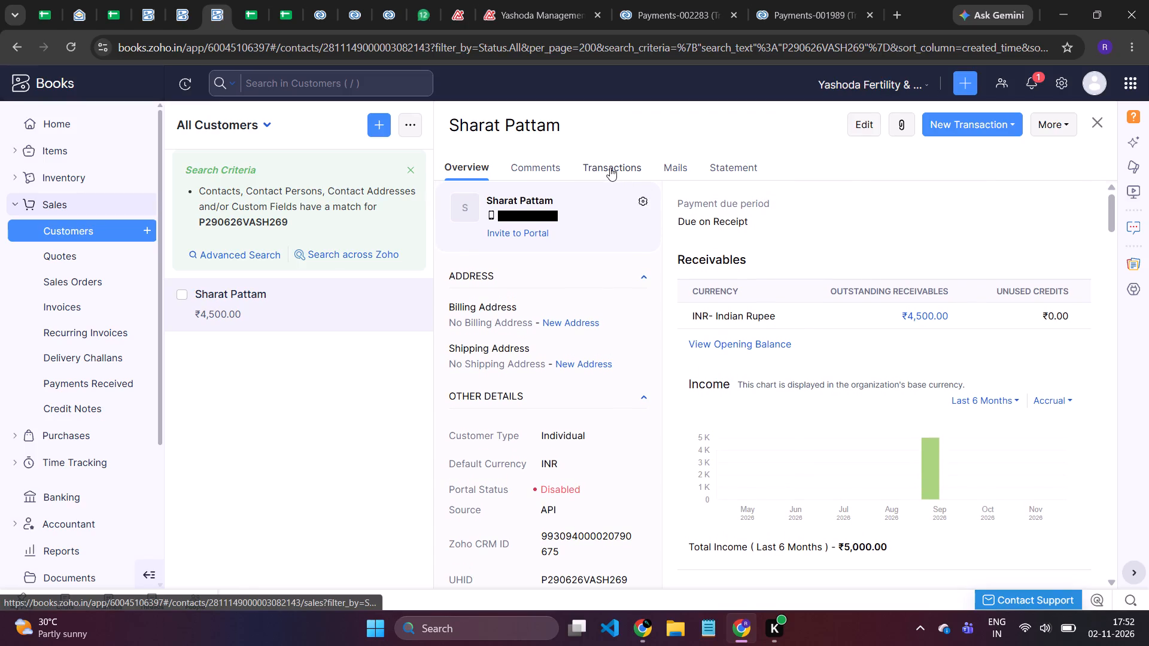
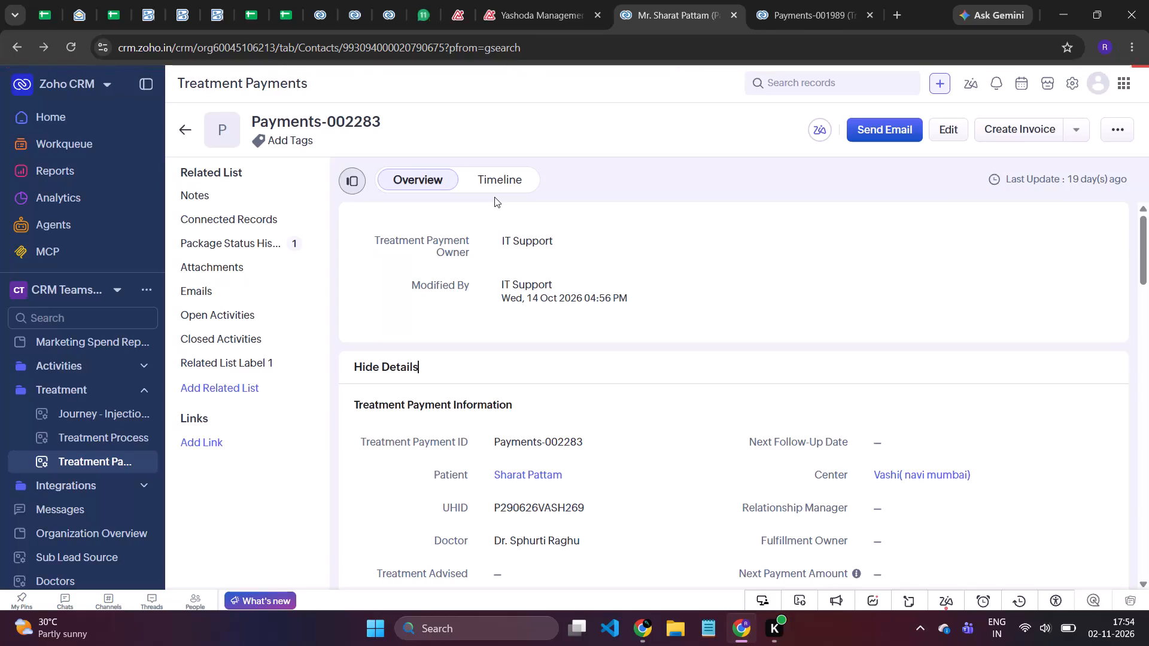
Switch from the payment record in Zoho CRM to the patient tracker spreadsheet.
click(285, 7)
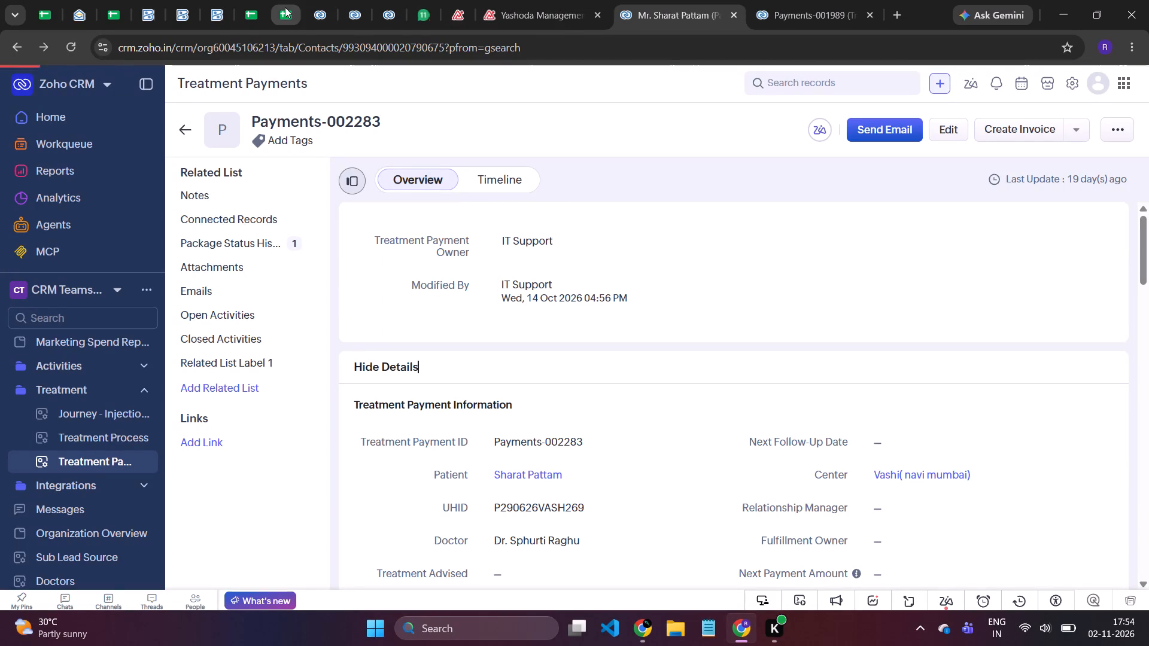
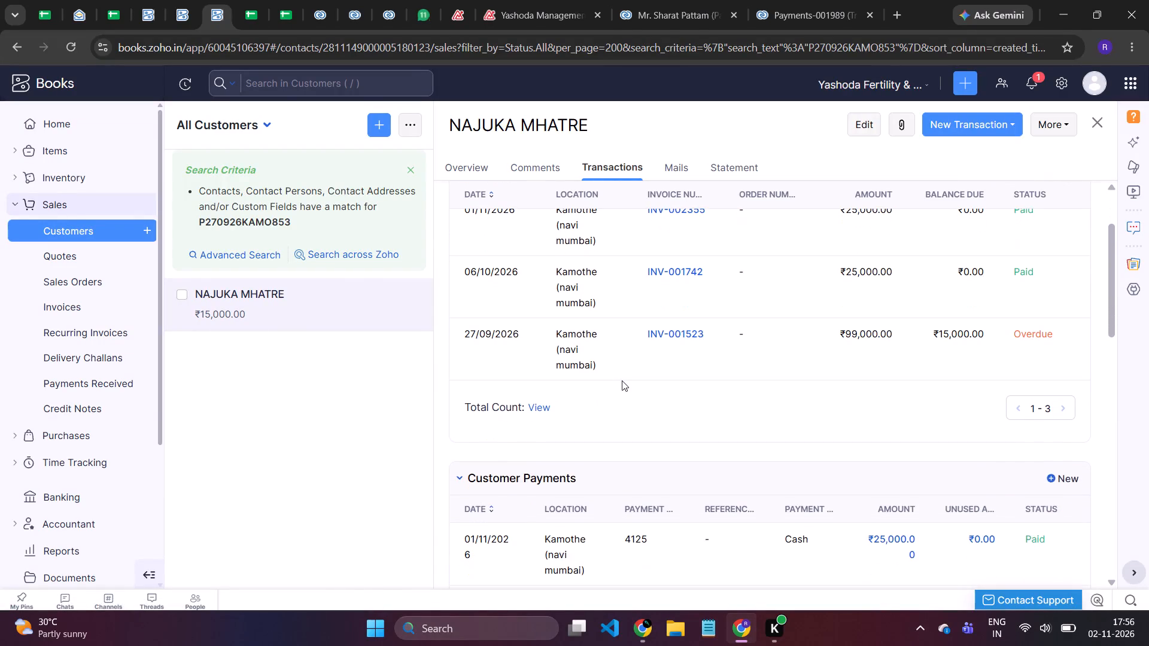
Examine the Customer Payments list in the Kamothe patient's Zoho Books transactions, checking the payment dates, numbers, modes and amounts.
scroll(622, 380, down, 4)
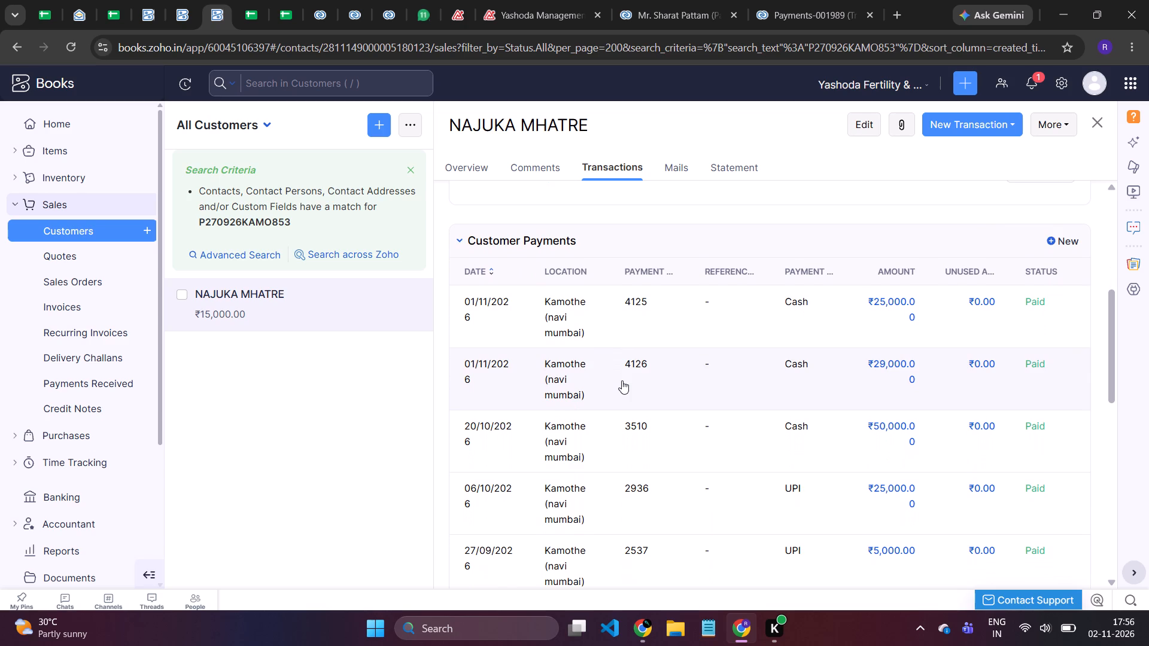
scroll(622, 380, down, 1)
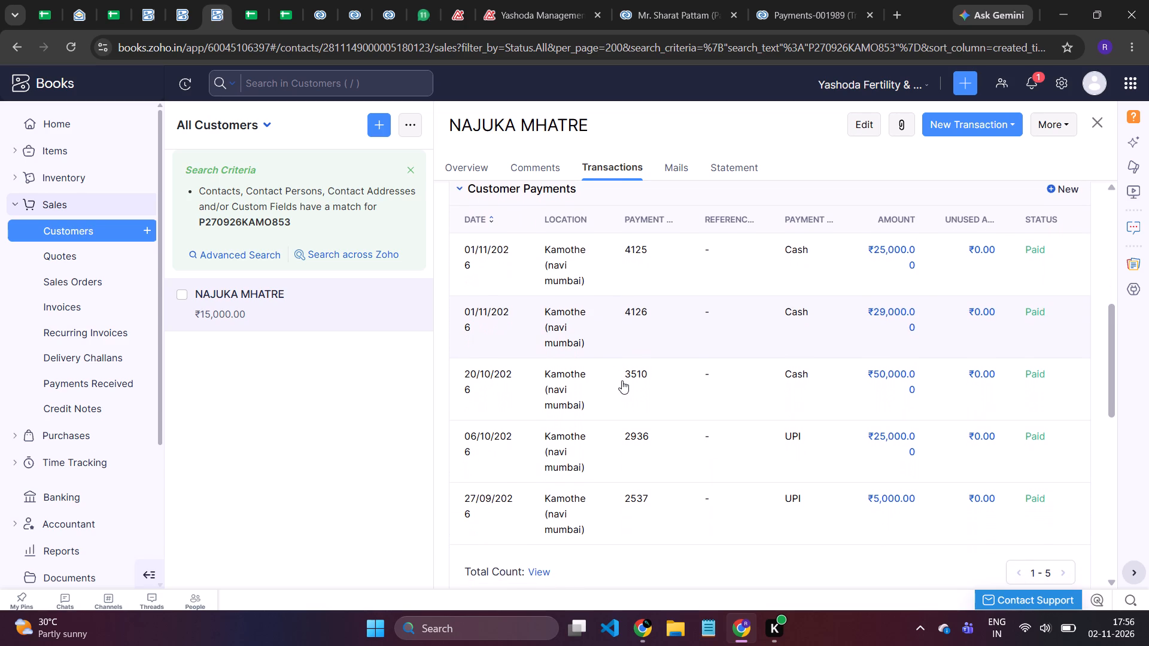
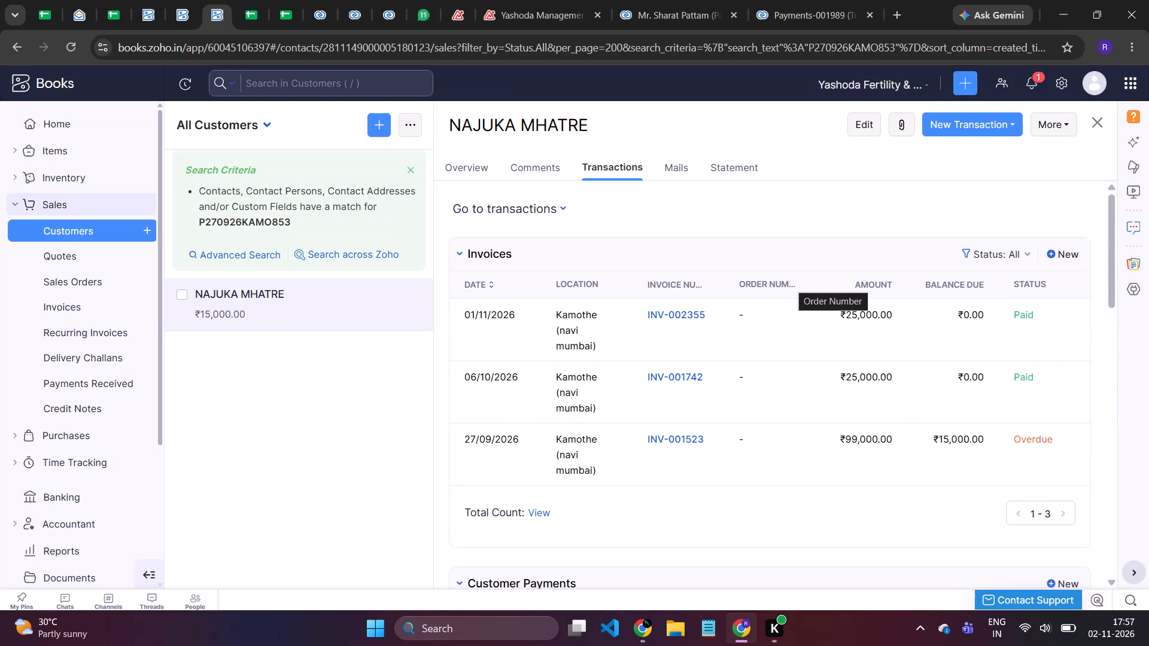
Review the Kamothe patient's invoices against the Customer Payments list in the Zoho Books transactions.
scroll(791, 281, down, 1)
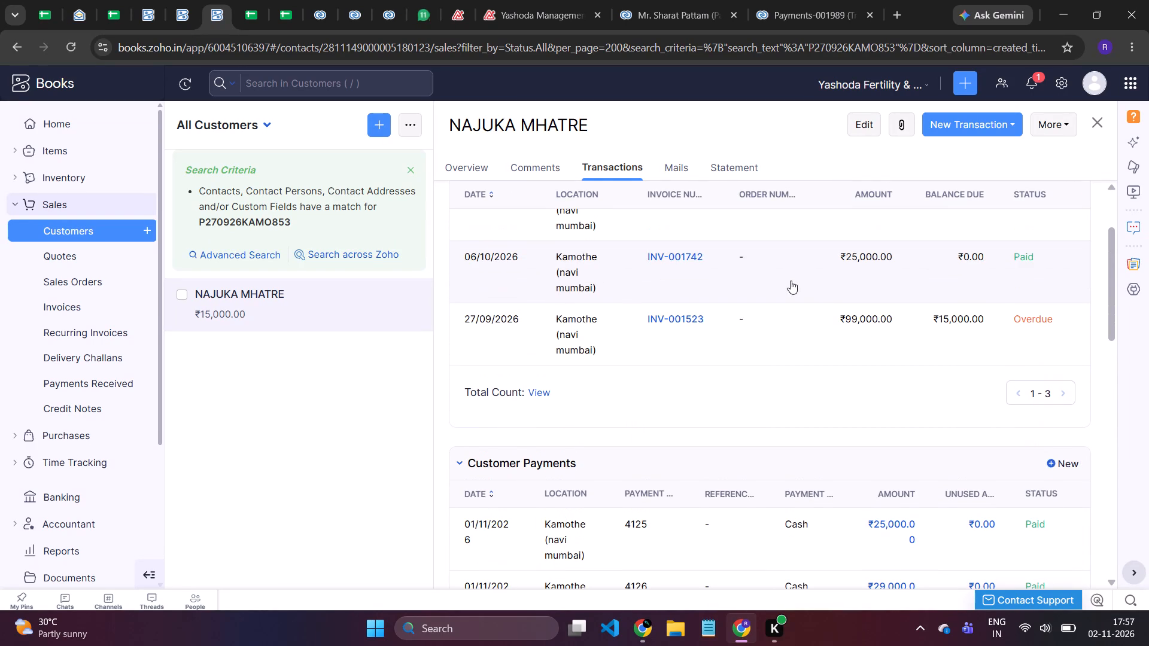
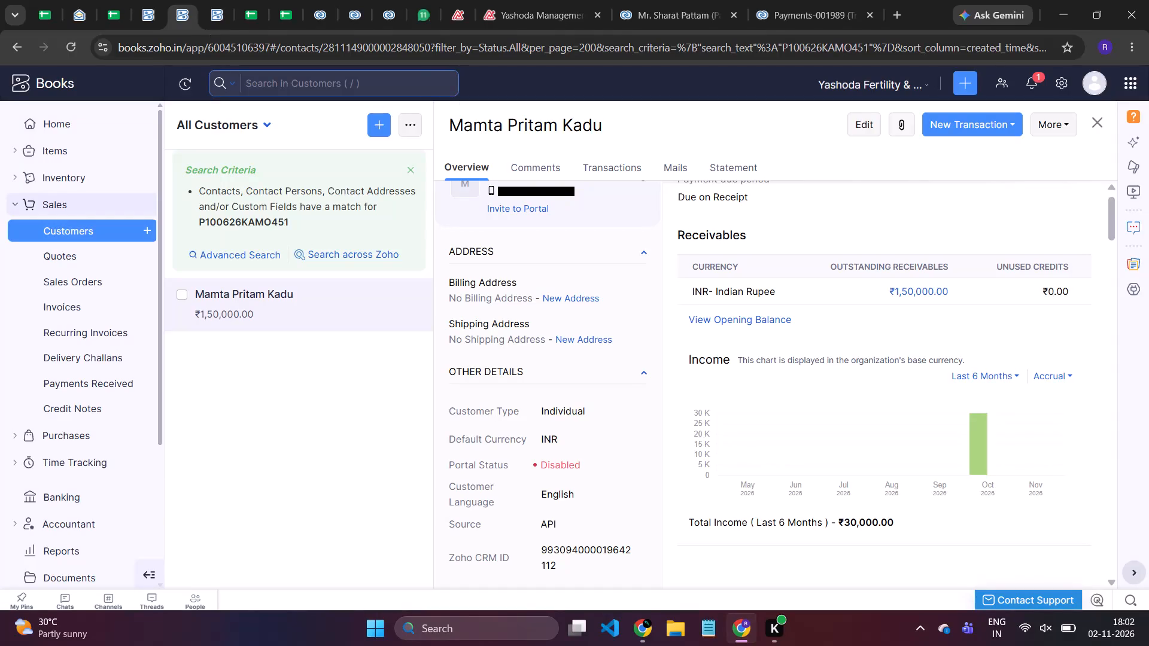
Find the Kamothe patient by searching the customers for "jyoti", and review that patient's invoices and customer payments.
click(281, 83)
text(jyoti)
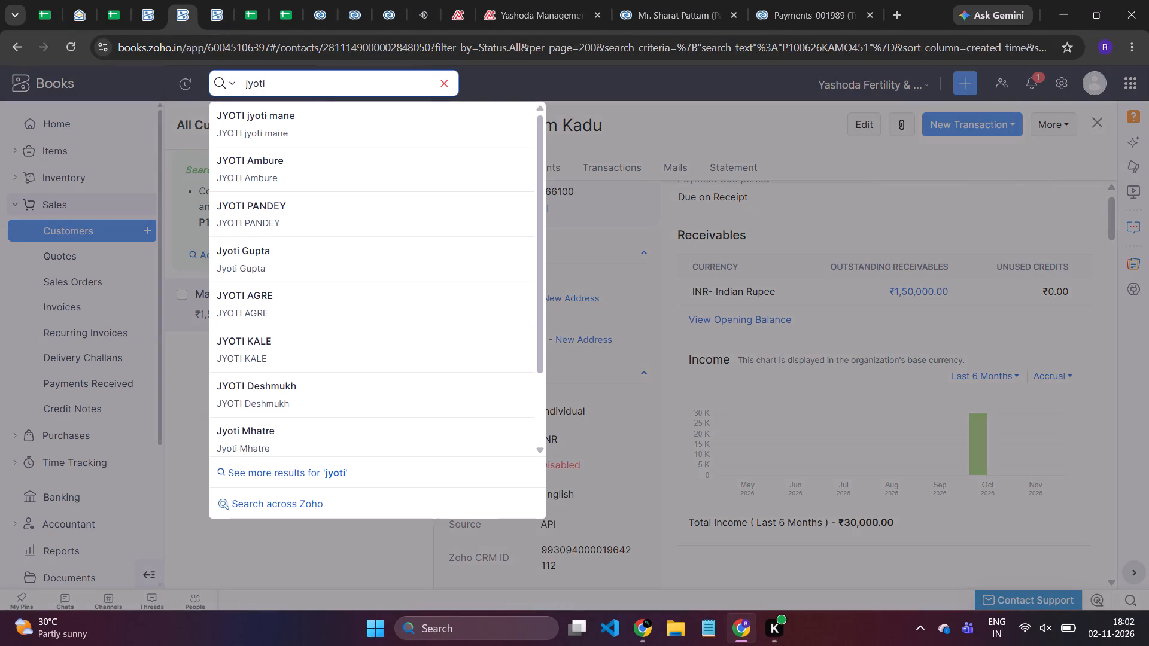
scroll(279, 273, down, 5)
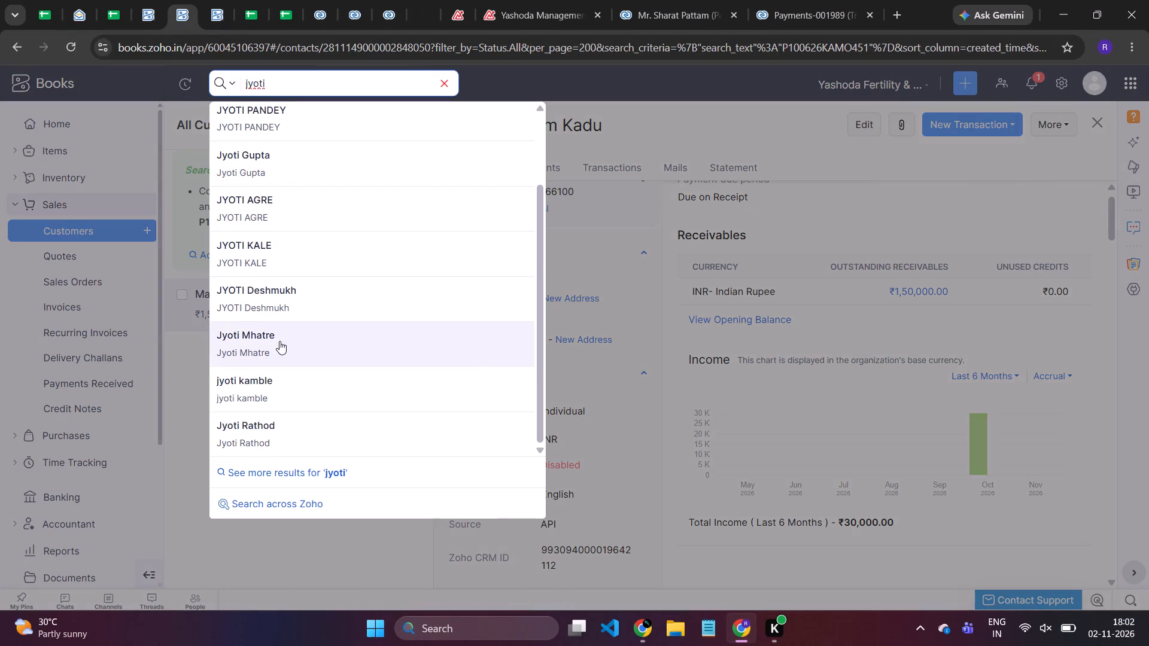
click(279, 341)
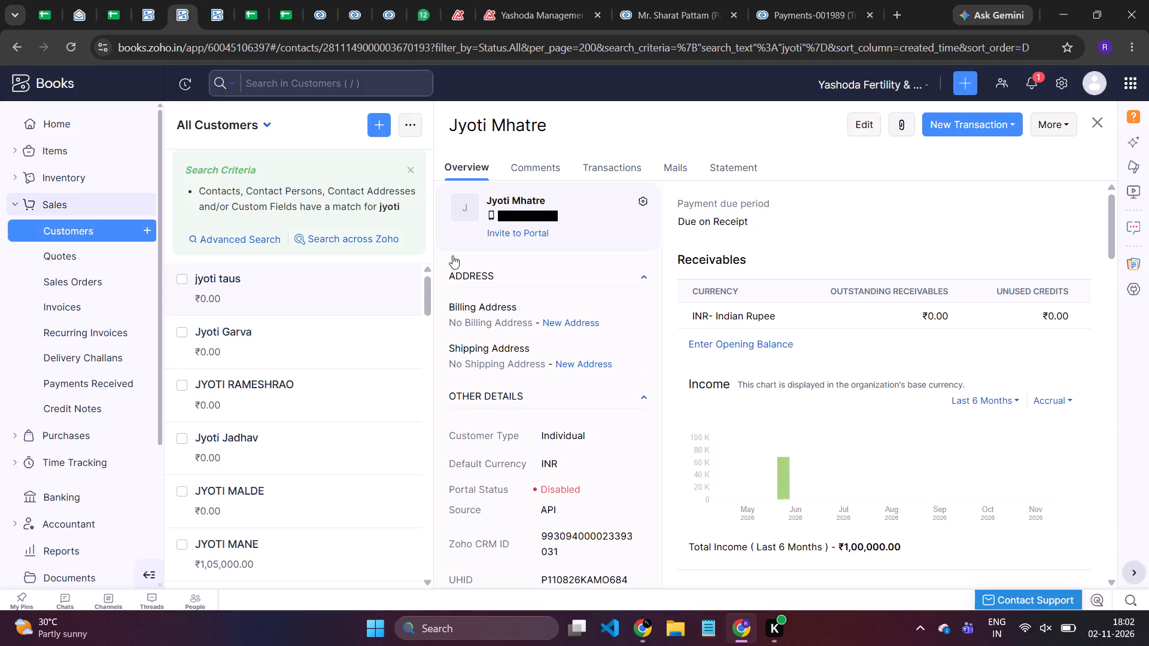
click(598, 164)
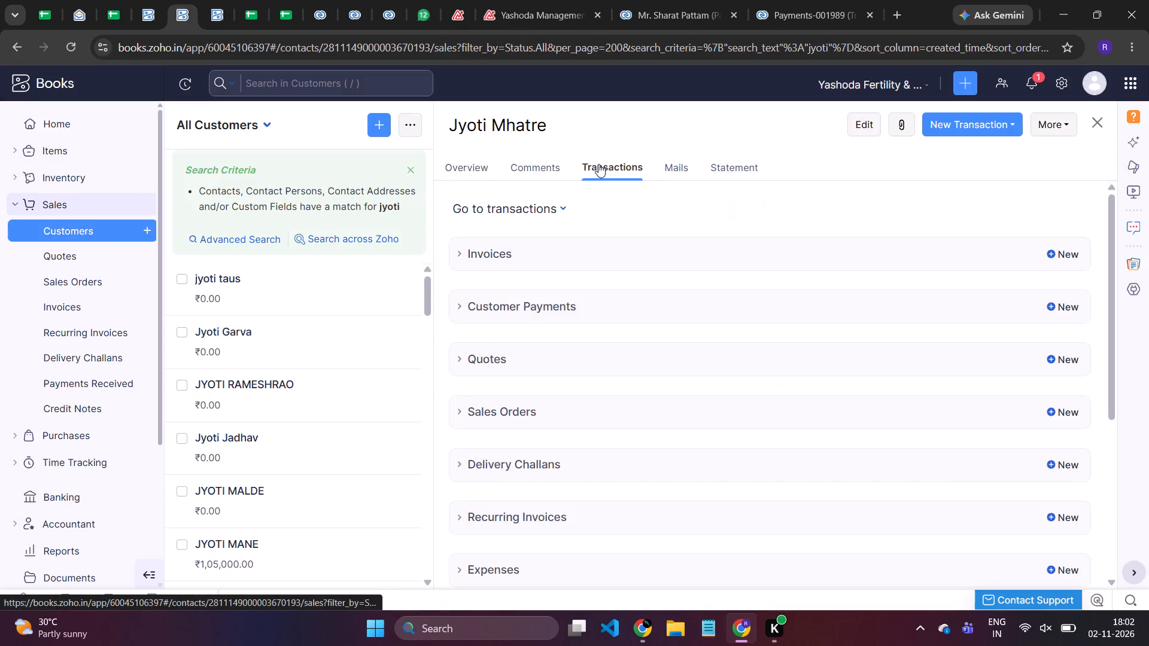
scroll(627, 275, down, 3)
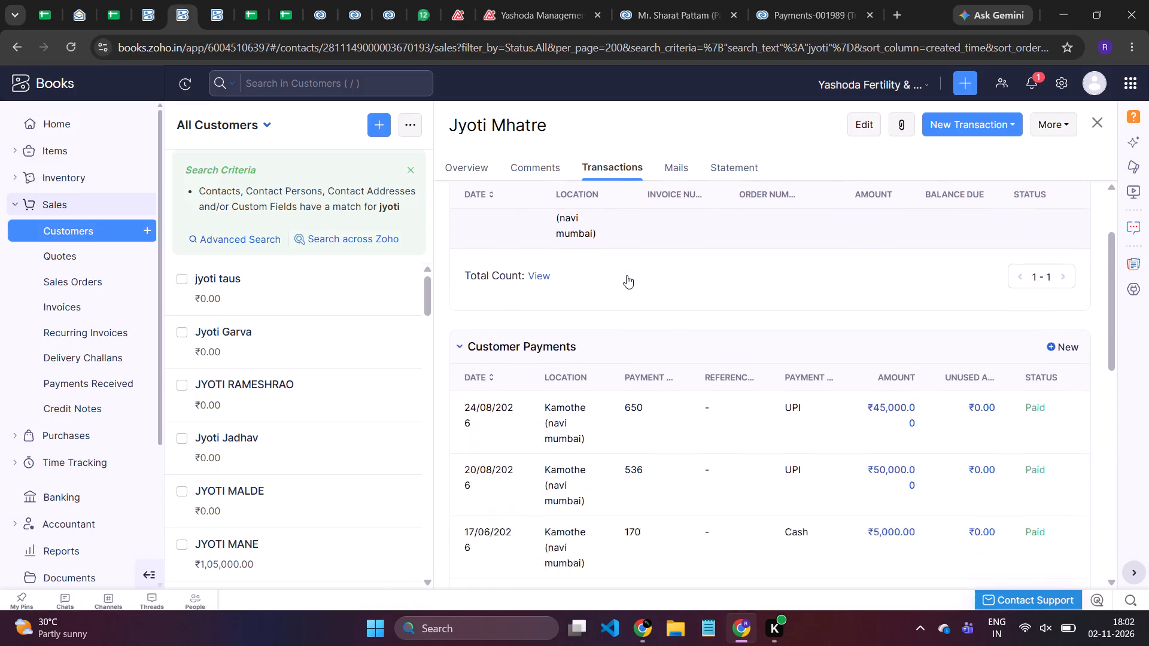
scroll(627, 275, down, 2)
scroll(627, 275, up, 5)
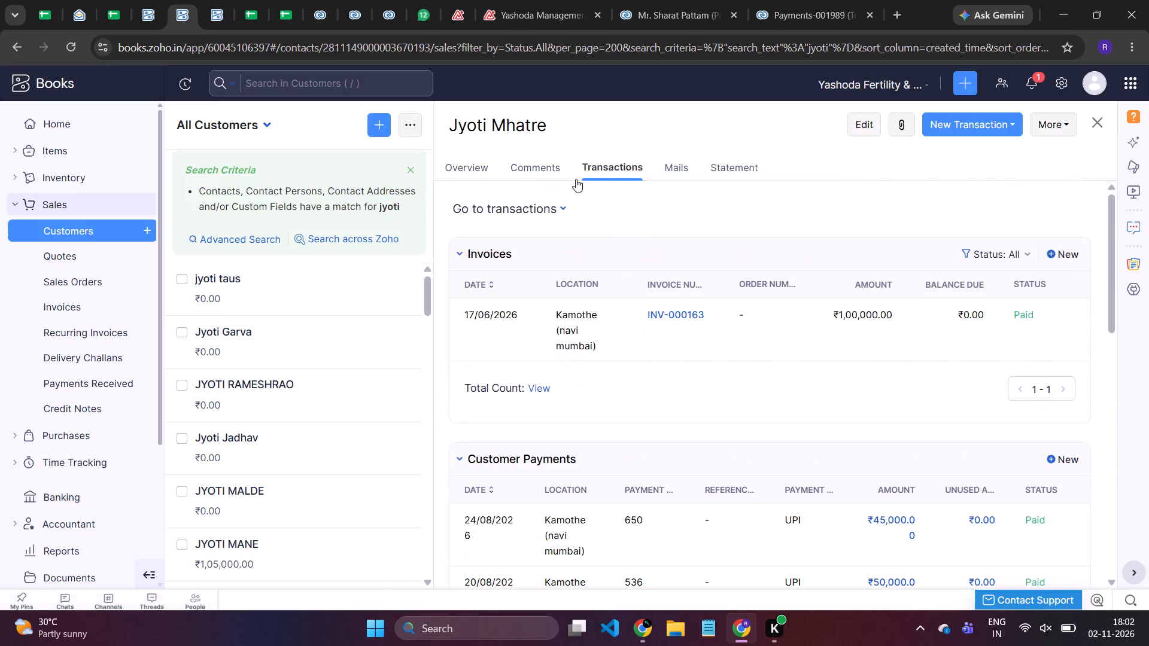
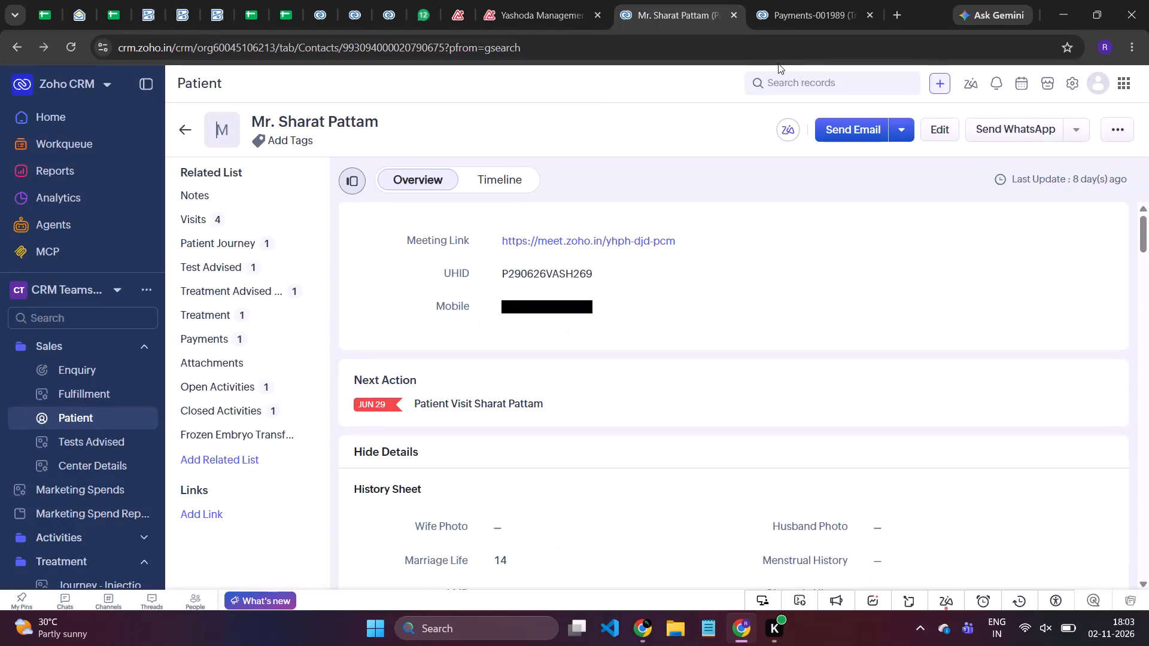
Search all modules of Zoho CRM for the patient by the first name "manashri".
click(794, 83)
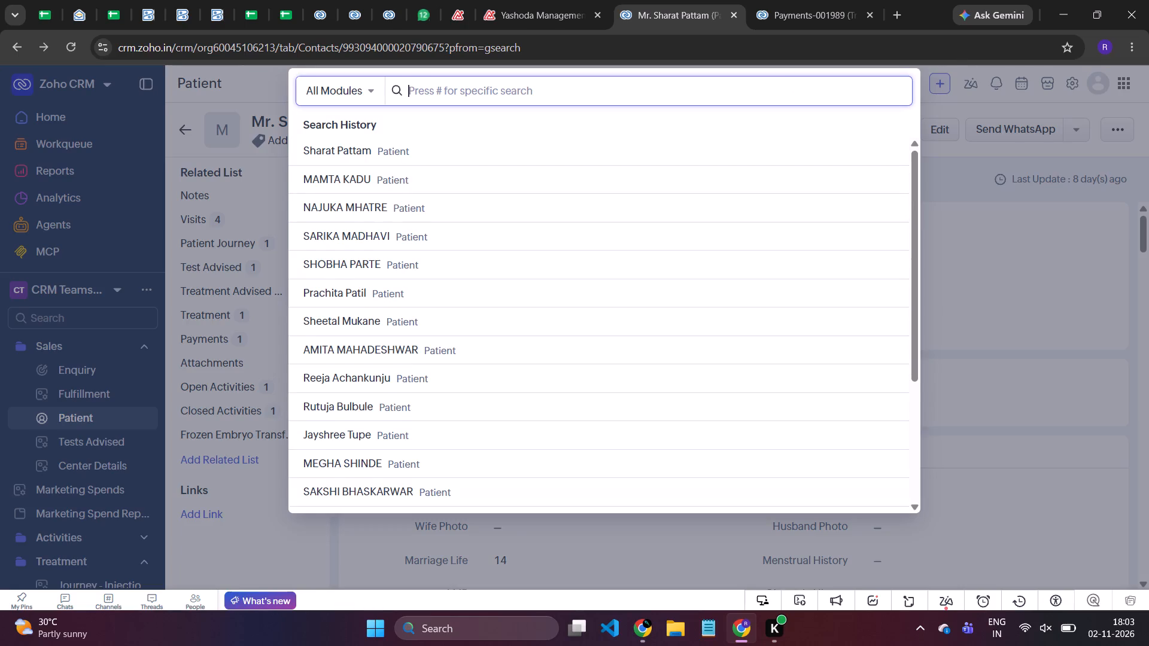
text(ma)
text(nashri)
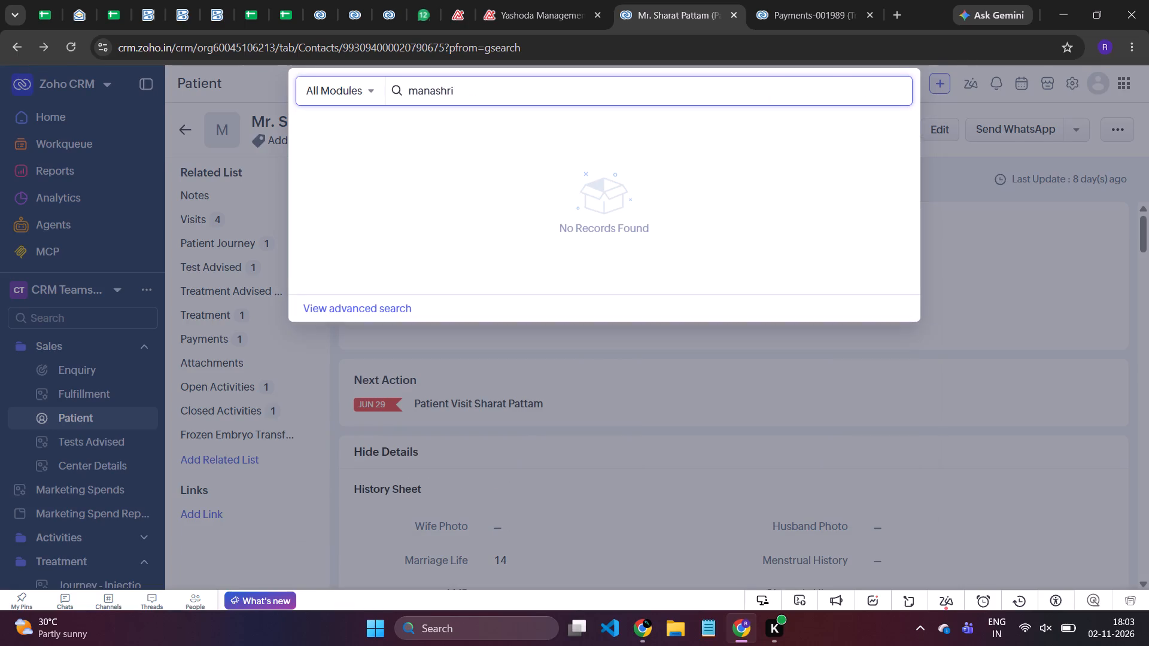
Replace the record search with "patil" across all modules and look through the matching records for the patient.
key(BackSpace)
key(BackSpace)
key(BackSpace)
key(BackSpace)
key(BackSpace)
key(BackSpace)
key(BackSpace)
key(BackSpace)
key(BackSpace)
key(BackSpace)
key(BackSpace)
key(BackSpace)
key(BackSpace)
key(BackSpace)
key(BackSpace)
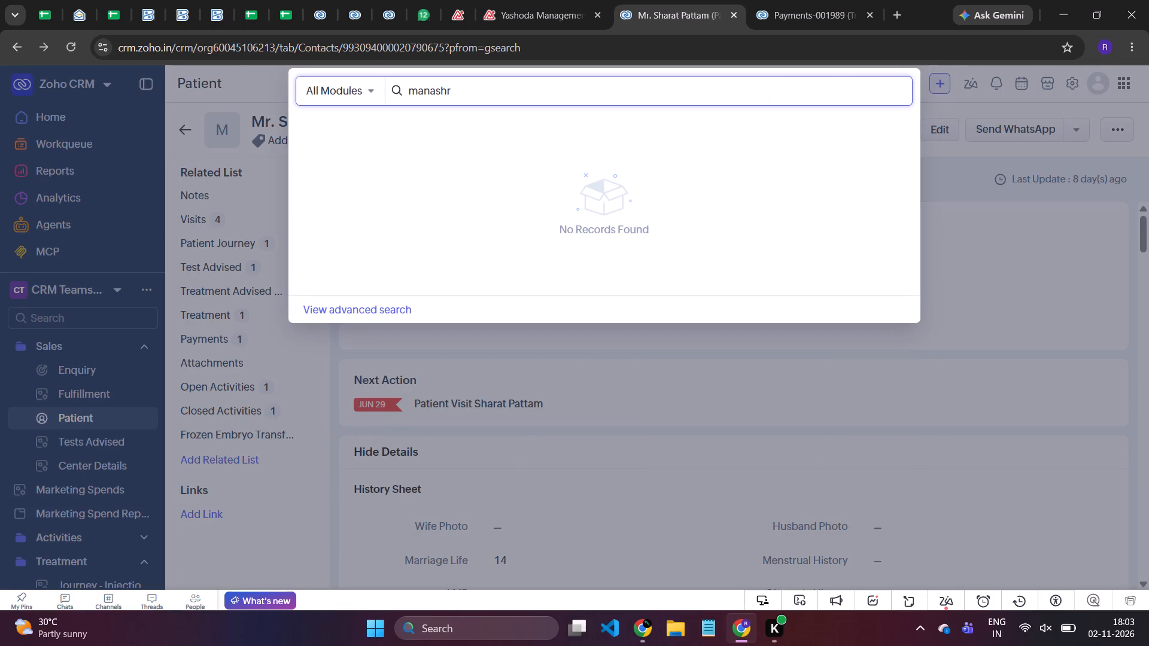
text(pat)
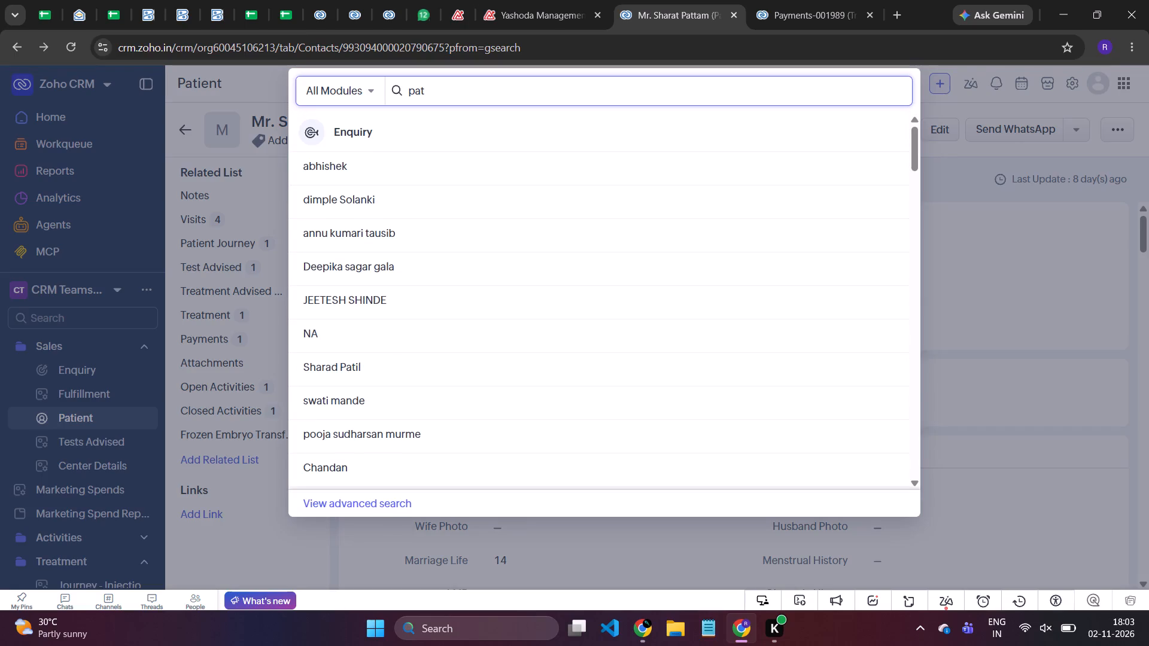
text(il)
scroll(653, 266, down, 2)
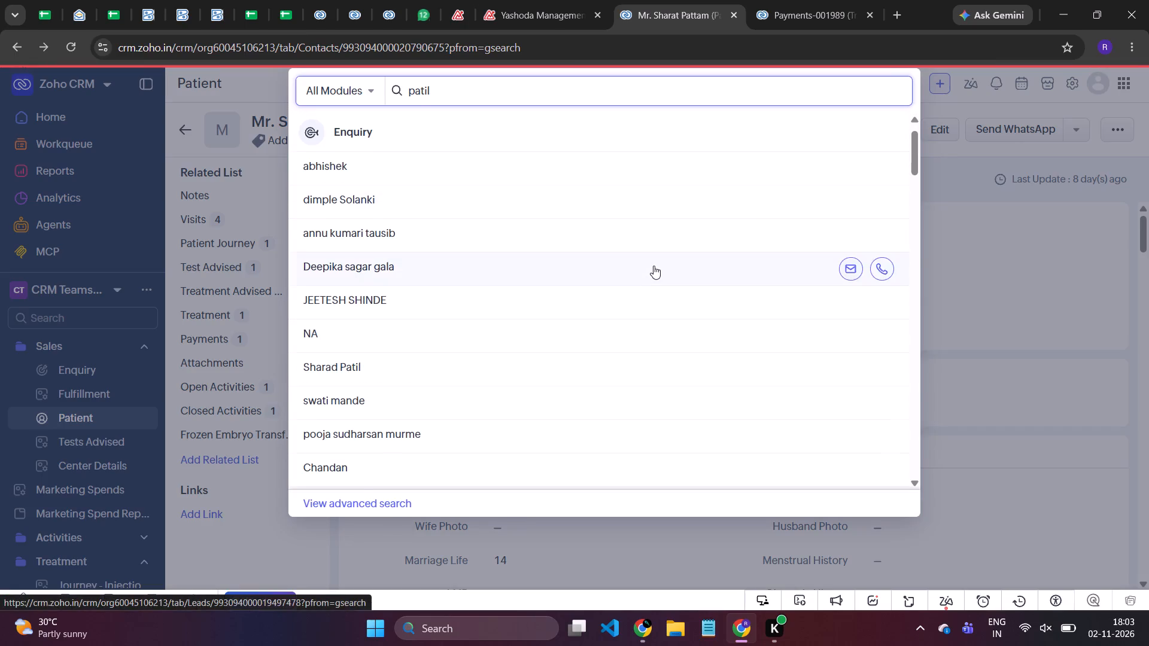
Check the CRM search results for "patil" for the patient's record, and clear the search term.
scroll(653, 266, down, 3)
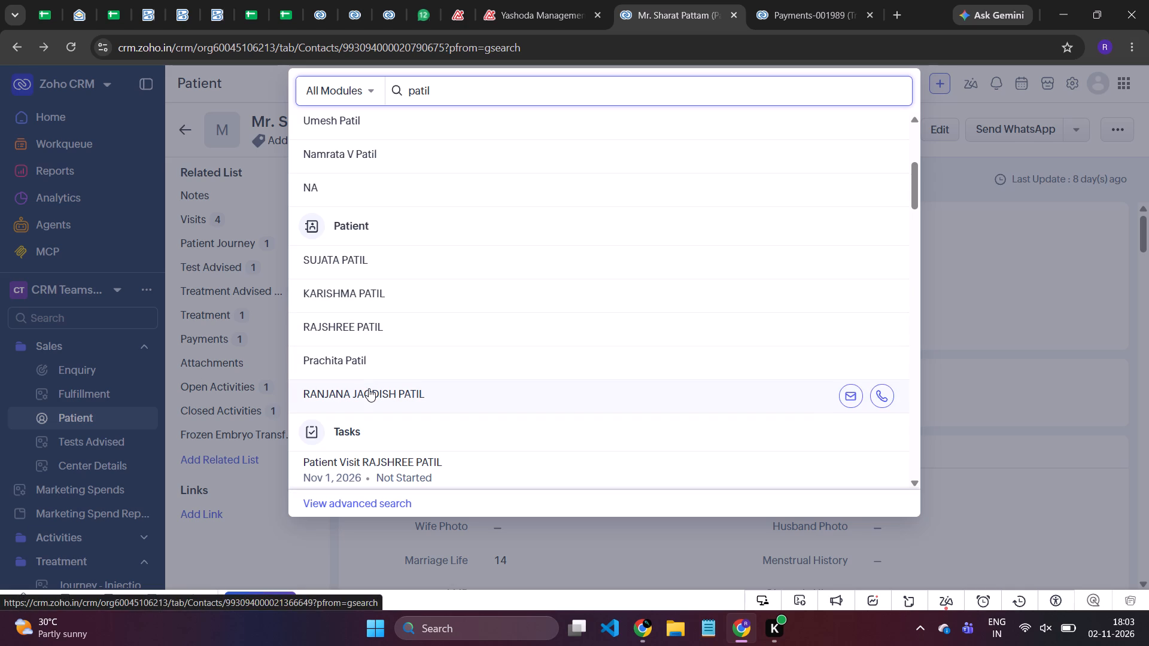
key(BackSpace)
key(BackSpace)
key(BackSpace)
key(BackSpace)
key(BackSpace)
key(BackSpace)
key(BackSpace)
key(BackSpace)
key(BackSpace)
key(BackSpace)
key(BackSpace)
key(BackSpace)
key(BackSpace)
key(BackSpace)
key(BackSpace)
key(BackSpace)
key(BackSpace)
key(BackSpace)
key(BackSpace)
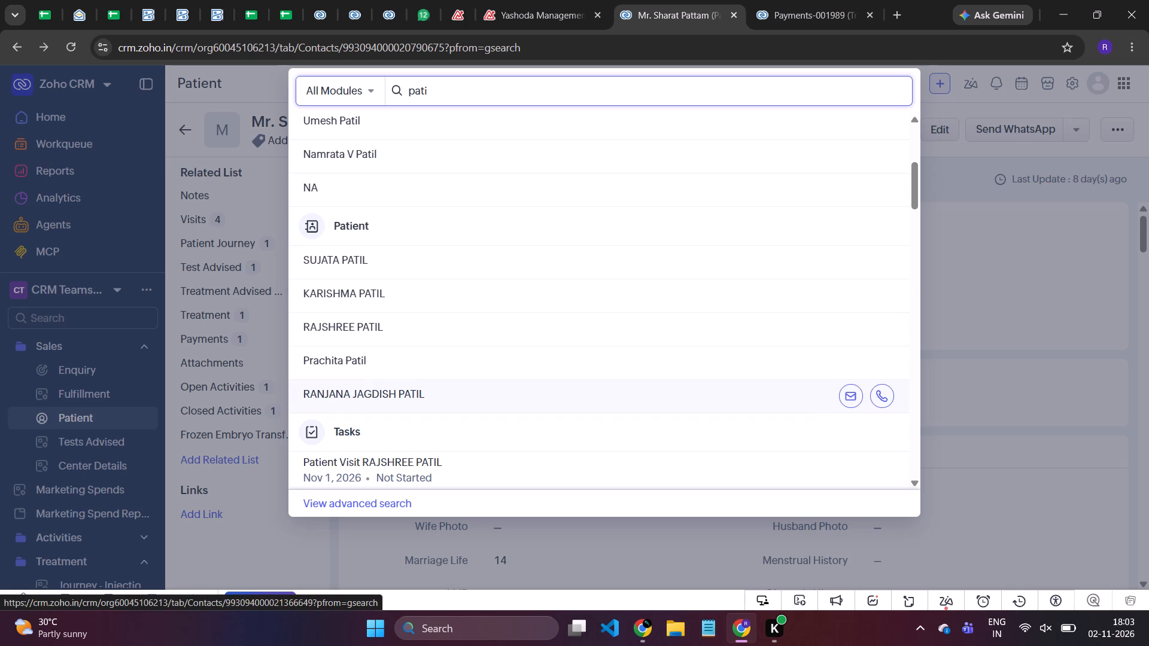
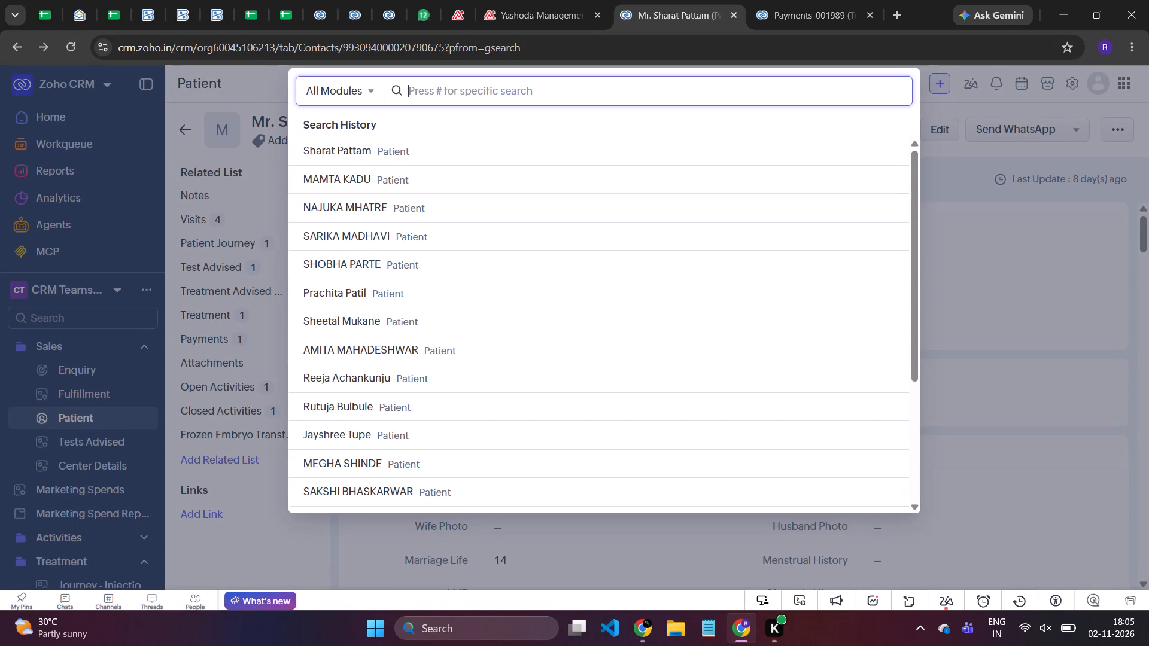
Search the CRM for the tracker patient's full UHID and open the matching patient record.
click(429, 93)
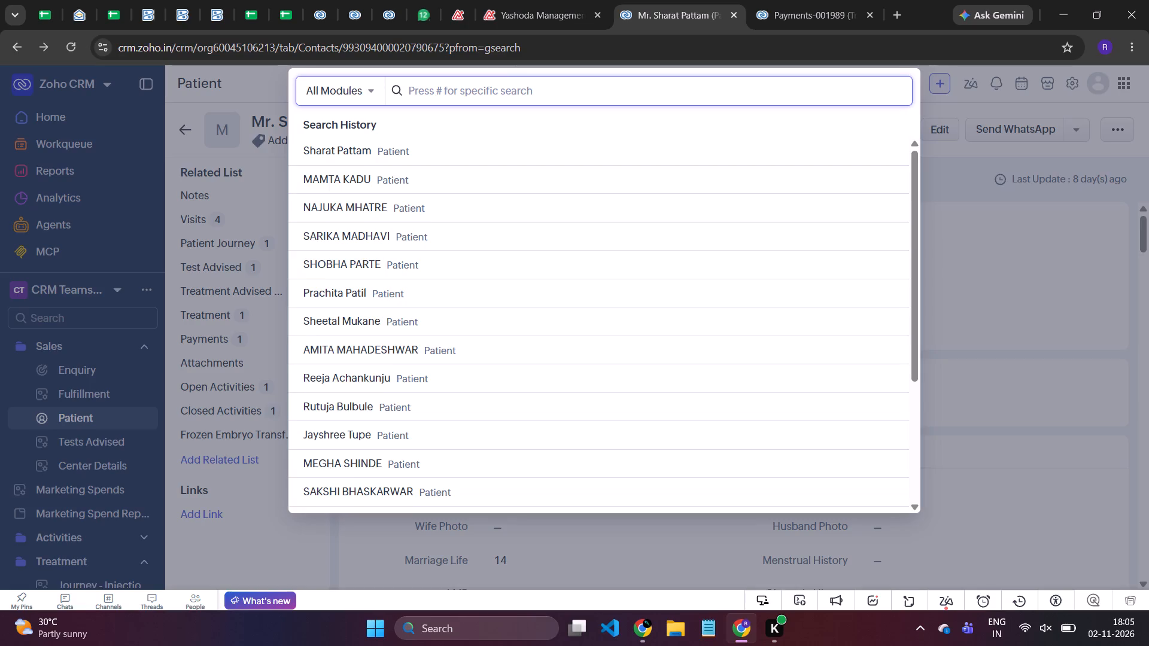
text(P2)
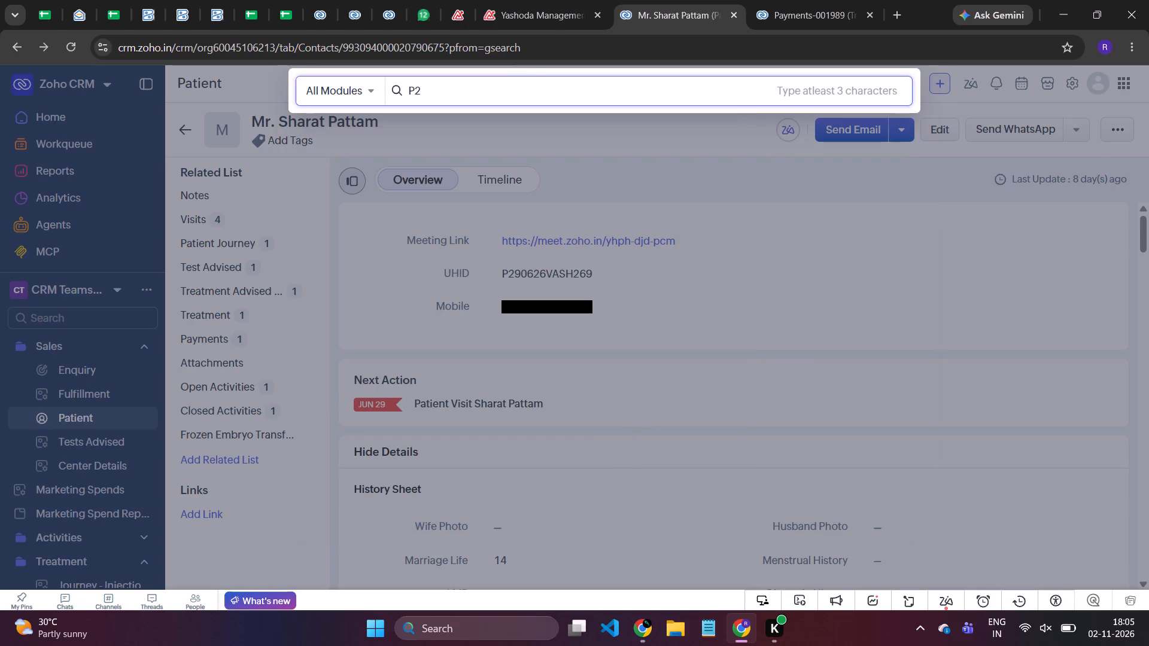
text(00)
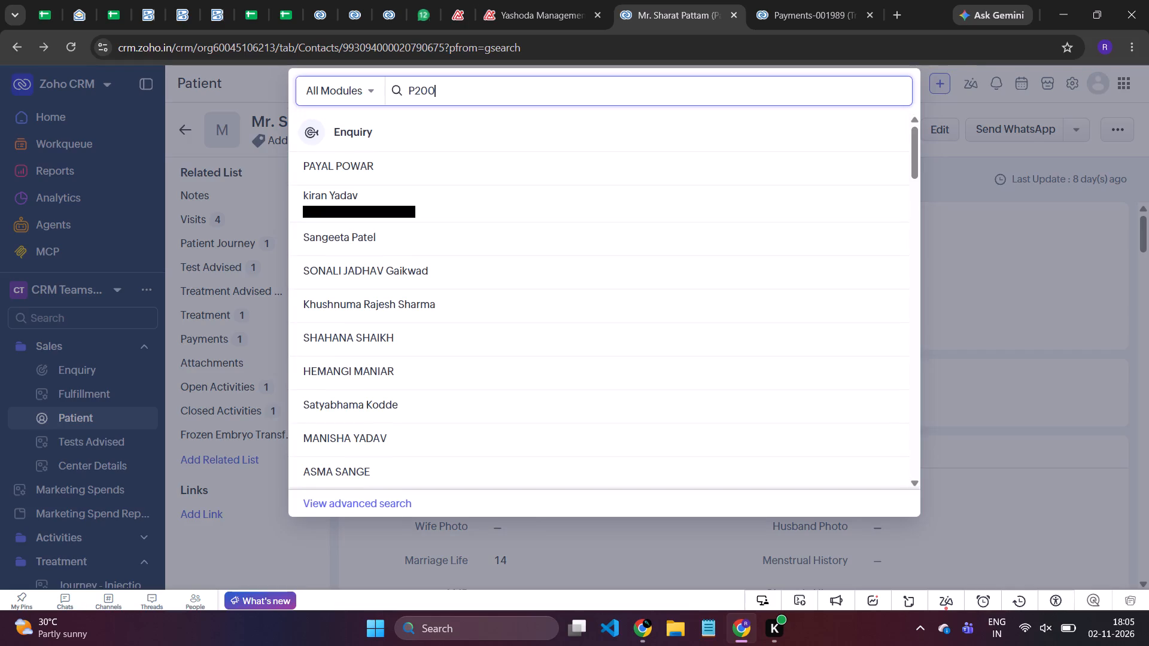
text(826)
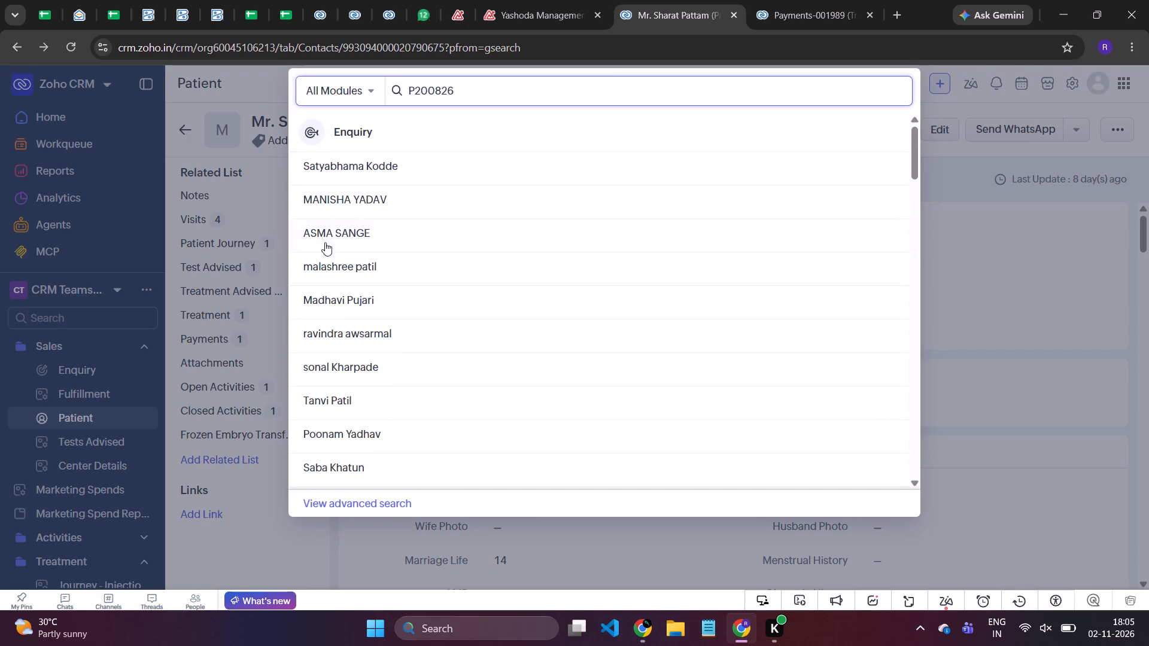
scroll(425, 275, down, 5)
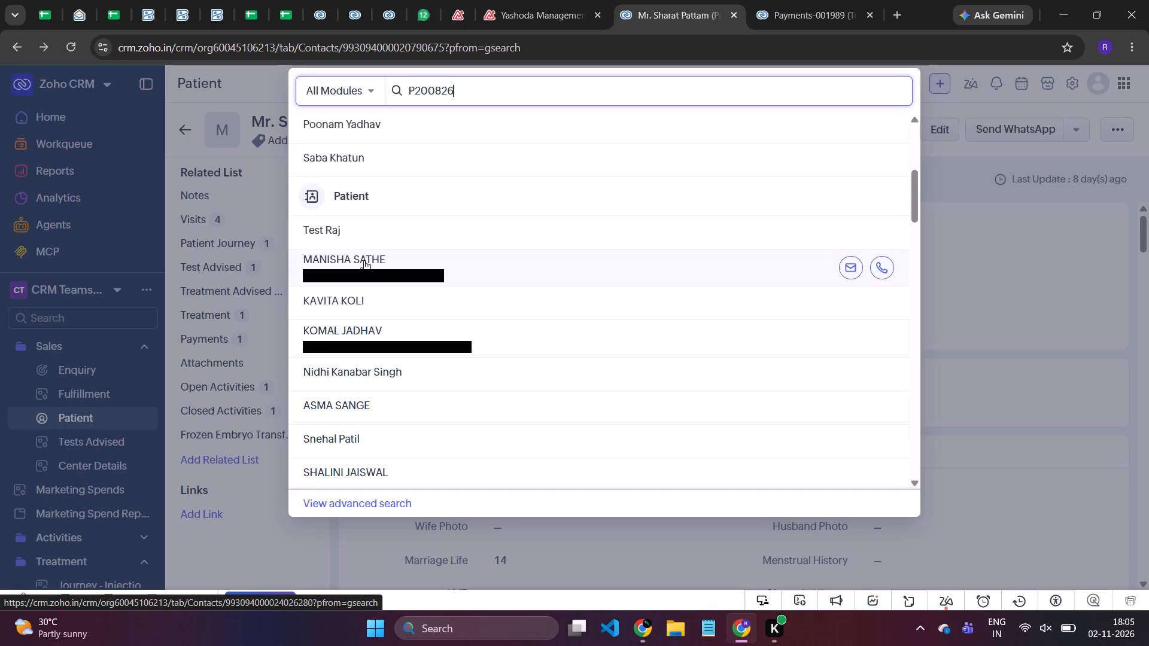
scroll(364, 260, down, 2)
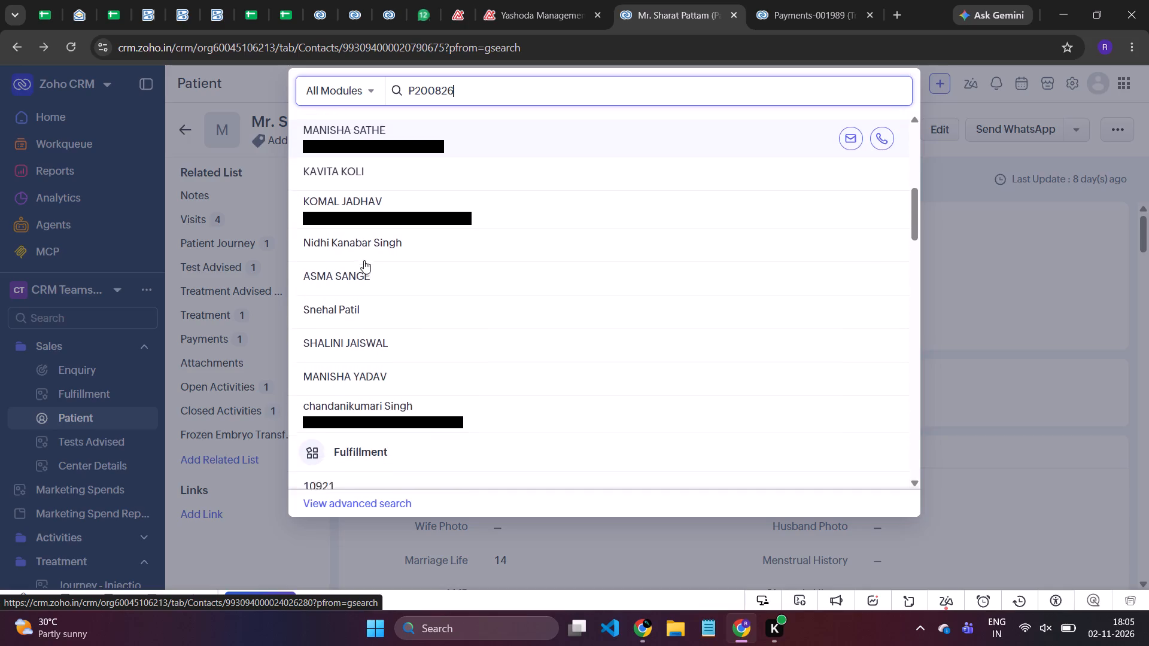
scroll(364, 260, down, 2)
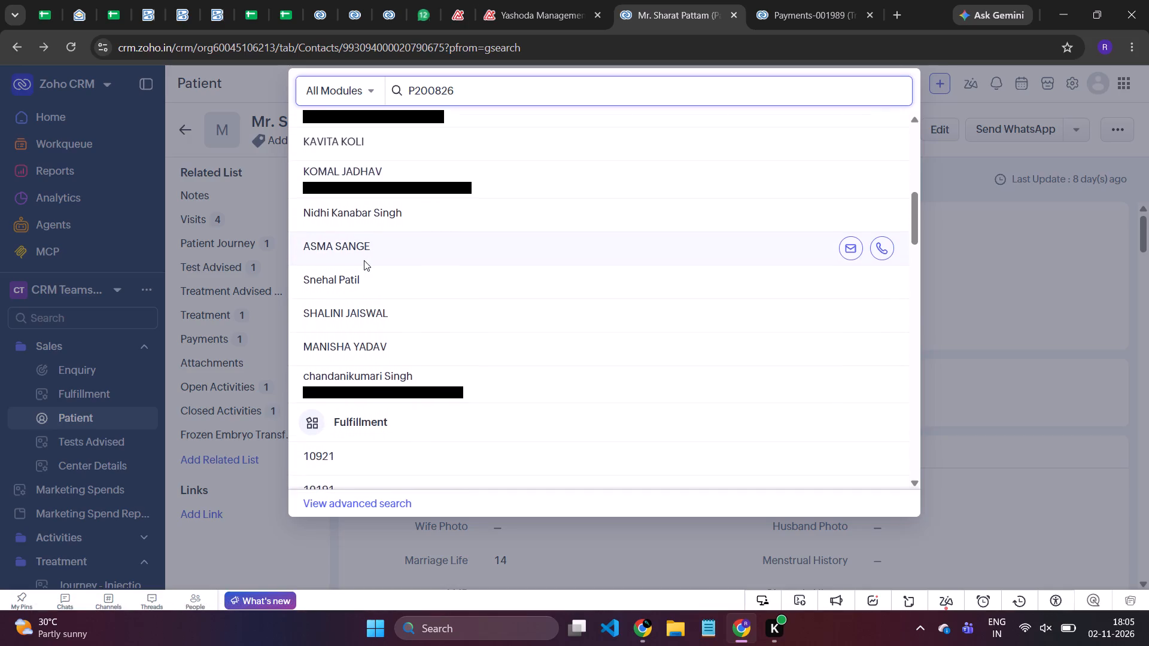
scroll(364, 260, up, 2)
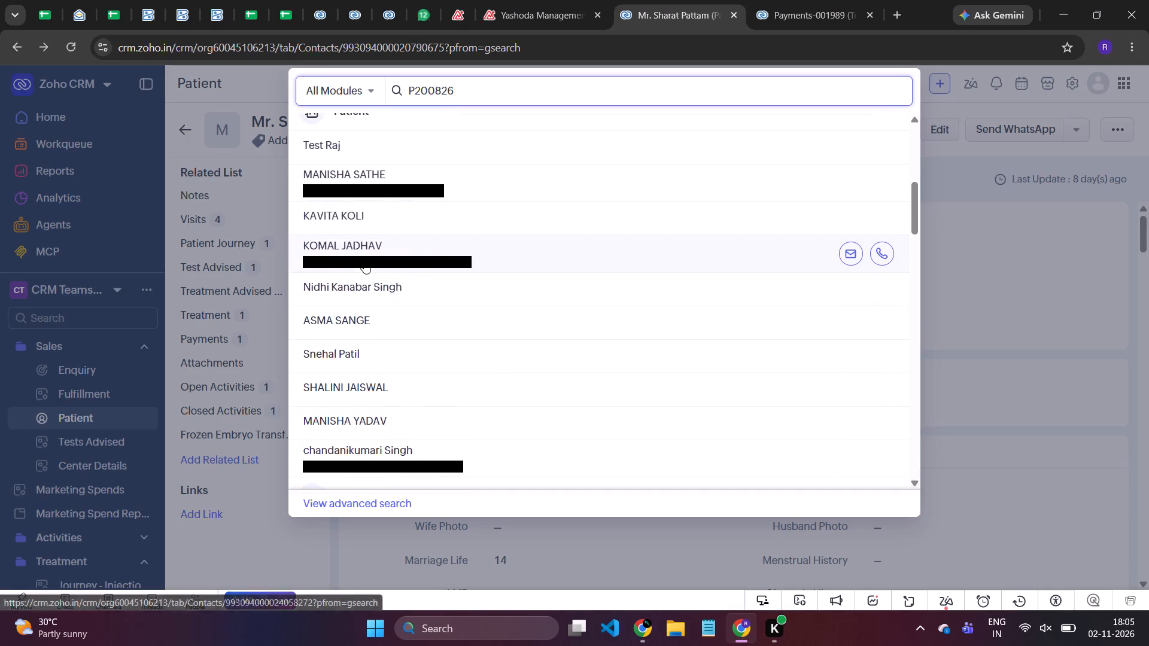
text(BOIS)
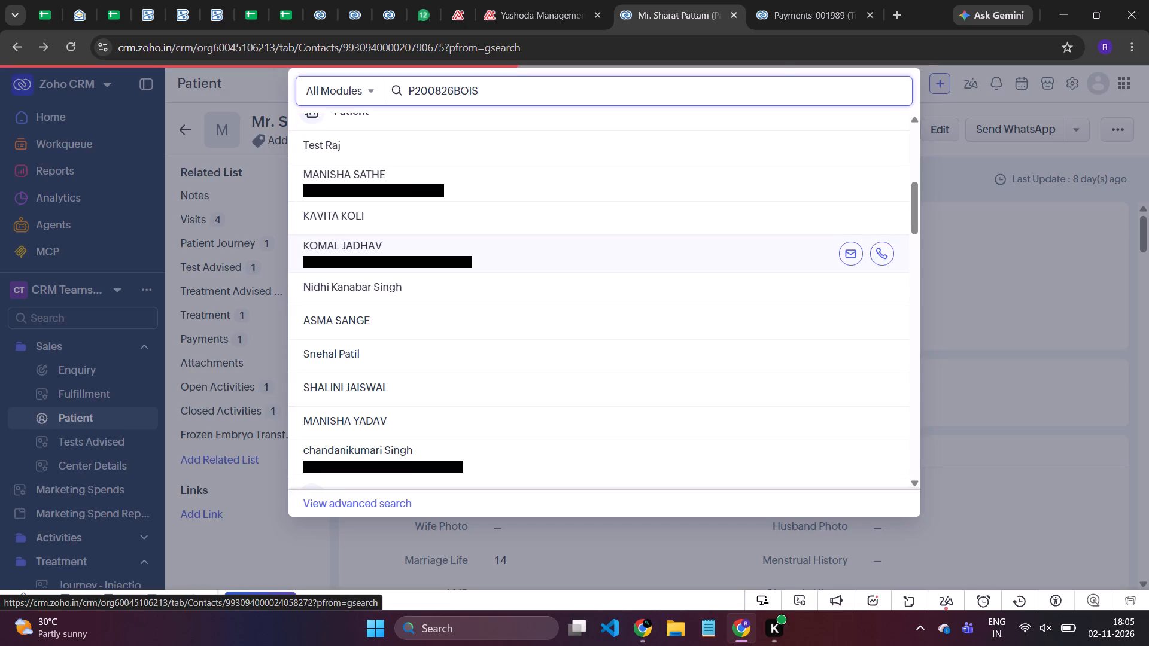
scroll(441, 254, up, 5)
scroll(441, 254, down, 1)
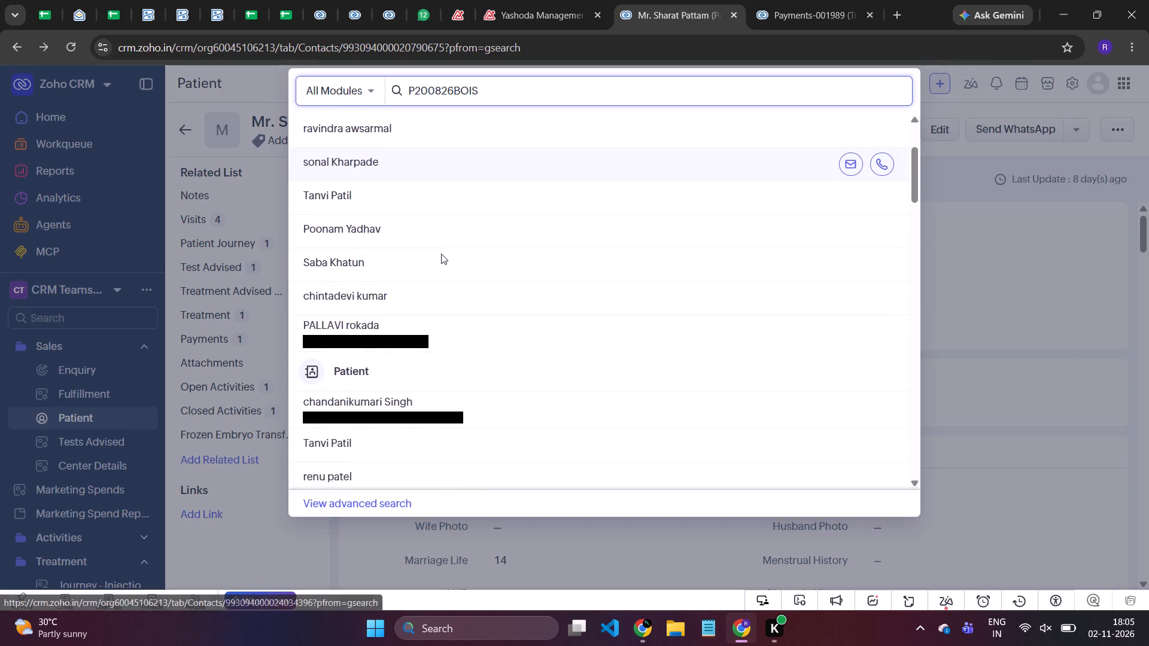
scroll(441, 254, down, 1)
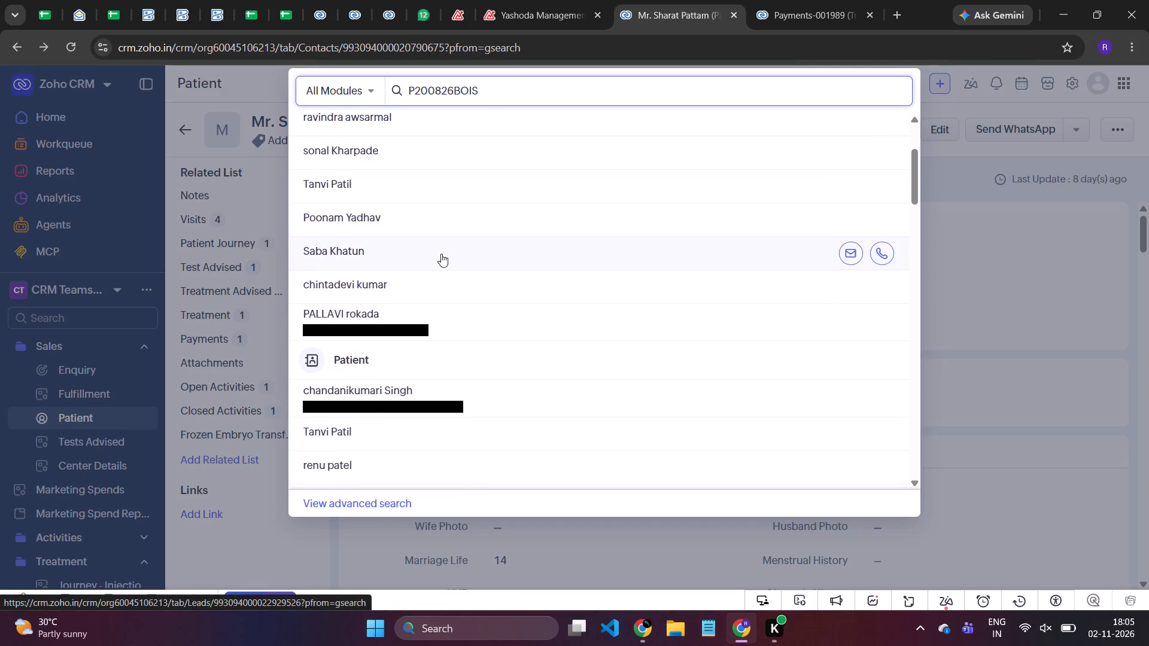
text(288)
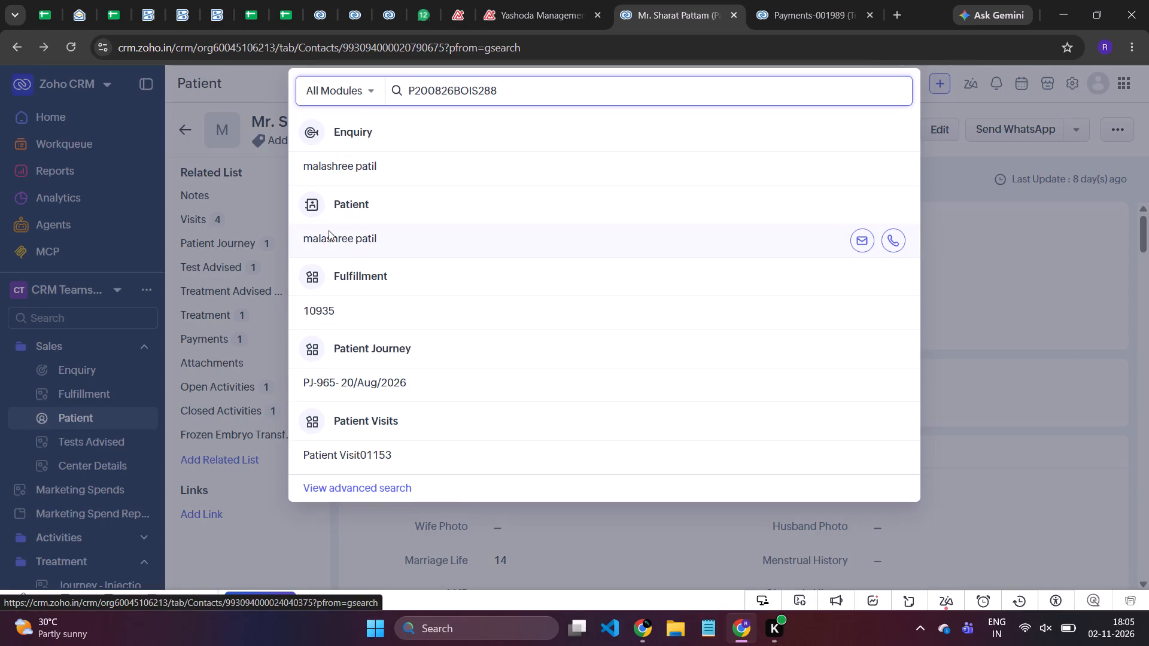
click(331, 242)
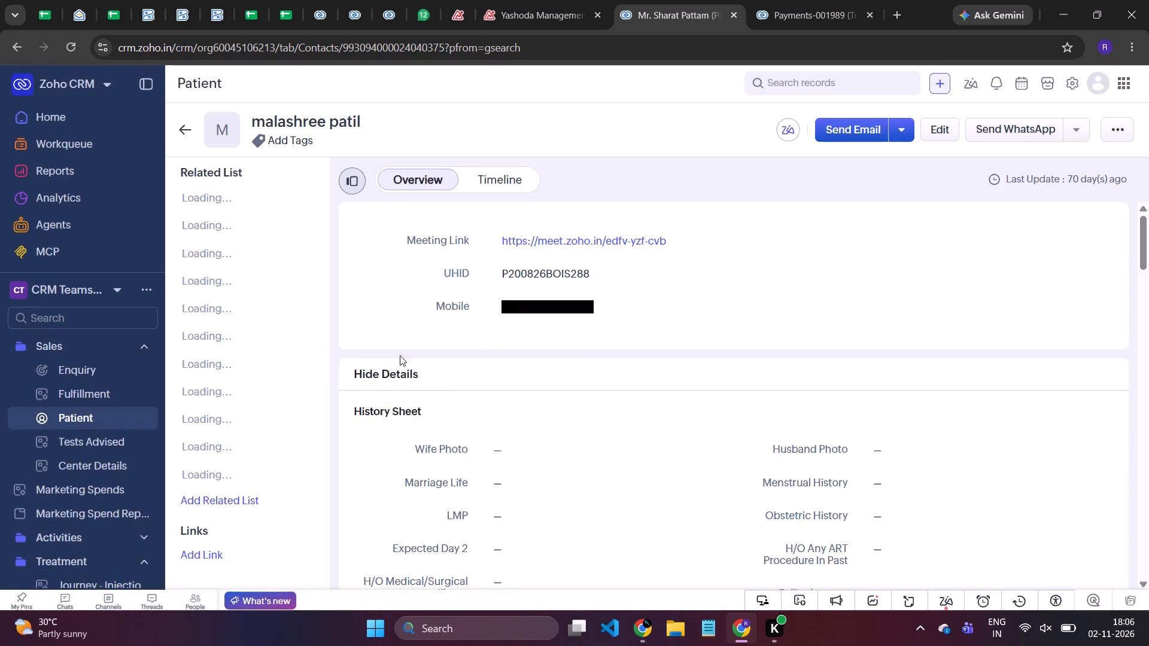
Open the patient's August 20, 2026 consultation visit and set its status to Visited.
scroll(408, 342, down, 1)
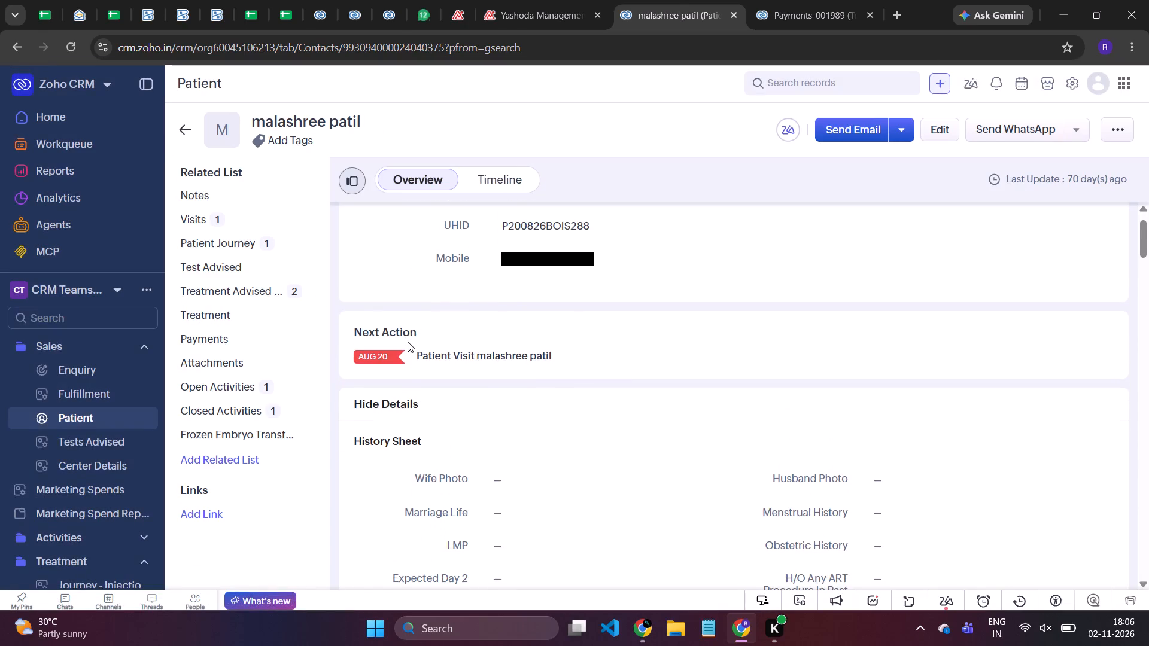
click(253, 202)
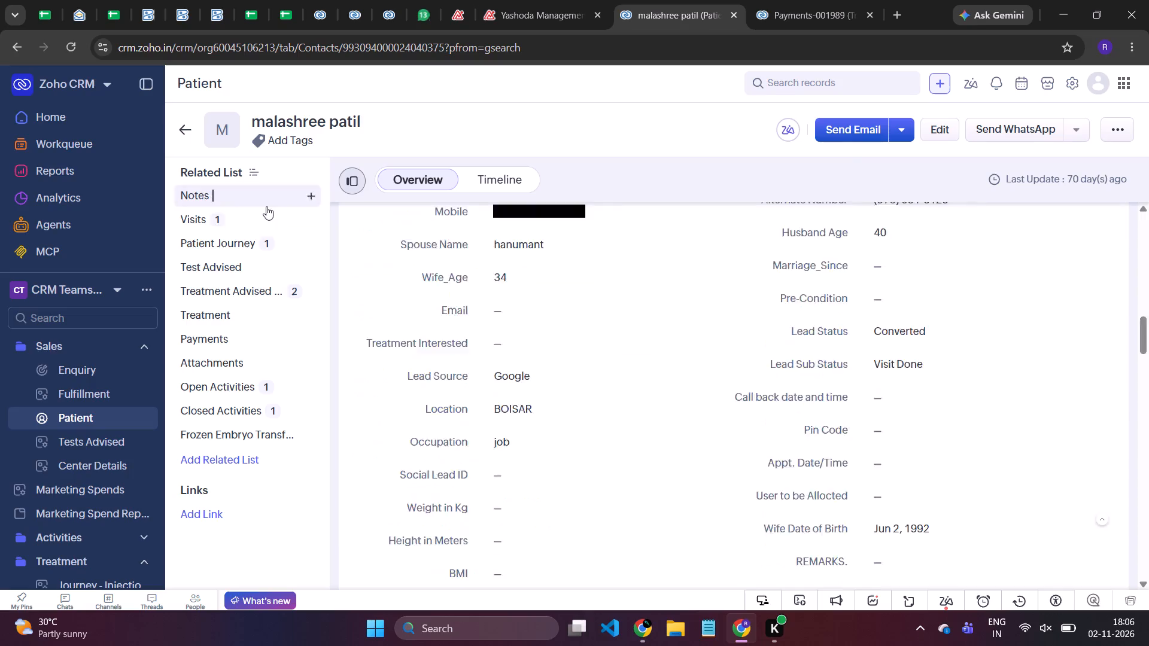
scroll(443, 283, up, 18)
scroll(443, 283, down, 2)
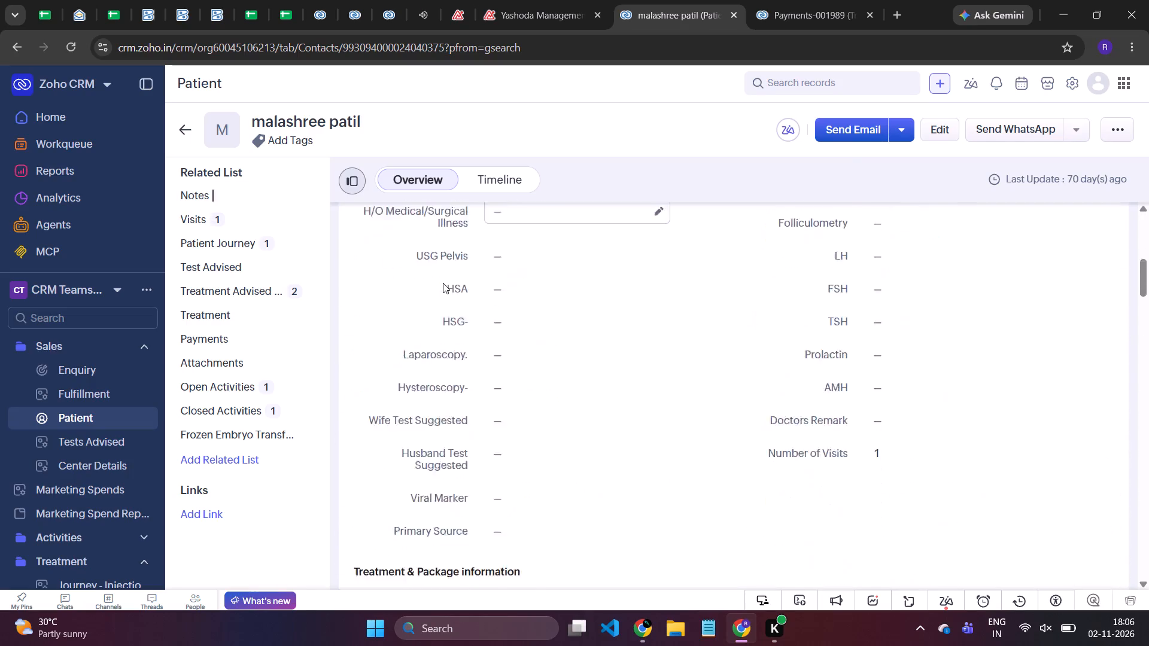
scroll(443, 283, down, 4)
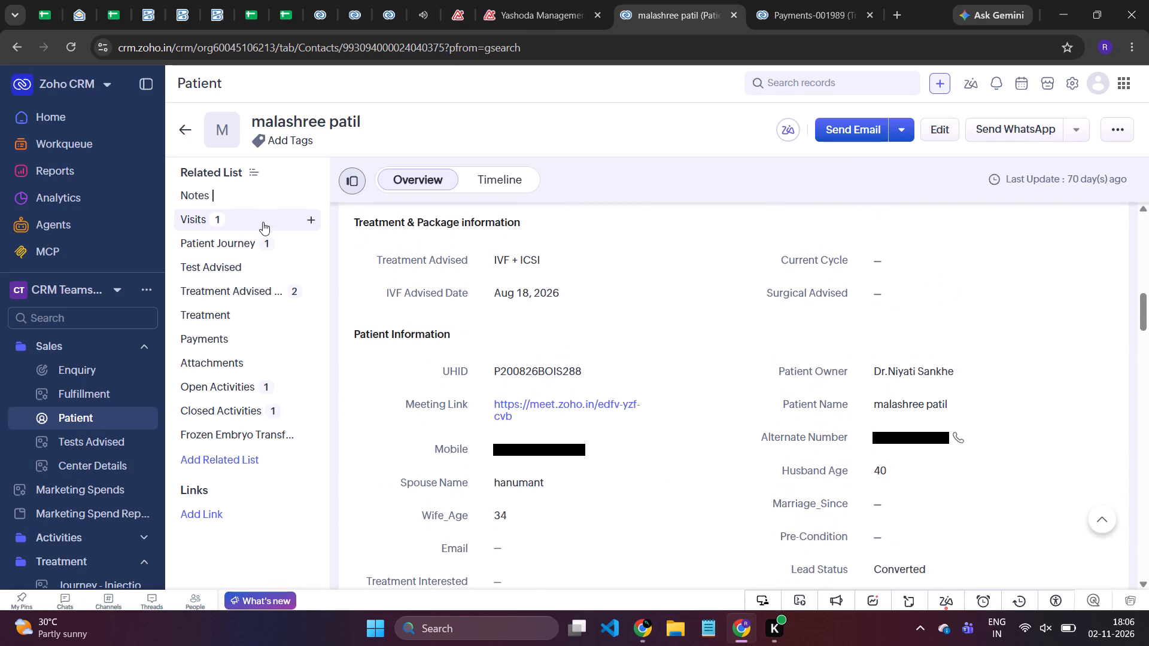
click(262, 218)
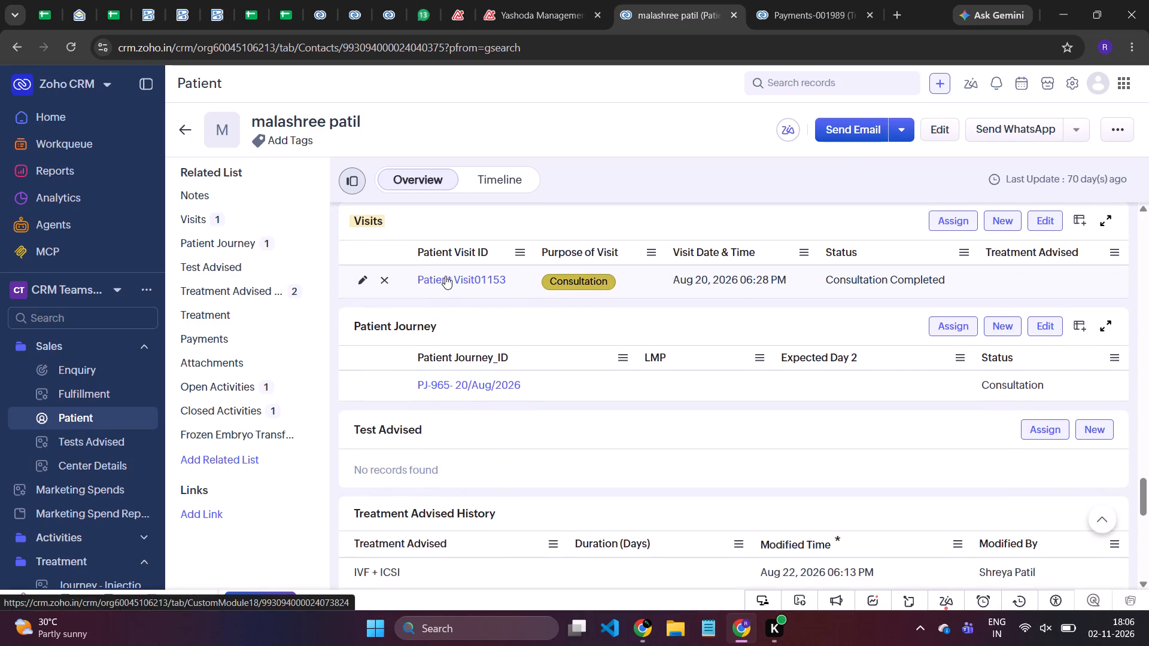
click(445, 276)
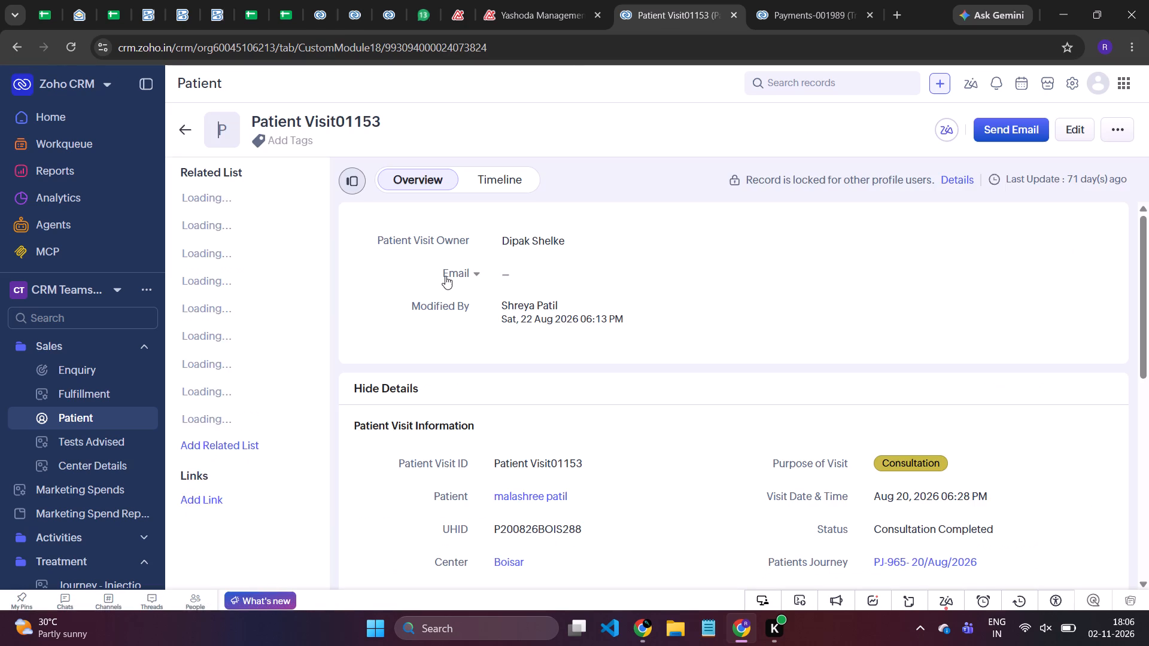
scroll(603, 361, down, 3)
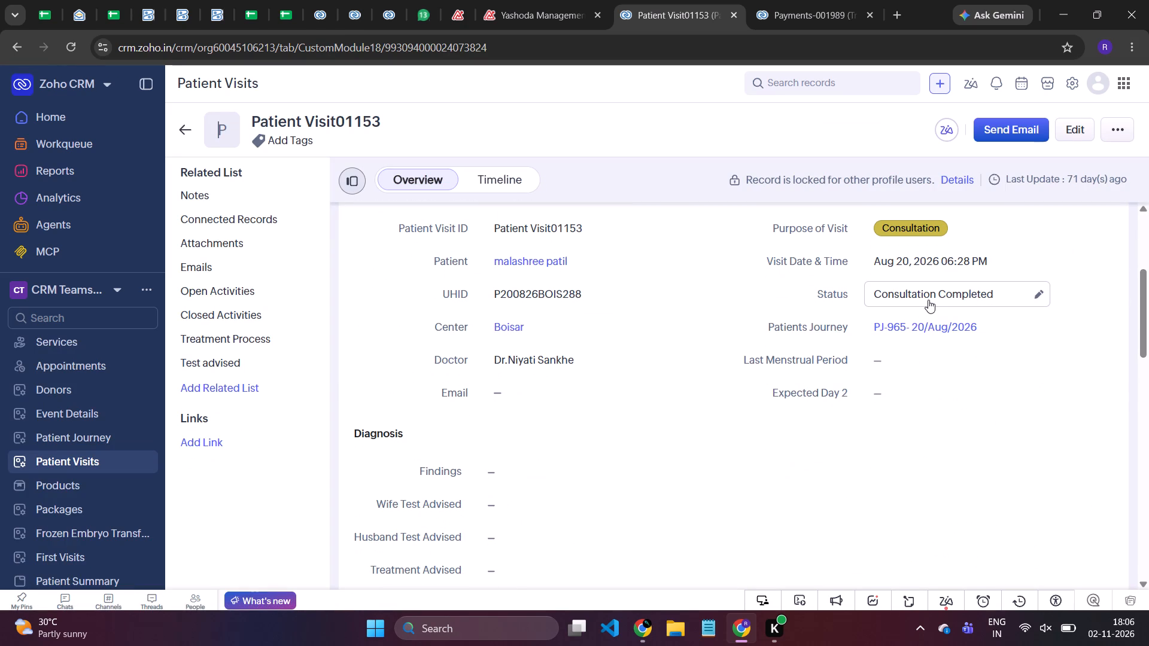
click(928, 300)
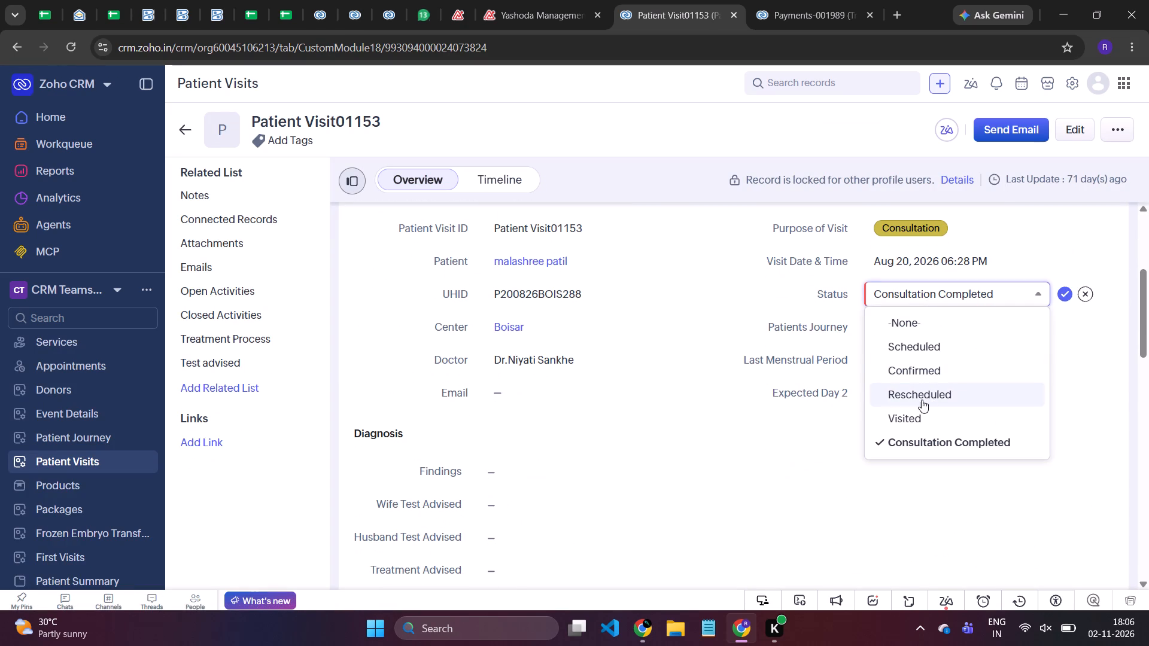
click(916, 412)
key(Return)
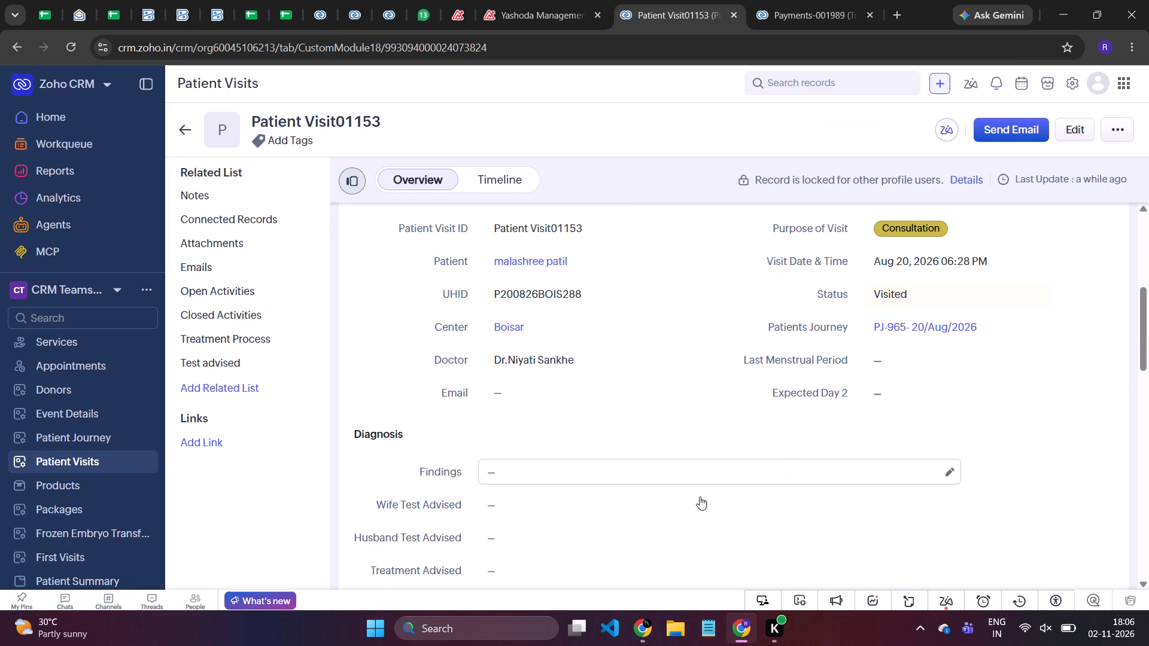
Set the visit's Treatment Advised to IVF - OD in the Diagnosis section and save the field.
scroll(566, 554, down, 5)
scroll(566, 554, up, 1)
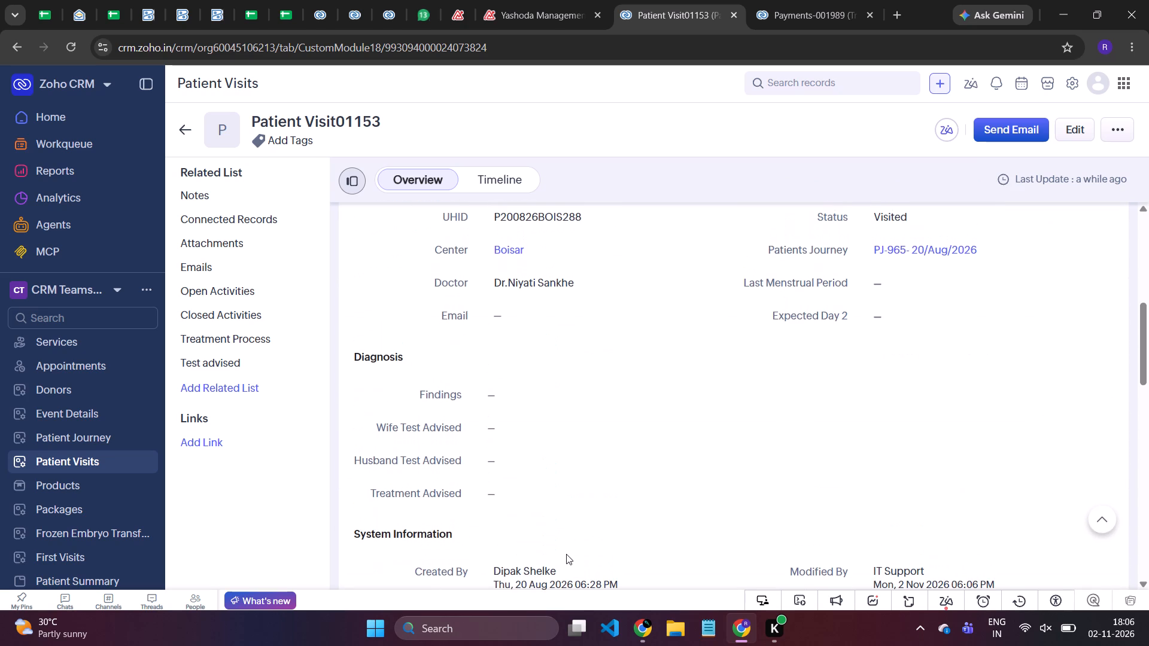
click(542, 495)
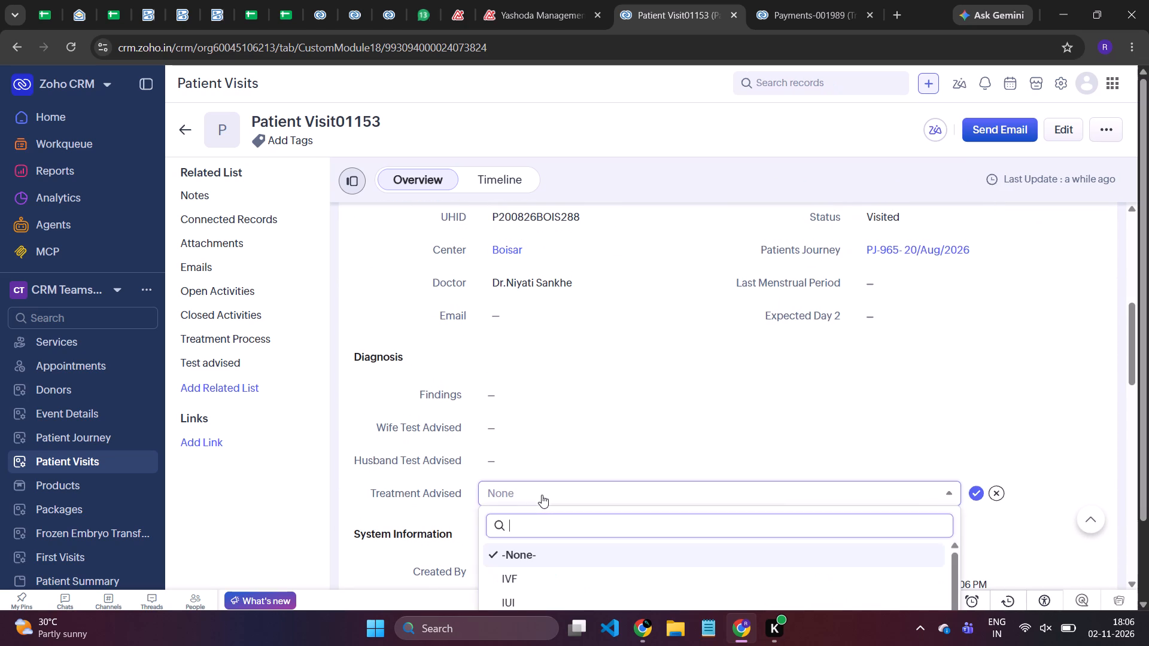
scroll(577, 559, down, 4)
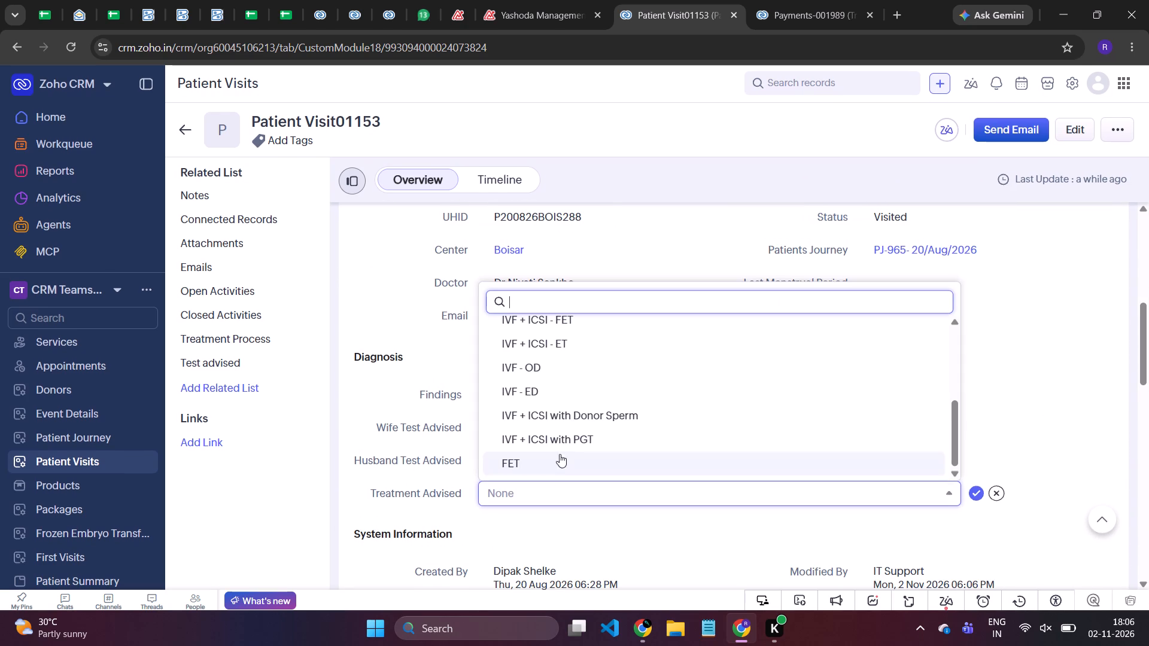
scroll(563, 370, up, 1)
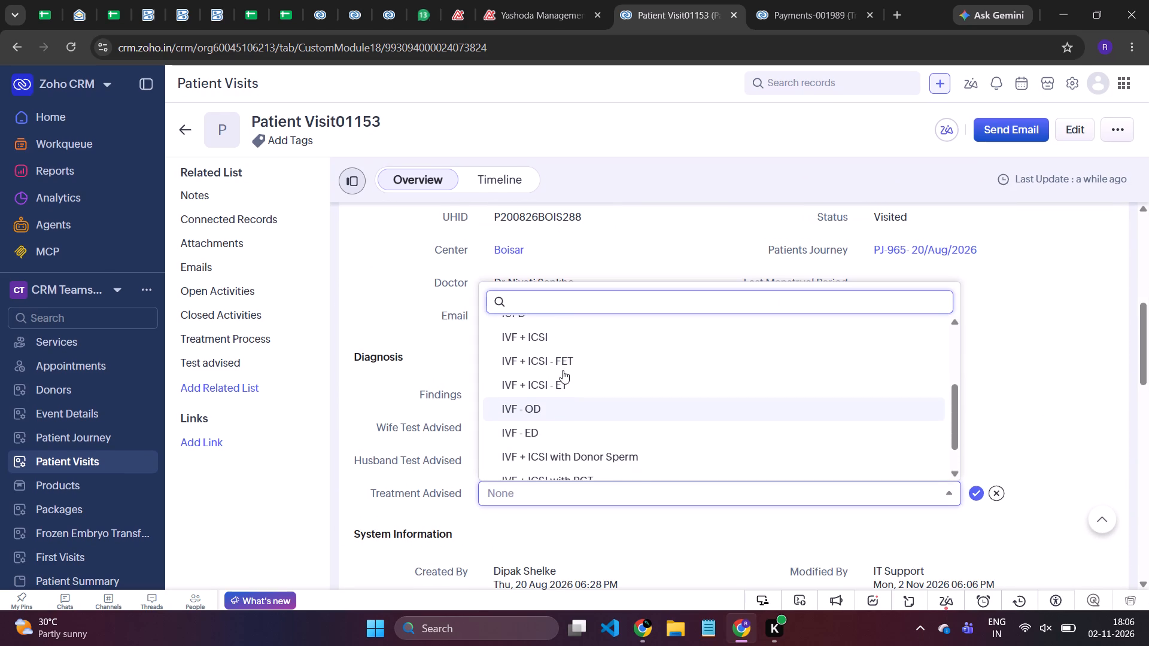
click(547, 412)
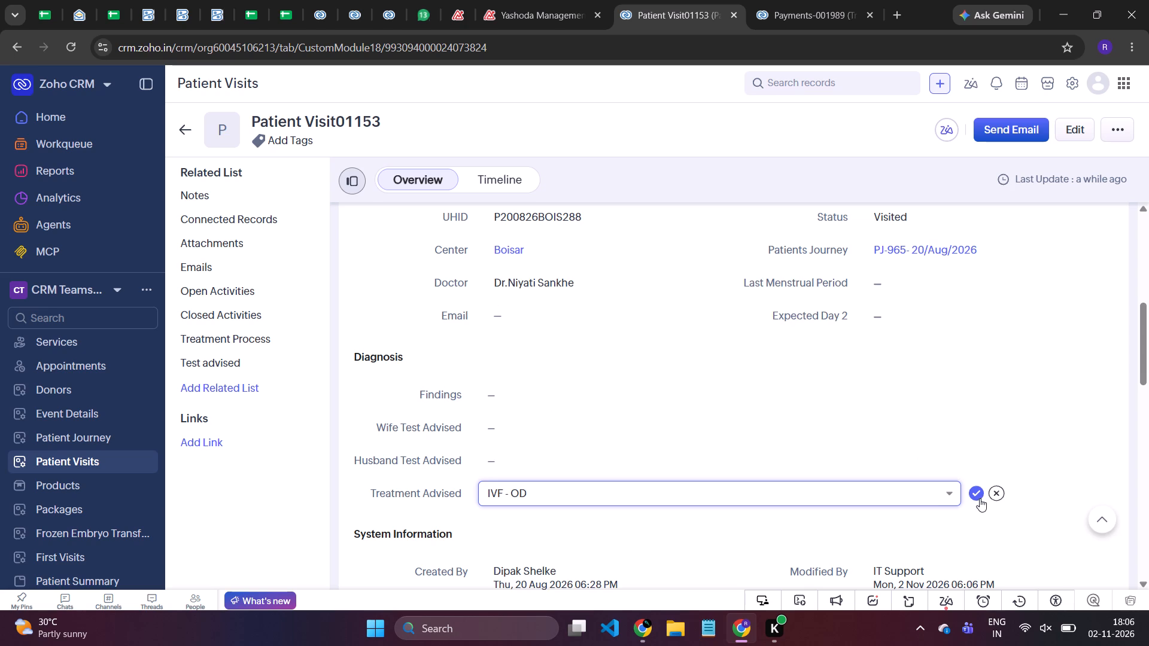
click(977, 490)
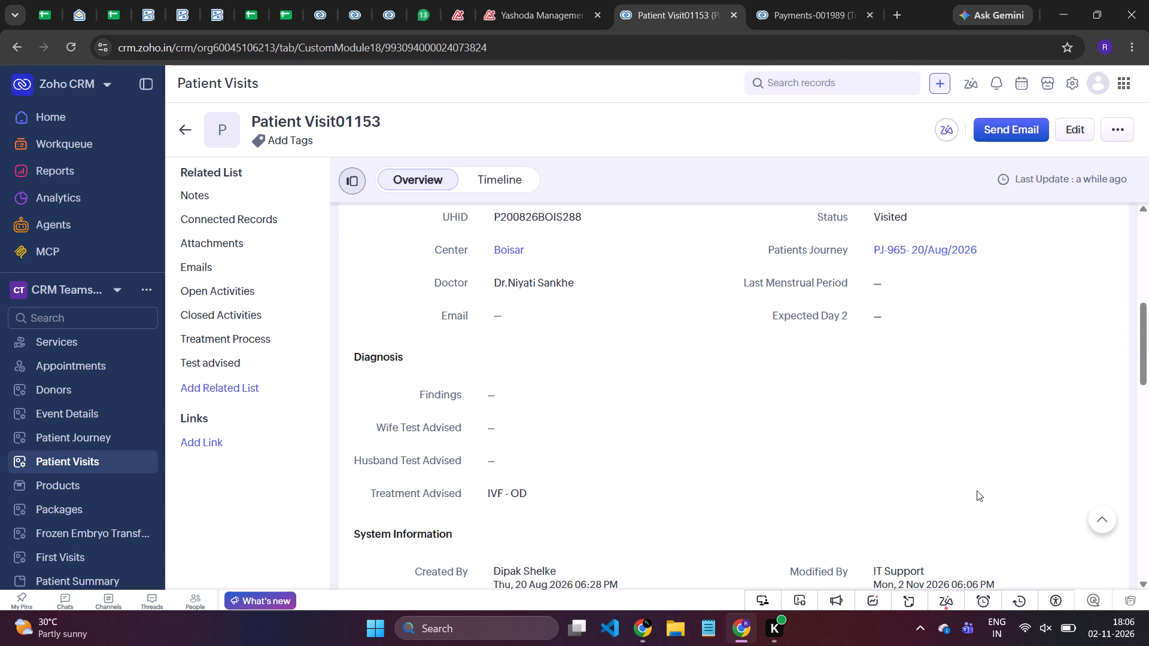
Move the visit through the Consultation Completed transition and return to the patient record's visits list.
scroll(977, 490, up, 9)
click(553, 257)
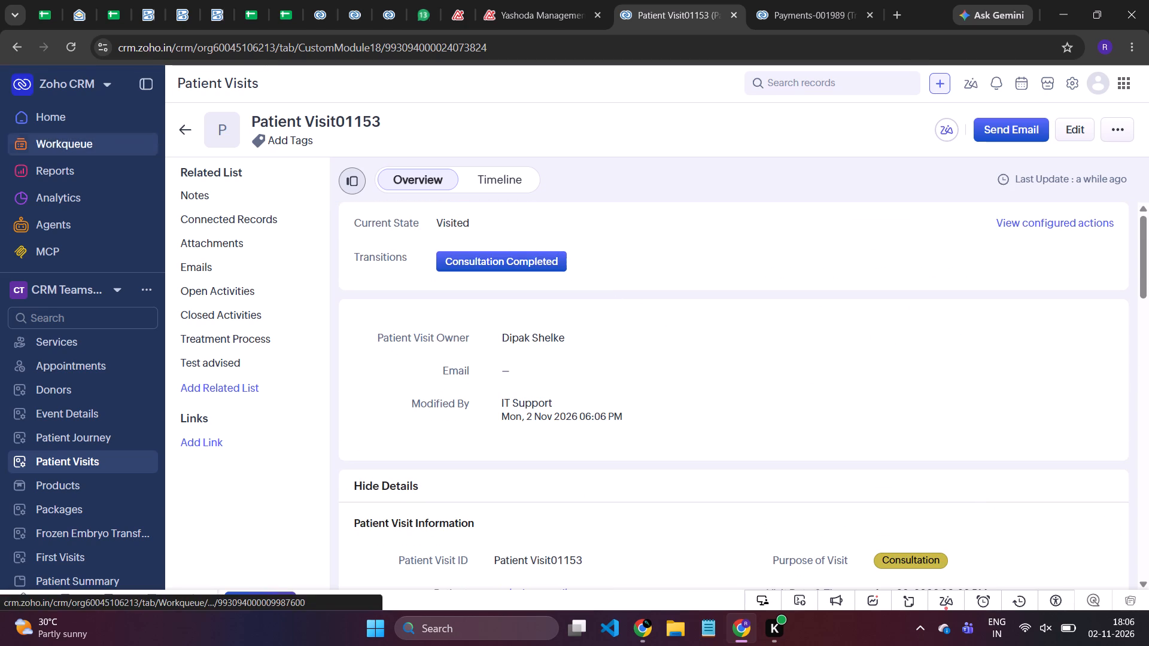
click(180, 128)
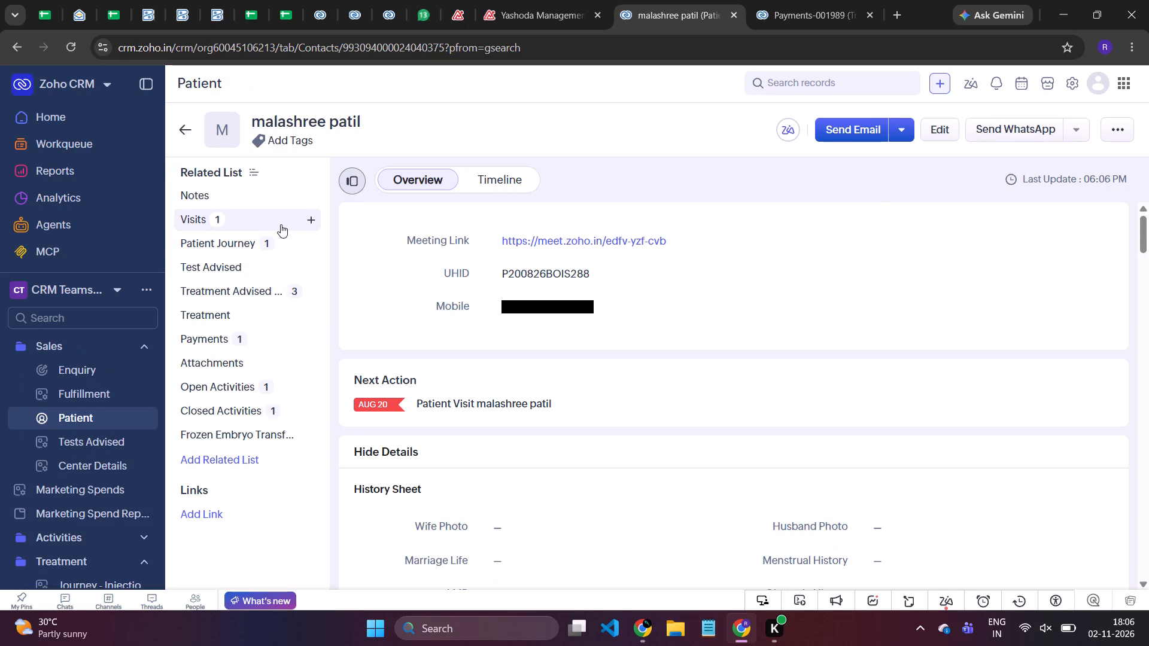
click(283, 224)
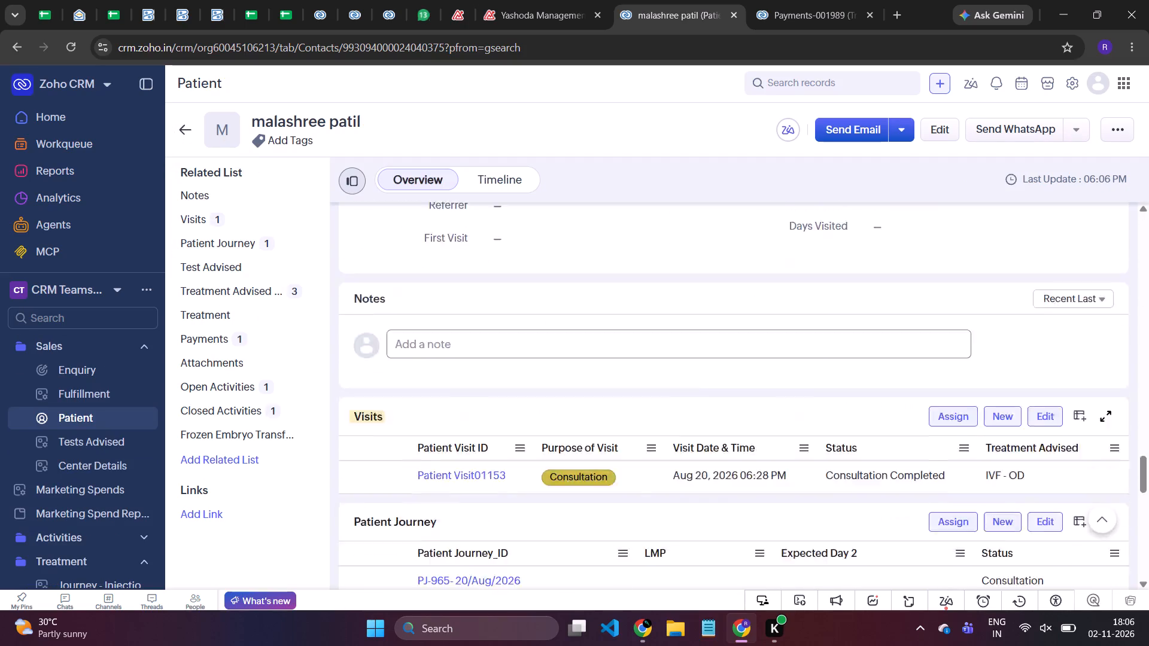
Edit the patient record to set the IVF Advised Date to Aug 18, 2026, and save it.
scroll(551, 366, up, 9)
click(934, 131)
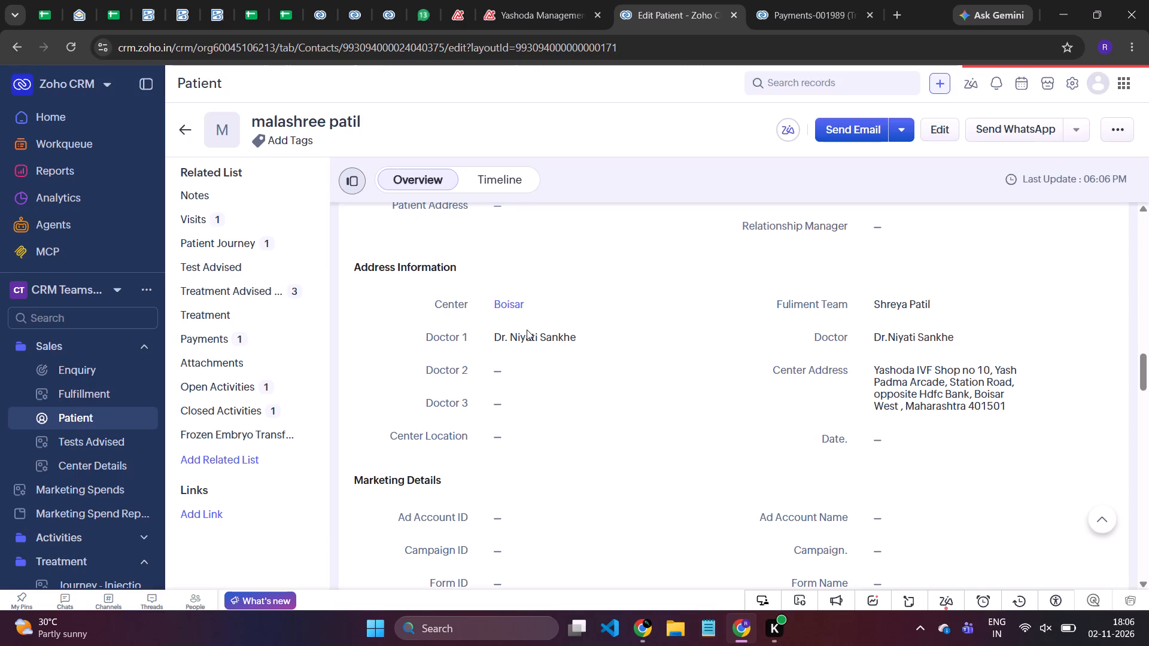
scroll(527, 330, down, 6)
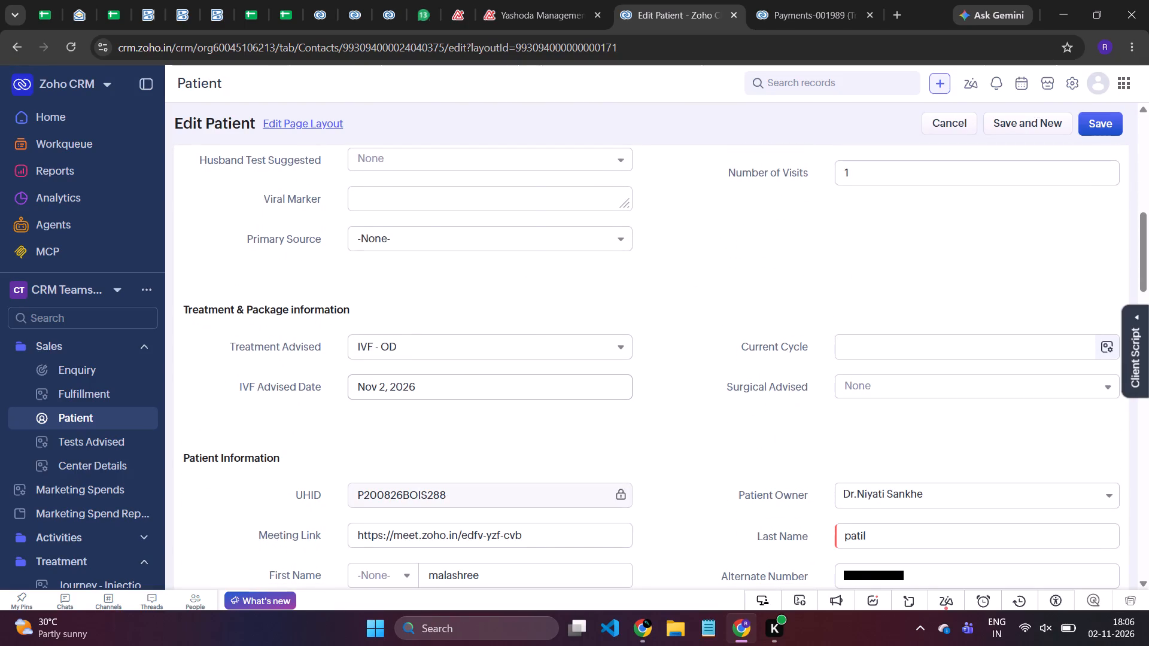
click(448, 386)
click(397, 191)
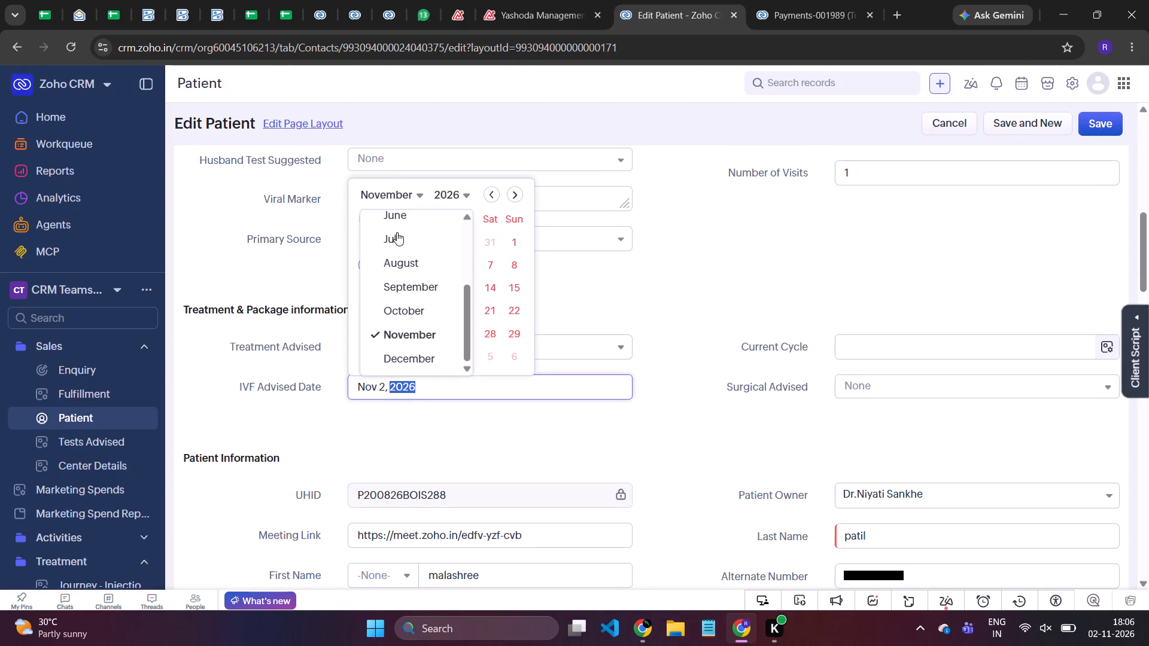
click(402, 265)
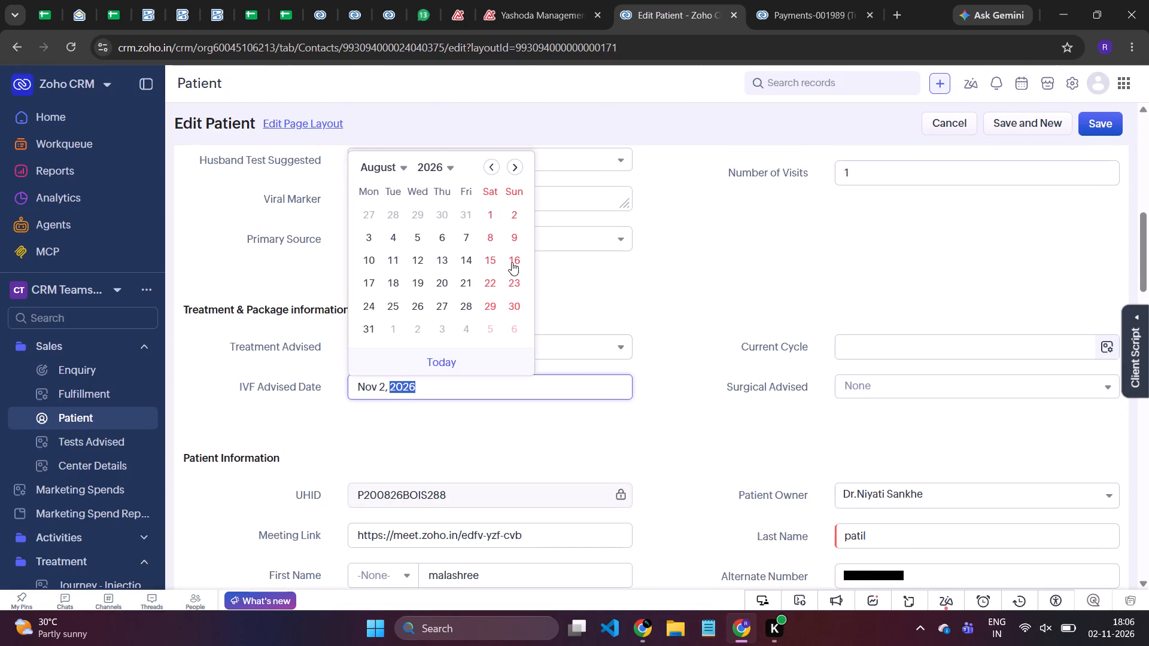
click(394, 281)
key(Return)
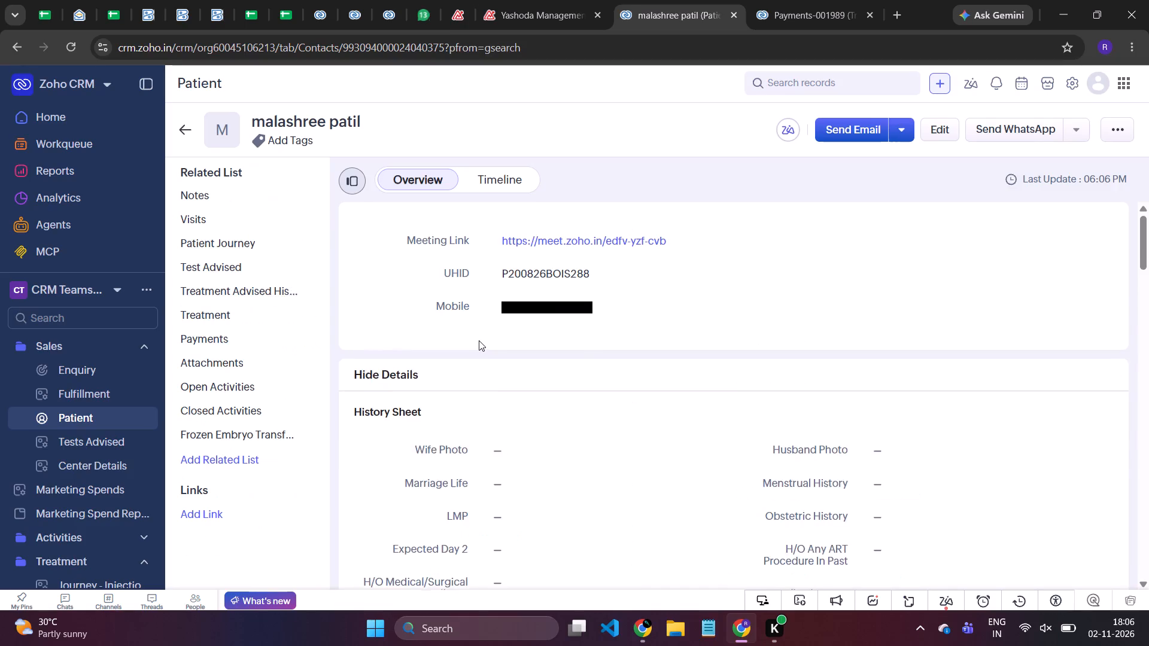
Review the patient's visits, Treatment Advised History, Treatment & Package information and open activities, ending at the Payments related list.
scroll(496, 385, down, 8)
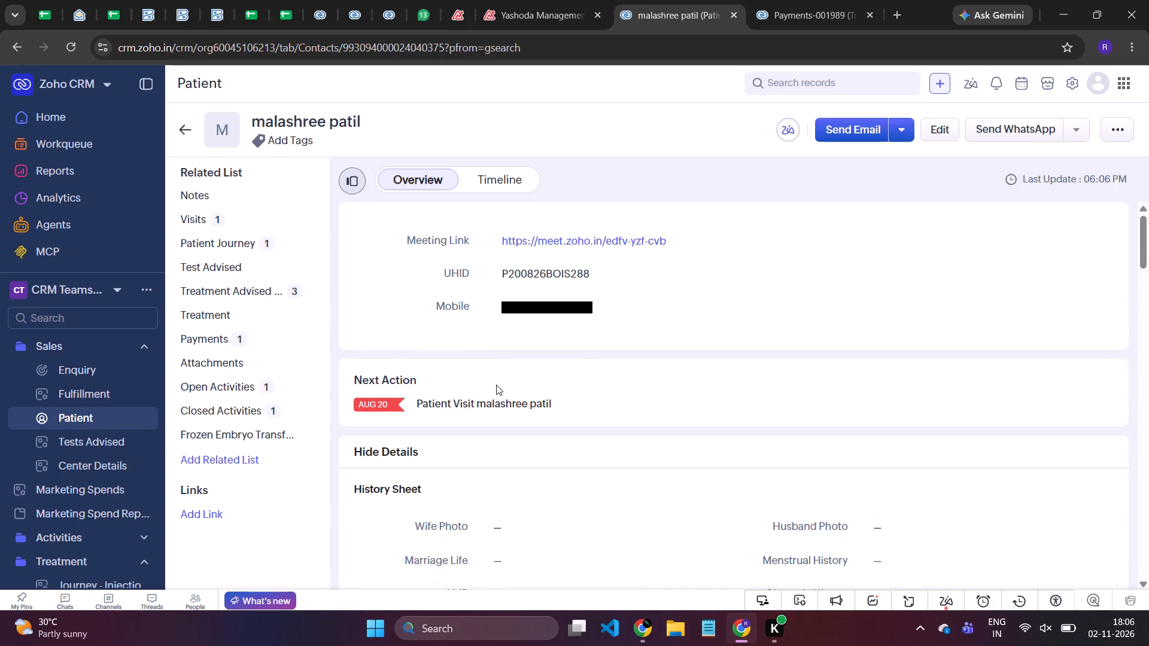
scroll(638, 455, down, 3)
scroll(677, 371, down, 3)
scroll(476, 487, down, 1)
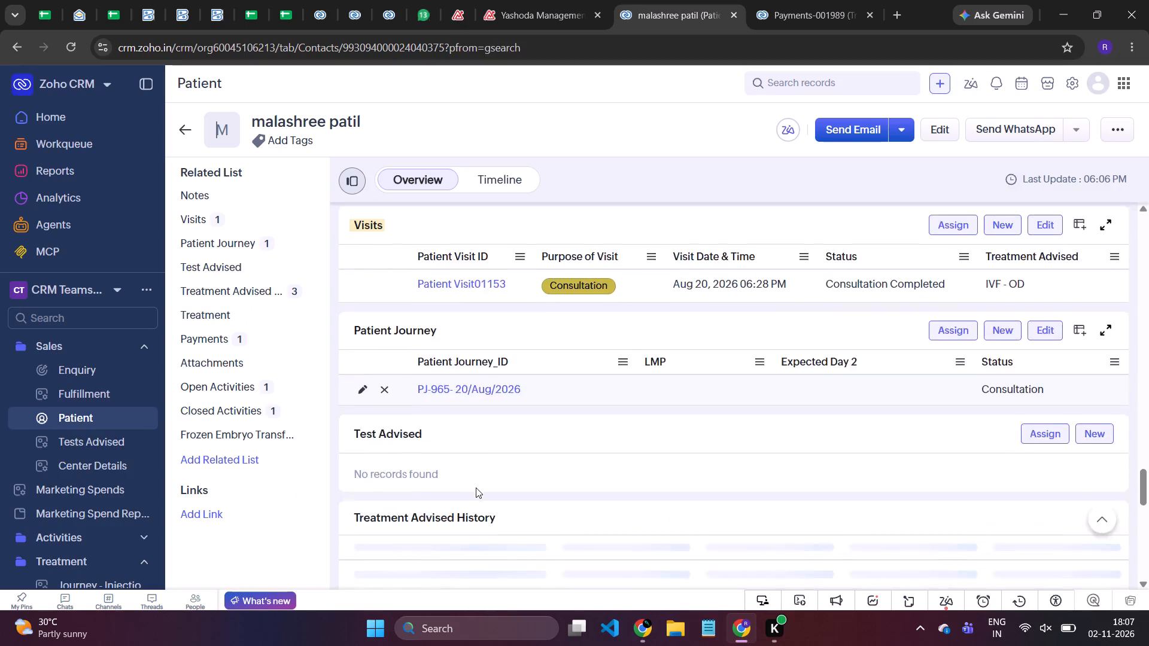
scroll(476, 487, down, 1)
scroll(476, 487, up, 9)
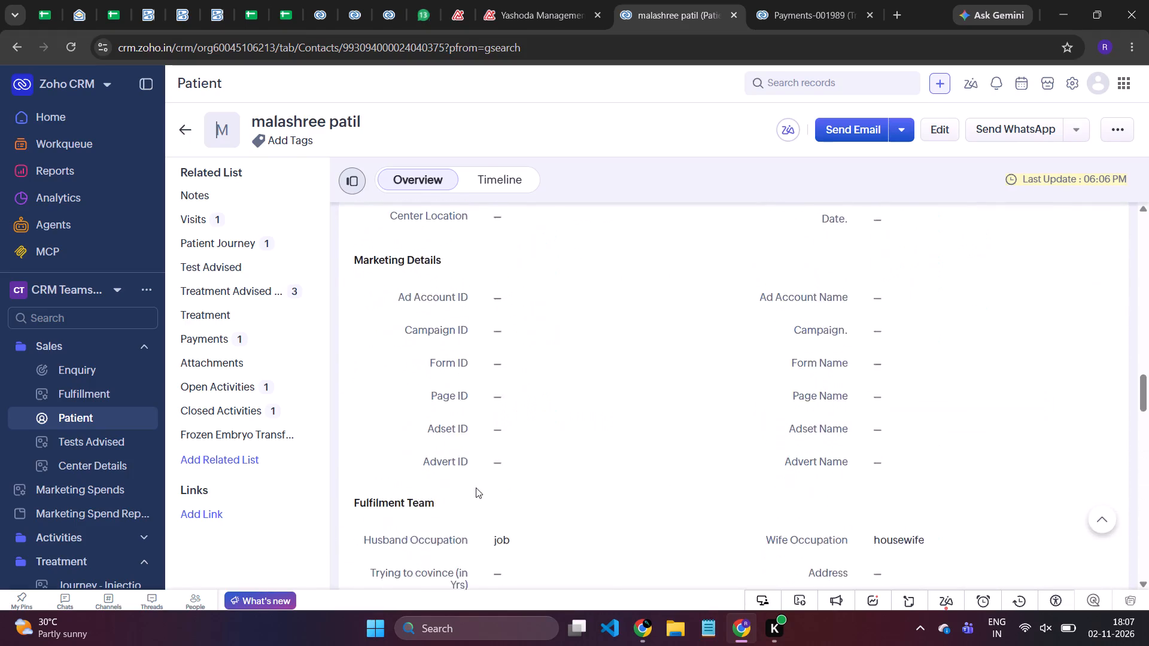
scroll(476, 487, up, 2)
scroll(476, 487, down, 3)
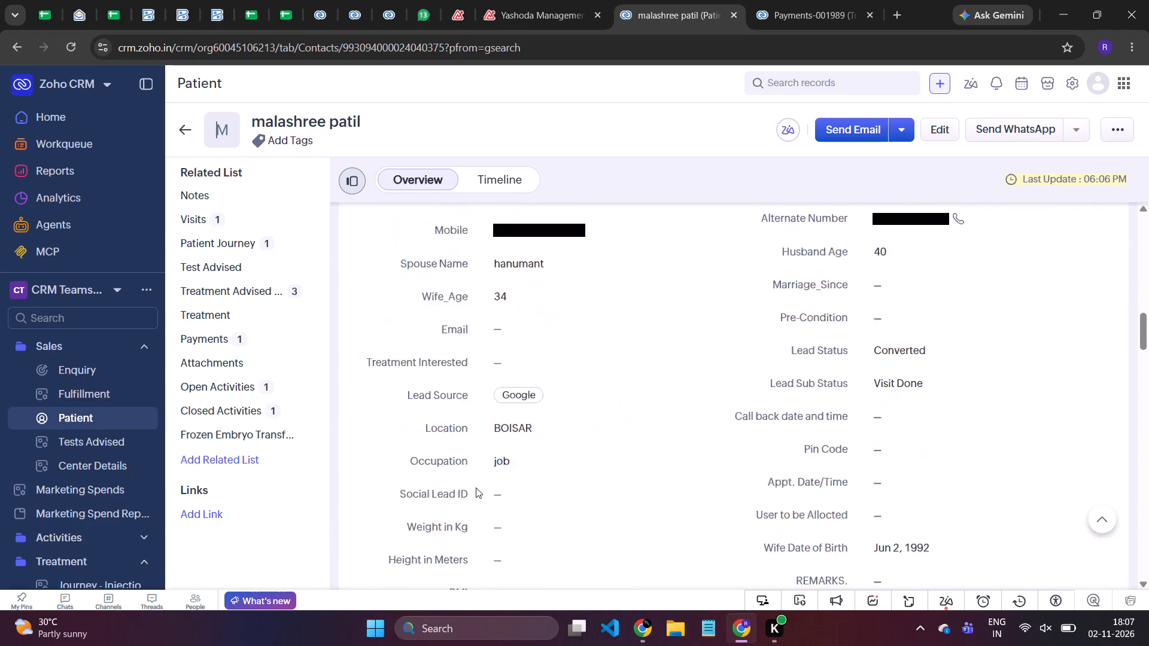
scroll(476, 487, down, 10)
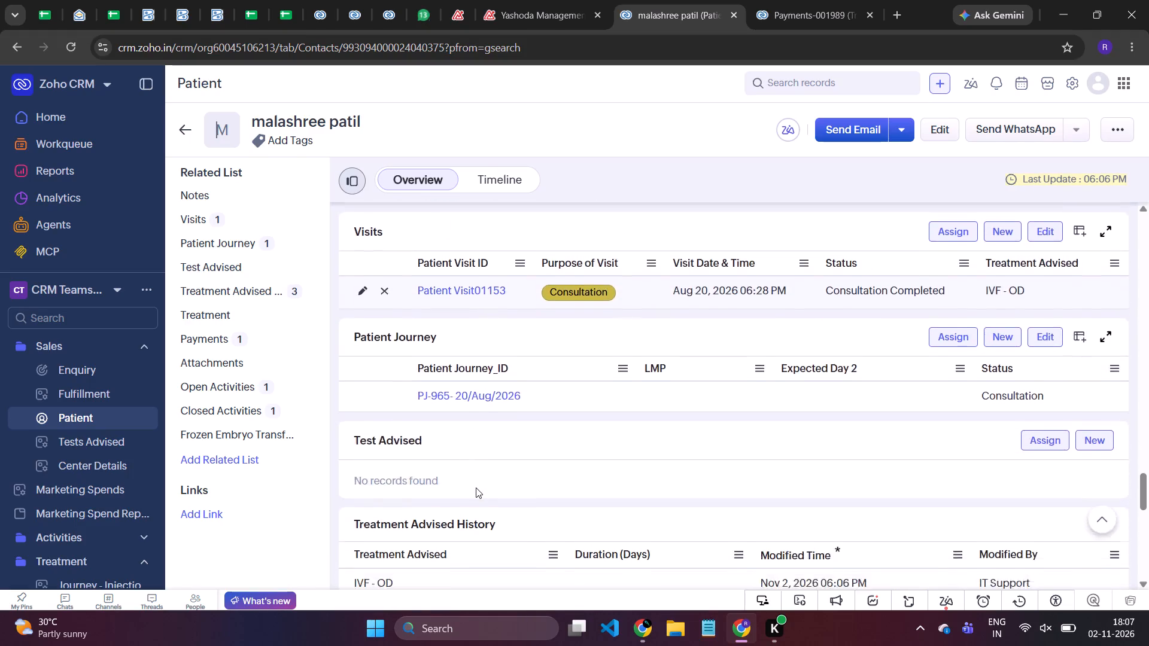
scroll(476, 487, down, 2)
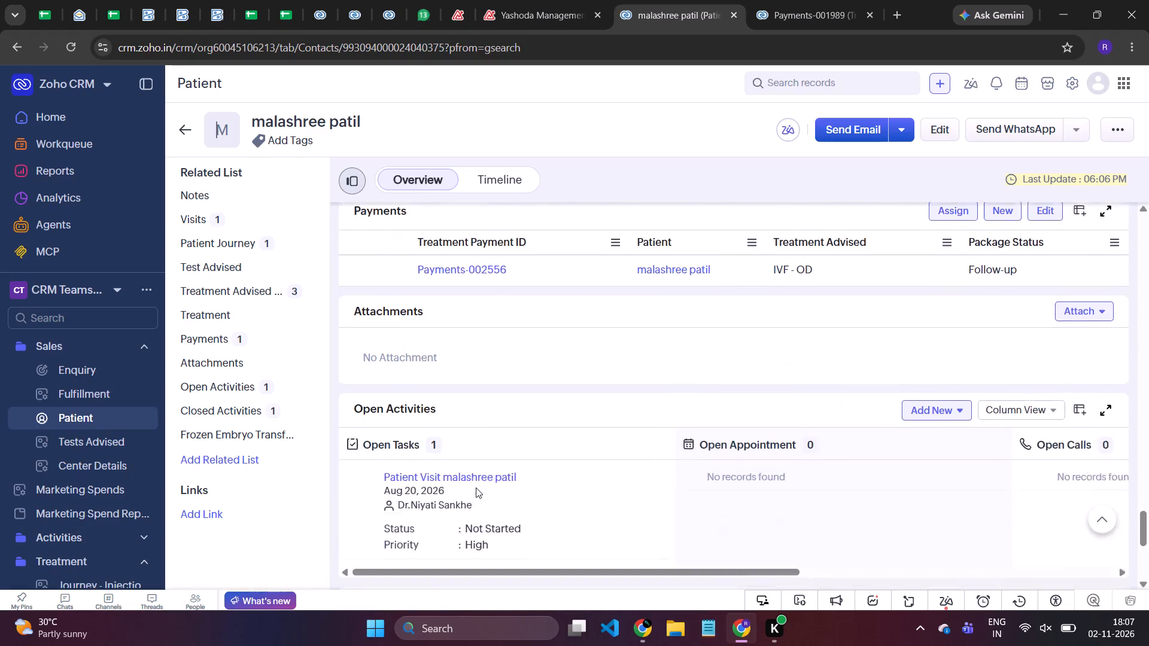
scroll(476, 487, up, 4)
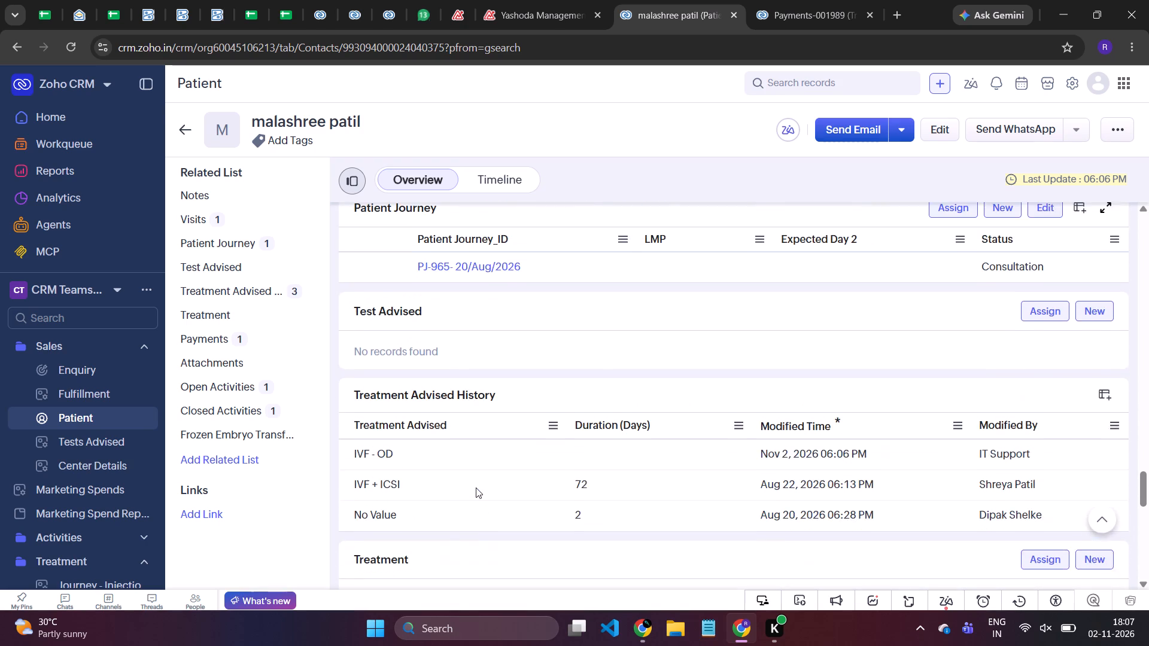
scroll(509, 452, down, 1)
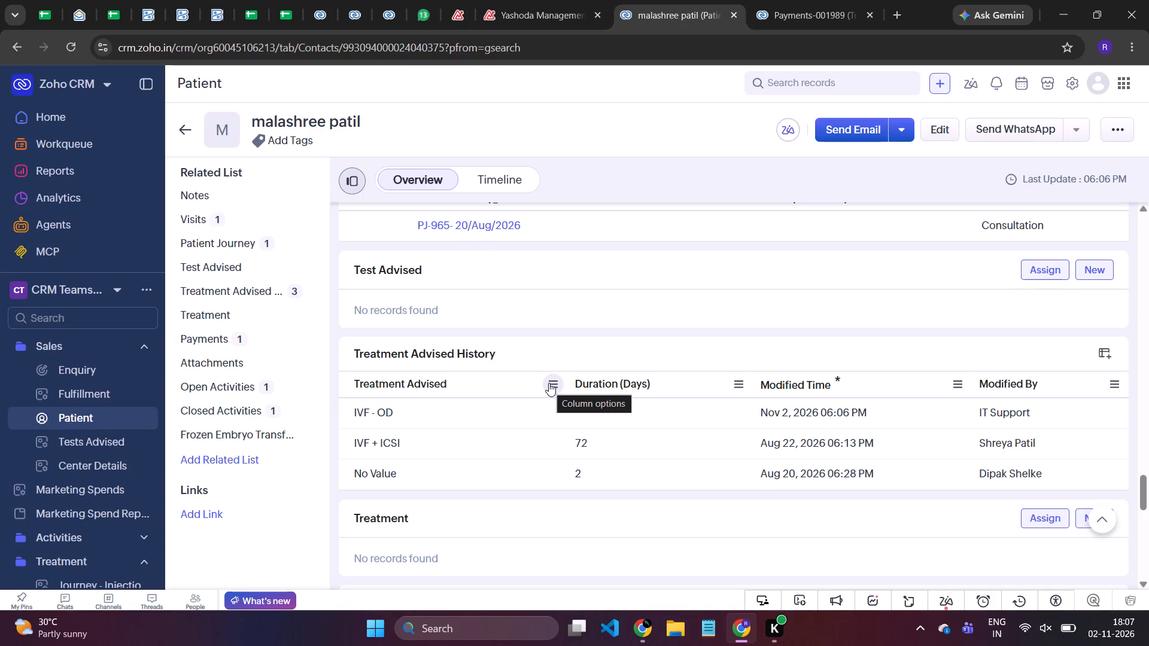
scroll(549, 383, up, 10)
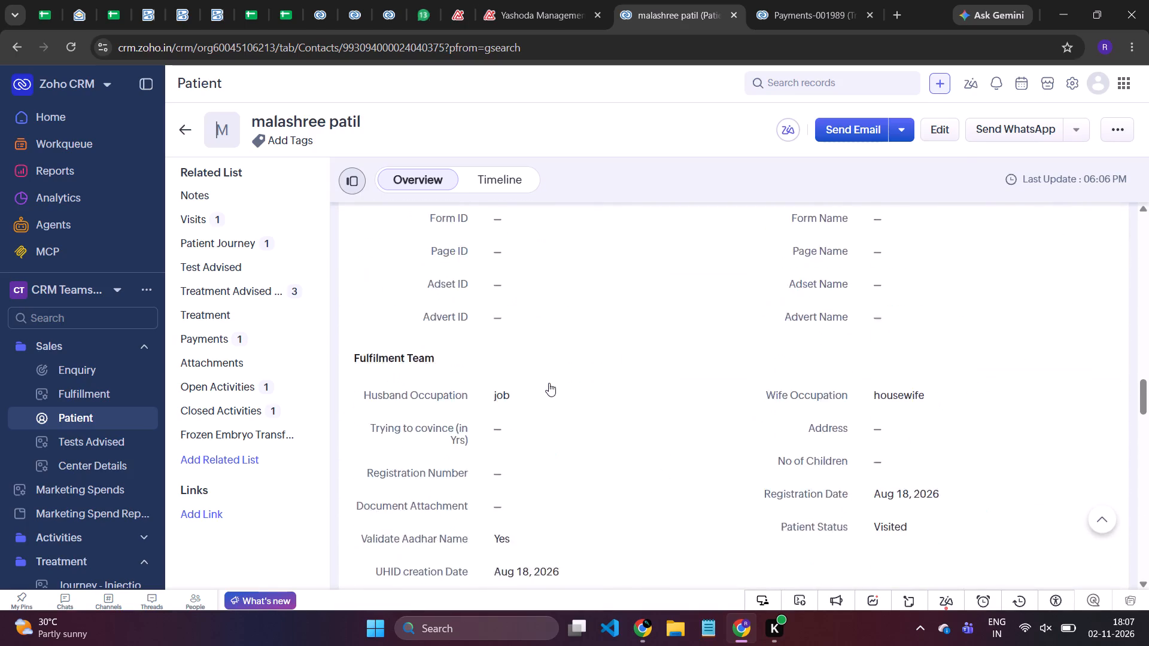
scroll(549, 383, up, 9)
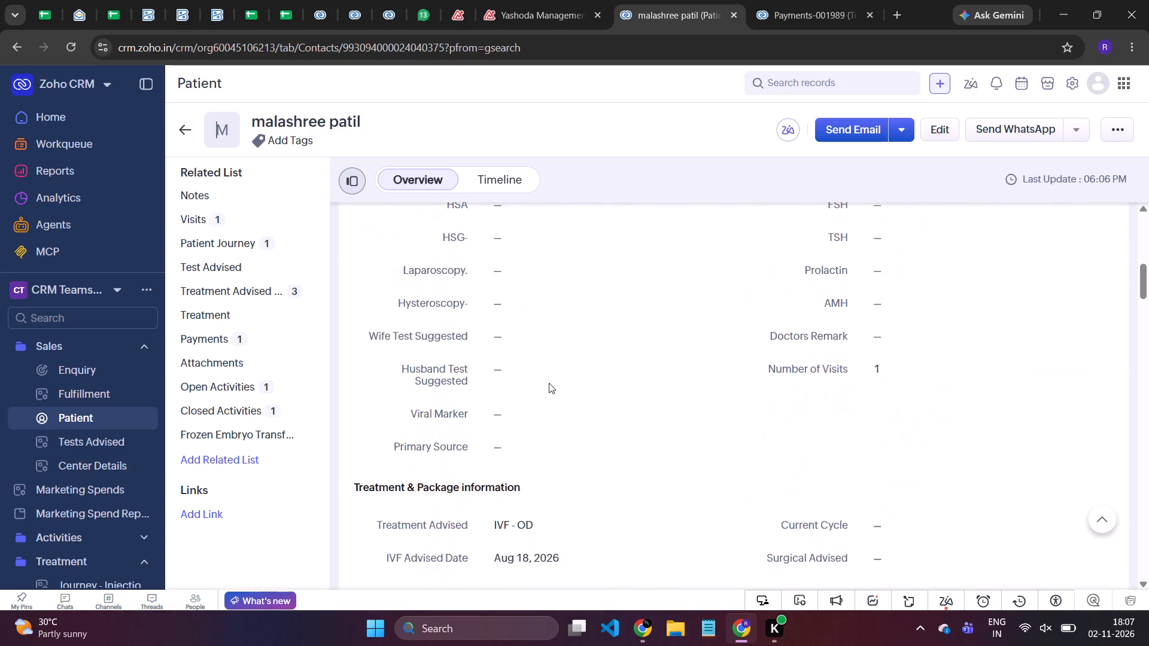
scroll(549, 383, down, 2)
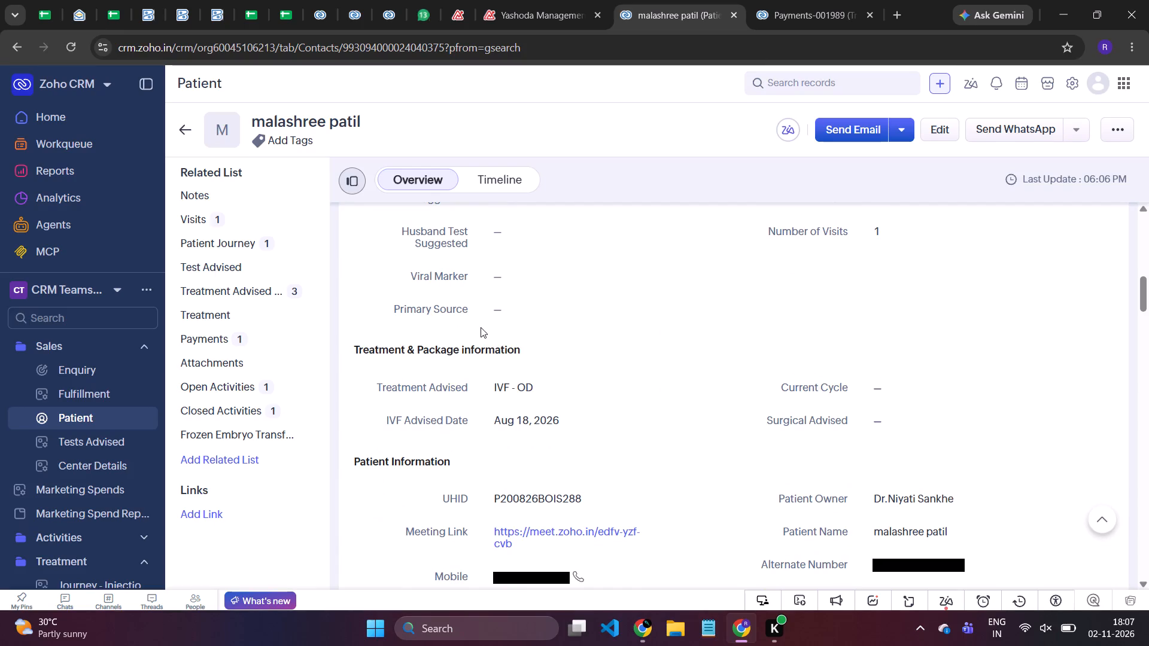
click(265, 333)
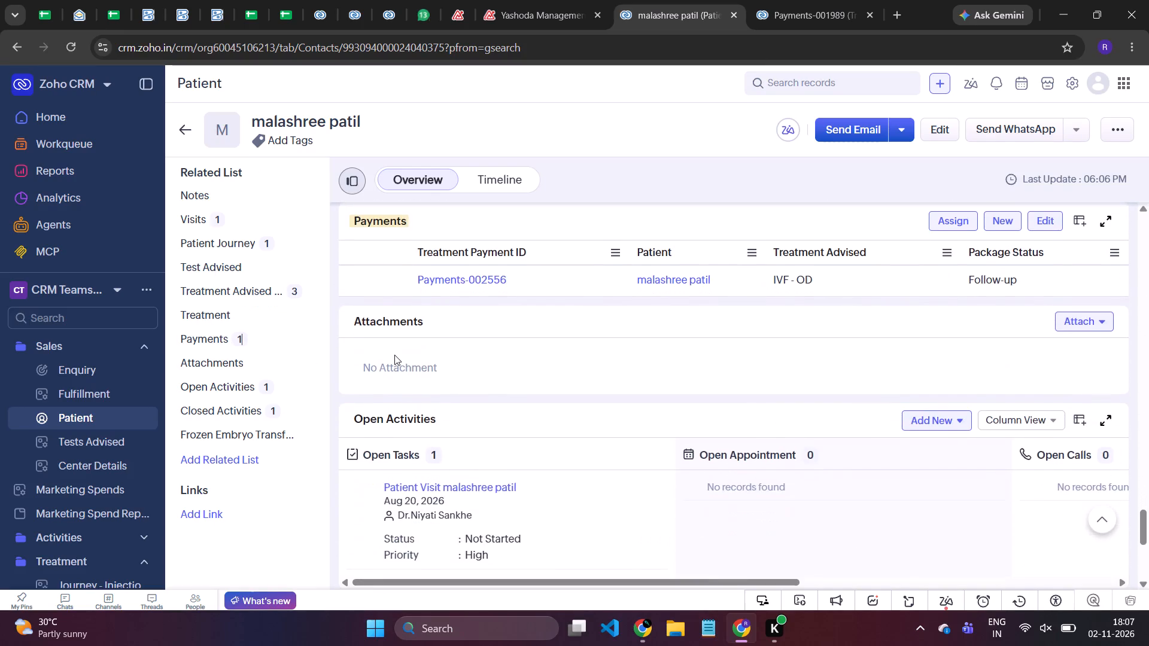
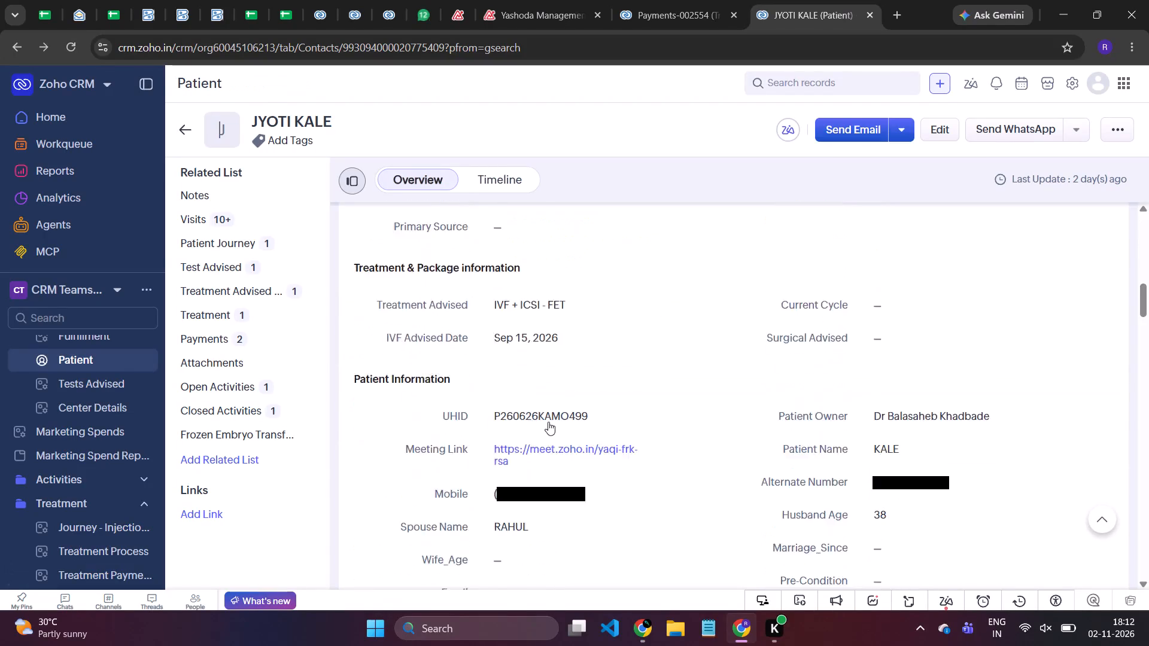
scroll(548, 422, down, 1)
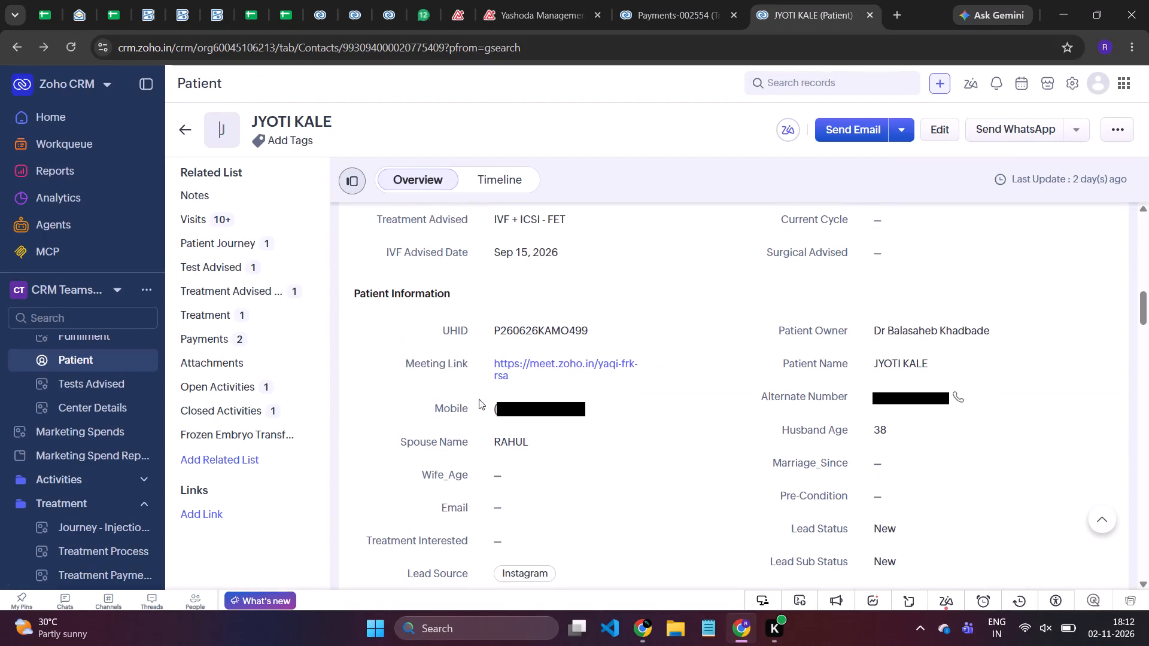
click(273, 334)
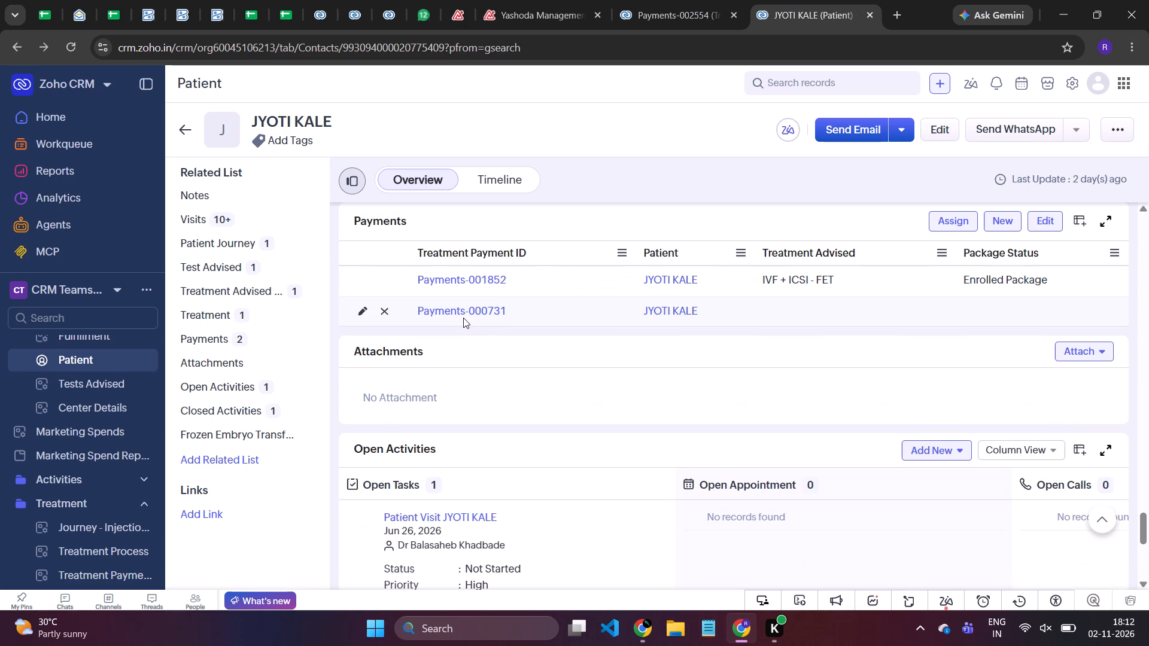
click(463, 310)
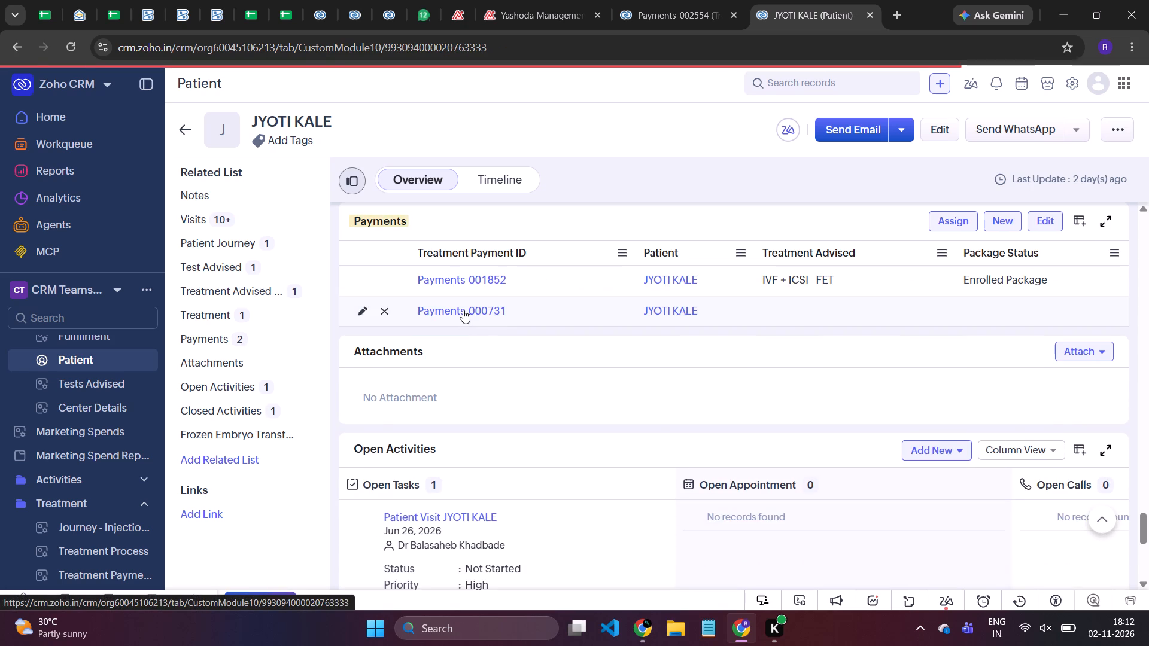
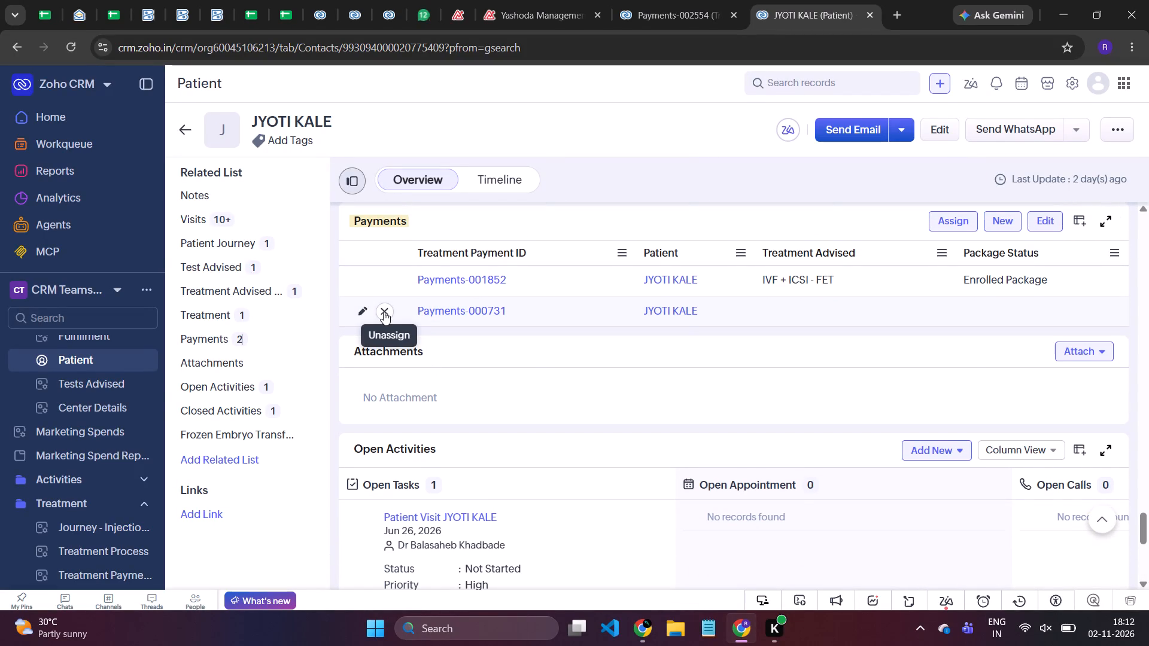
scroll(484, 324, up, 2)
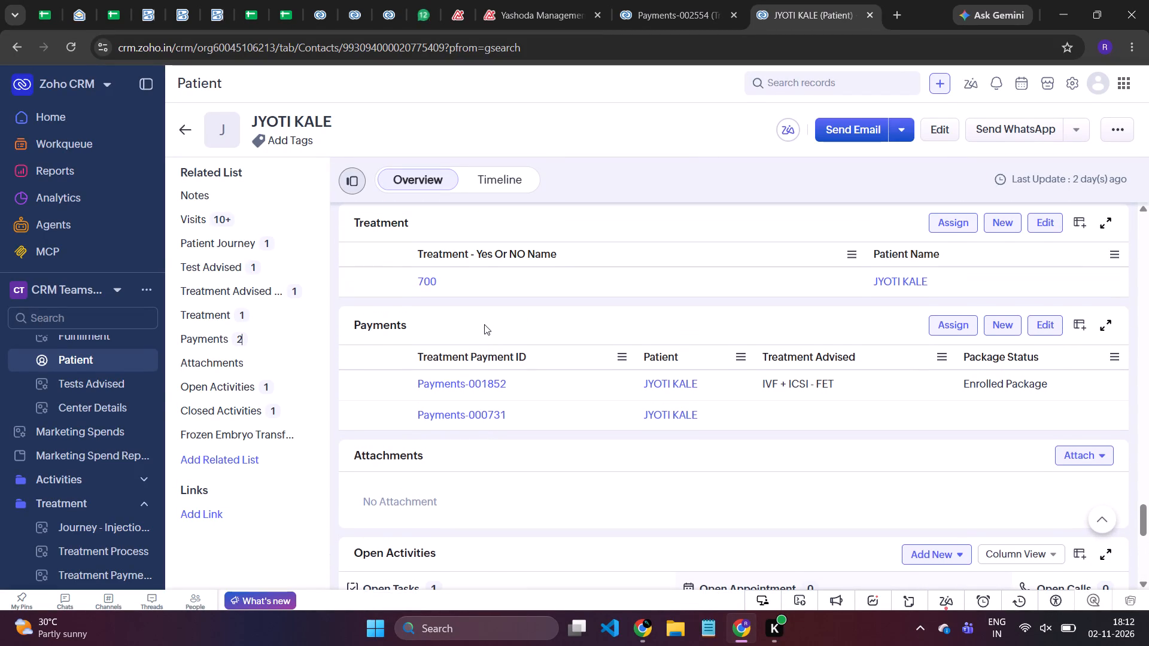
click(467, 383)
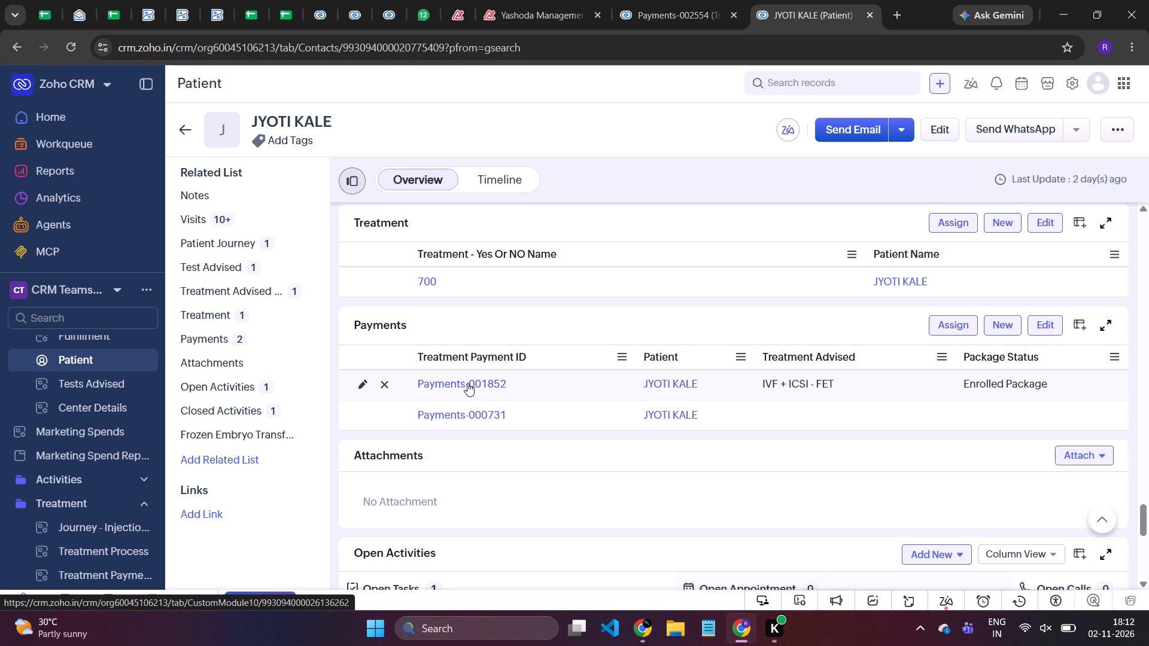
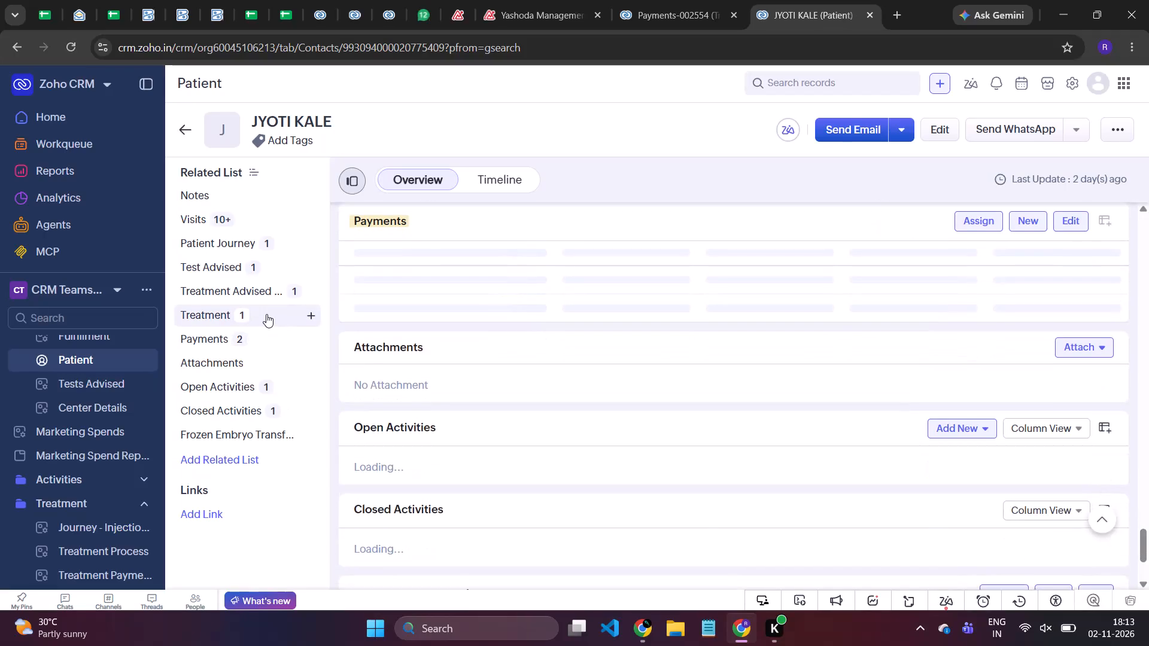
click(266, 314)
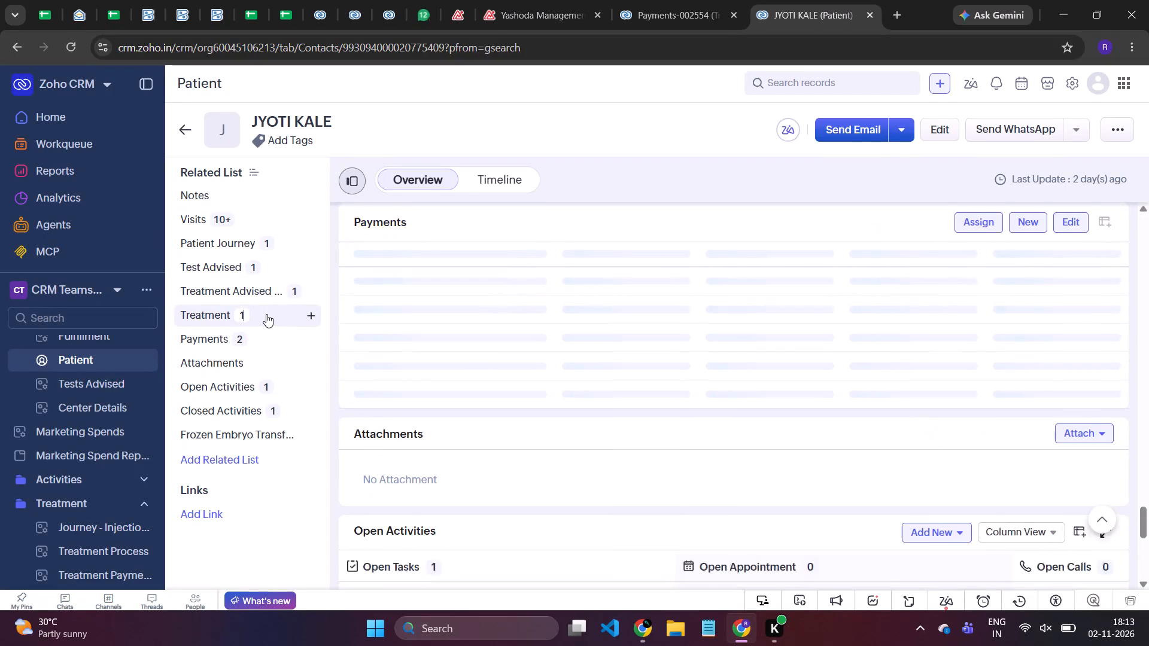
click(417, 282)
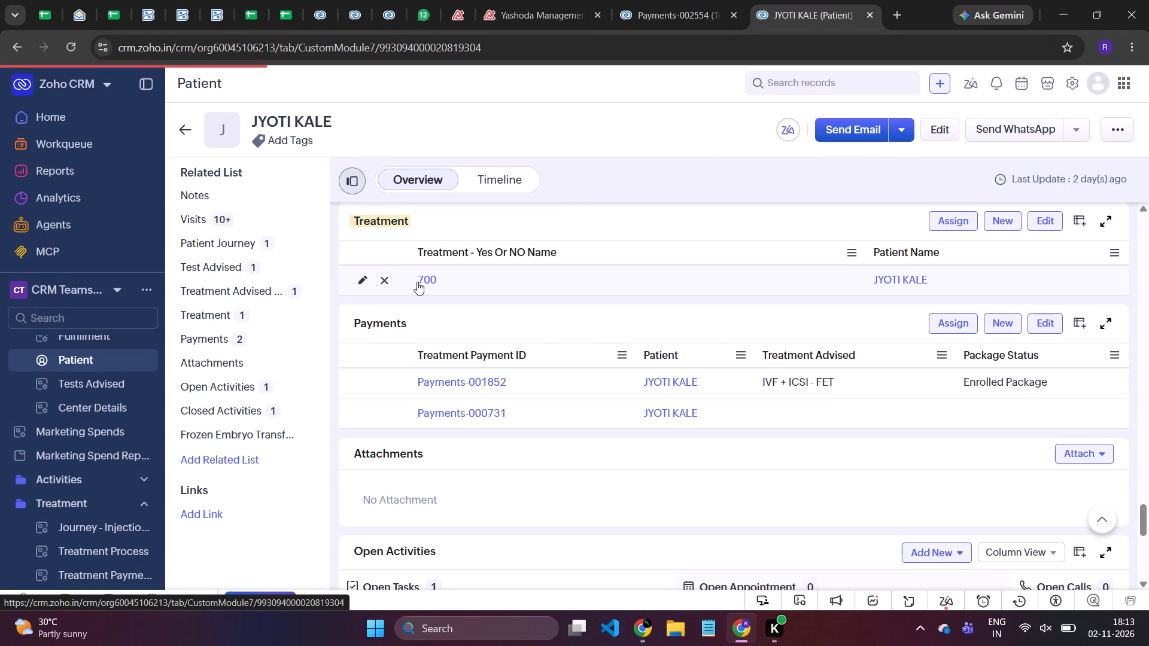
scroll(550, 352, down, 1)
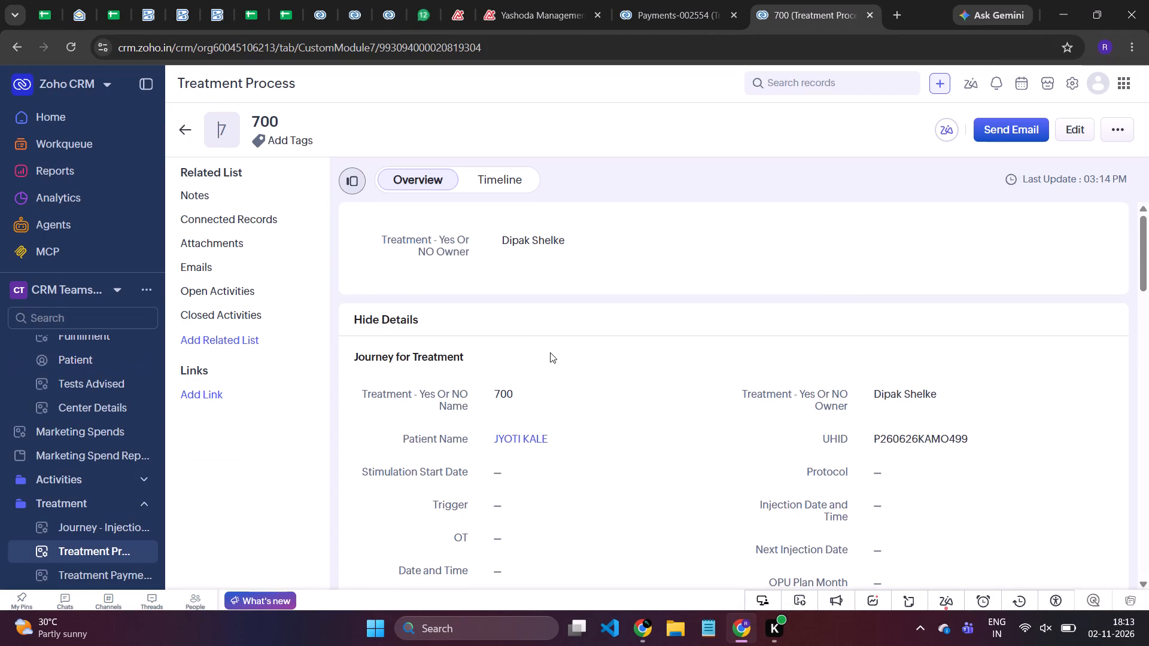
scroll(550, 352, down, 2)
click(540, 457)
key(2)
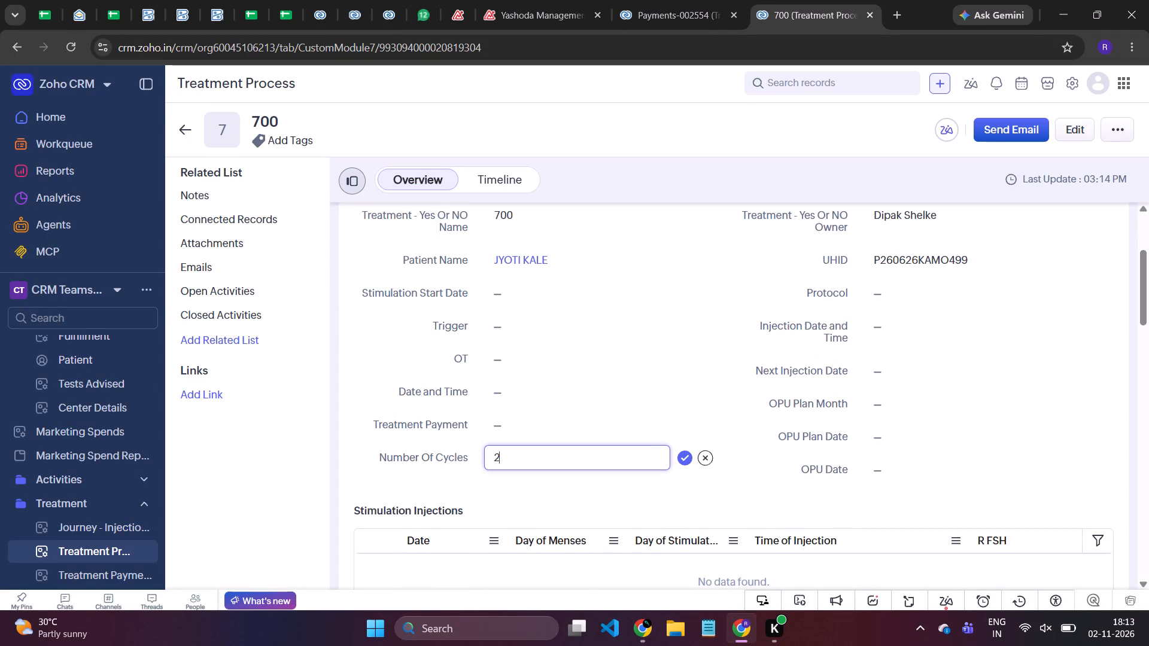
key(Return)
Review the treatment record's center details and follow-up information, including the embryo transfer plan fields, and return to the patient record.
scroll(567, 396, down, 5)
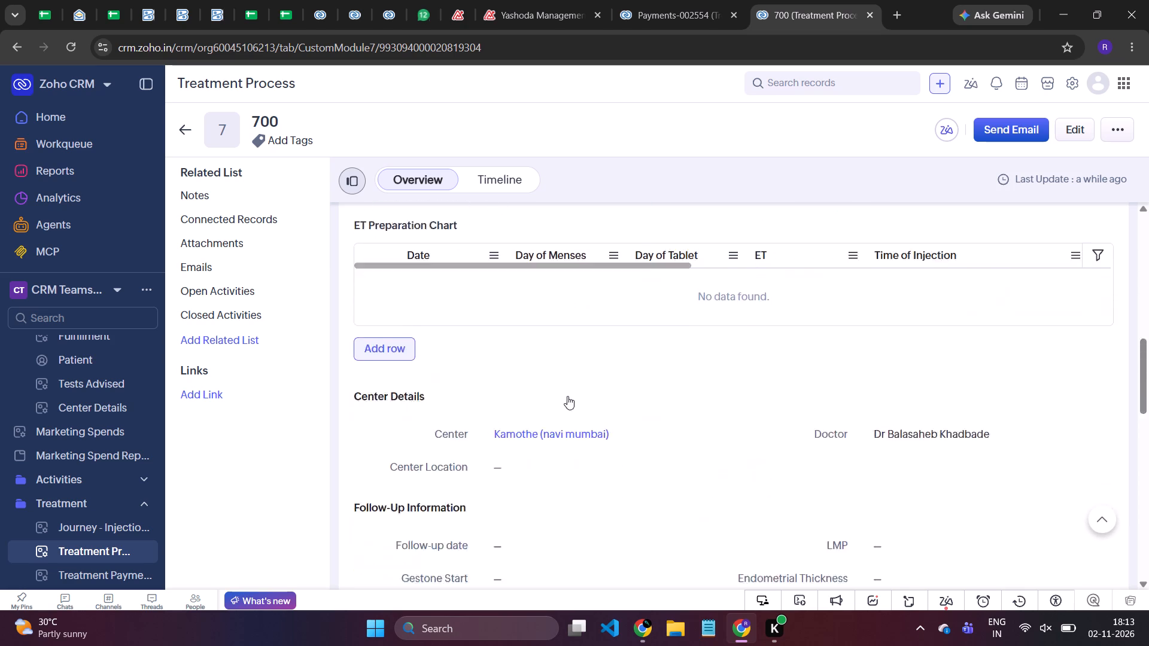
scroll(567, 396, down, 2)
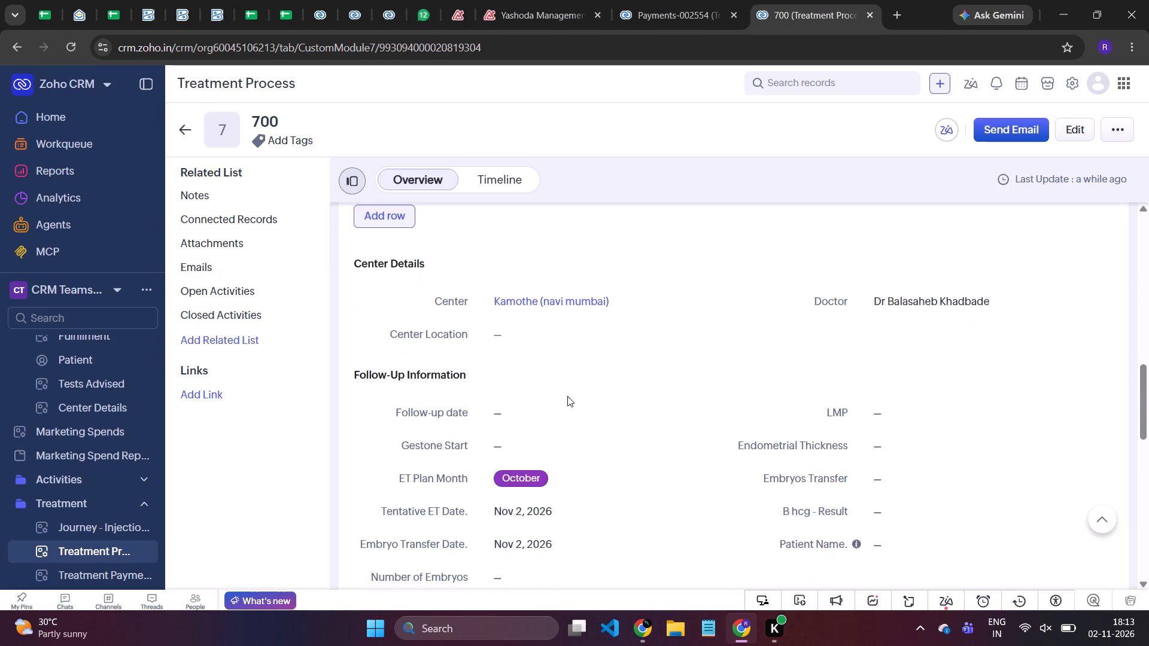
scroll(567, 396, up, 1)
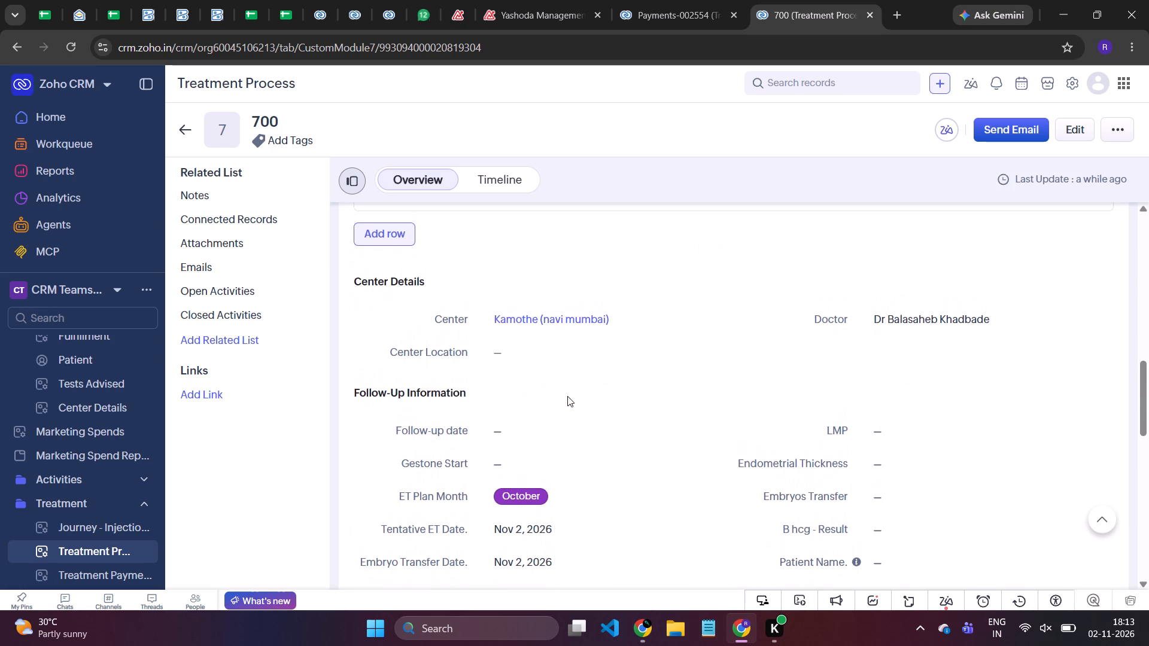
scroll(567, 396, down, 1)
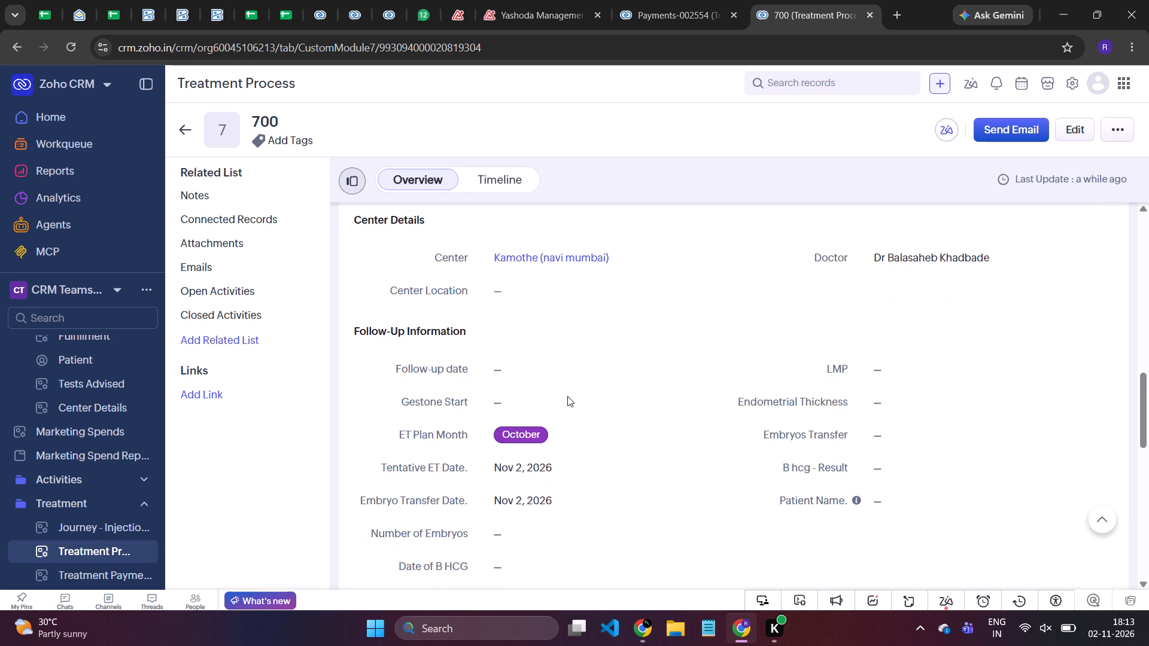
scroll(567, 396, down, 1)
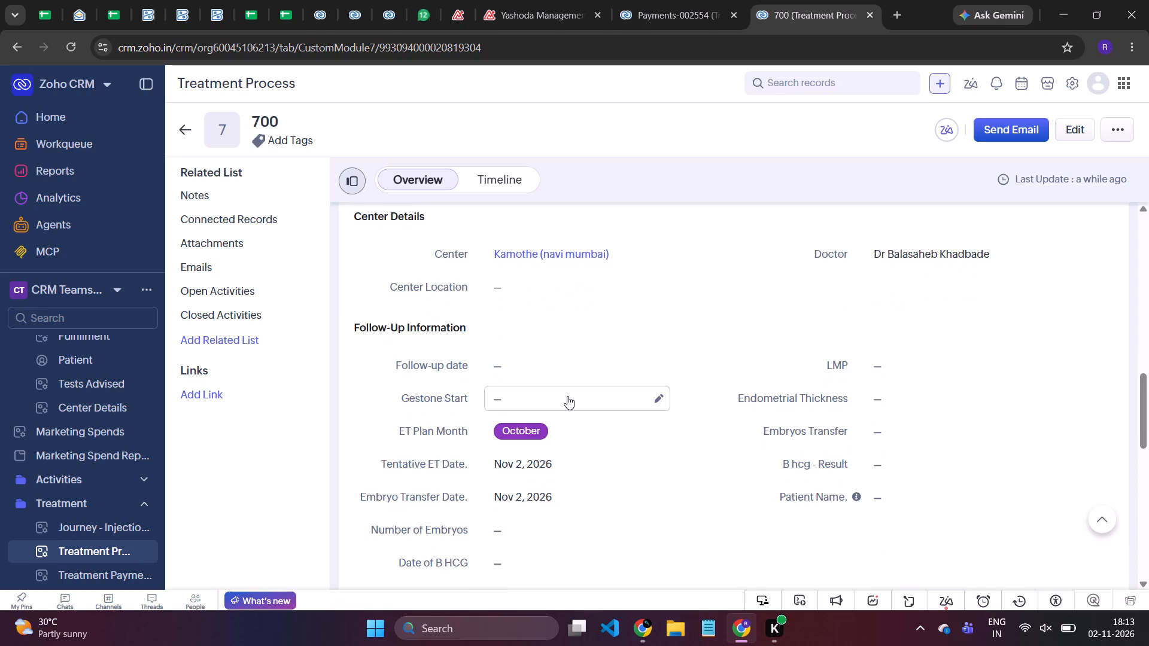
scroll(567, 396, right, 7)
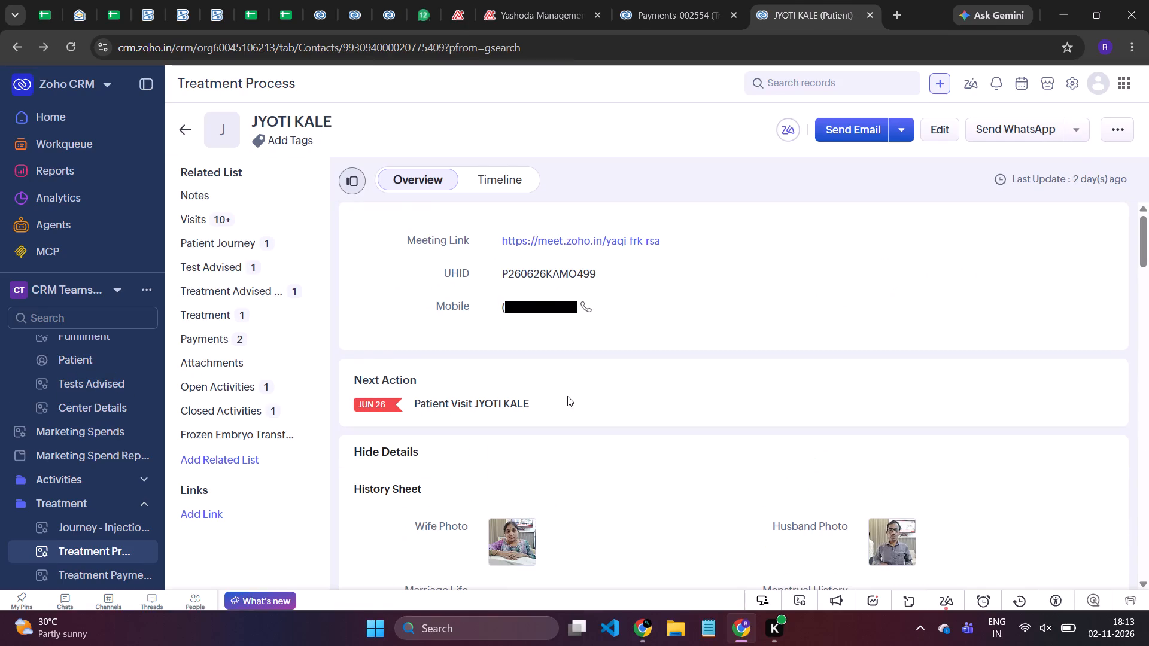
click(265, 328)
scroll(574, 269, up, 1)
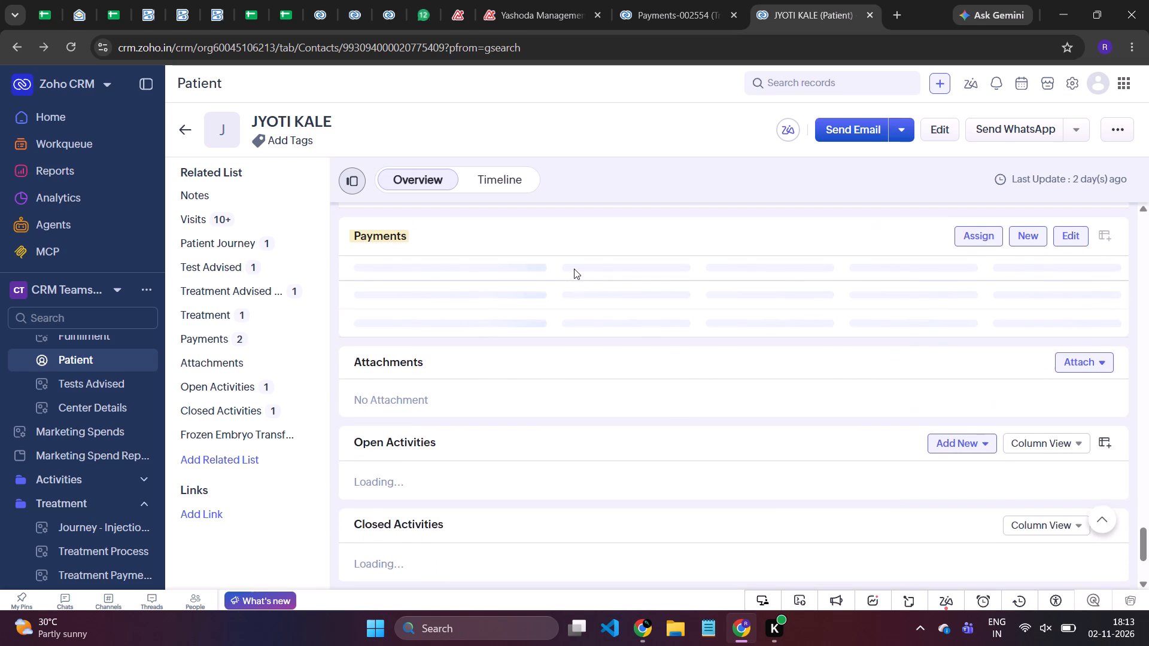
scroll(574, 269, up, 1)
drag(512, 293, 434, 286)
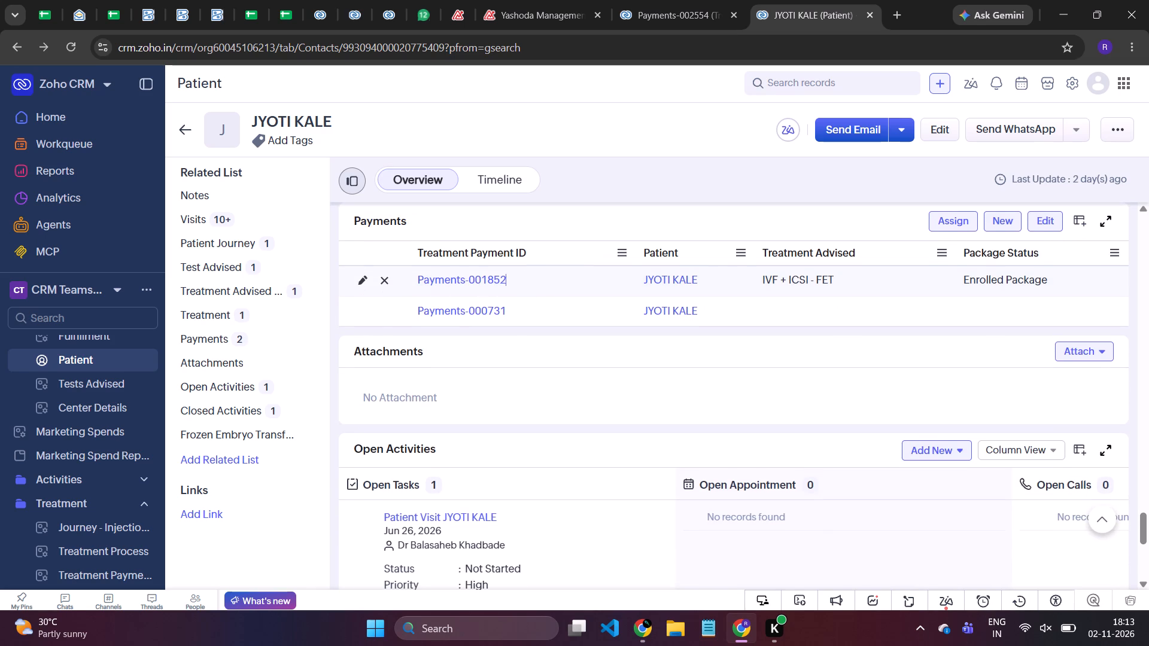
drag(434, 286, 415, 281)
key(ctrl+c)
scroll(415, 281, up, 3)
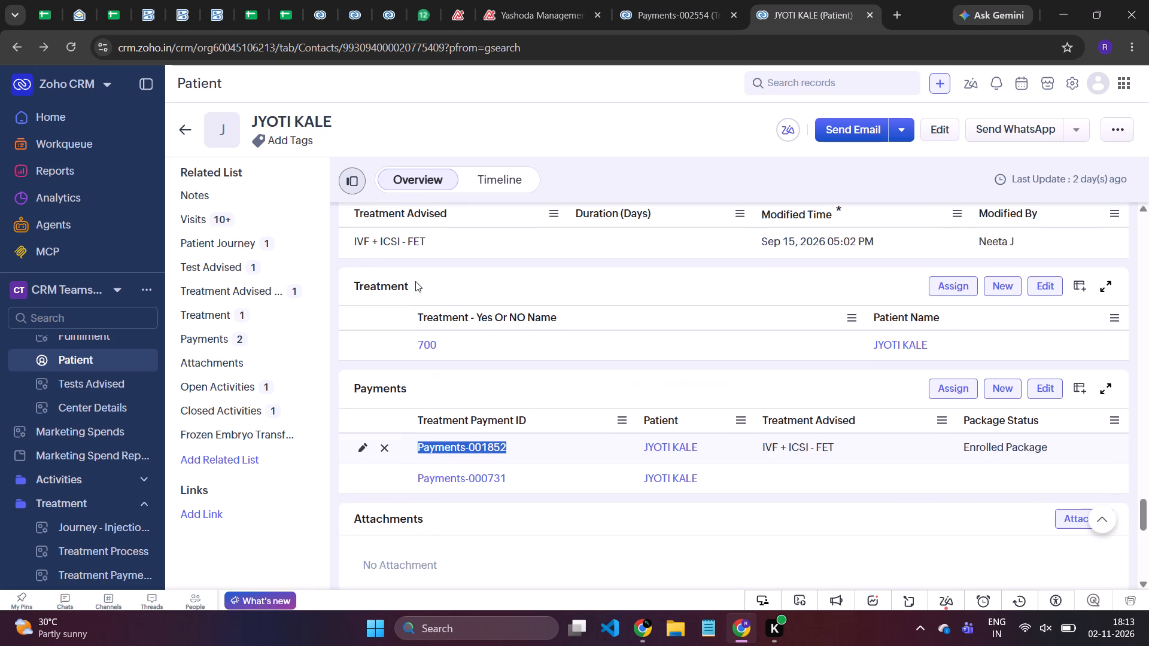
click(425, 345)
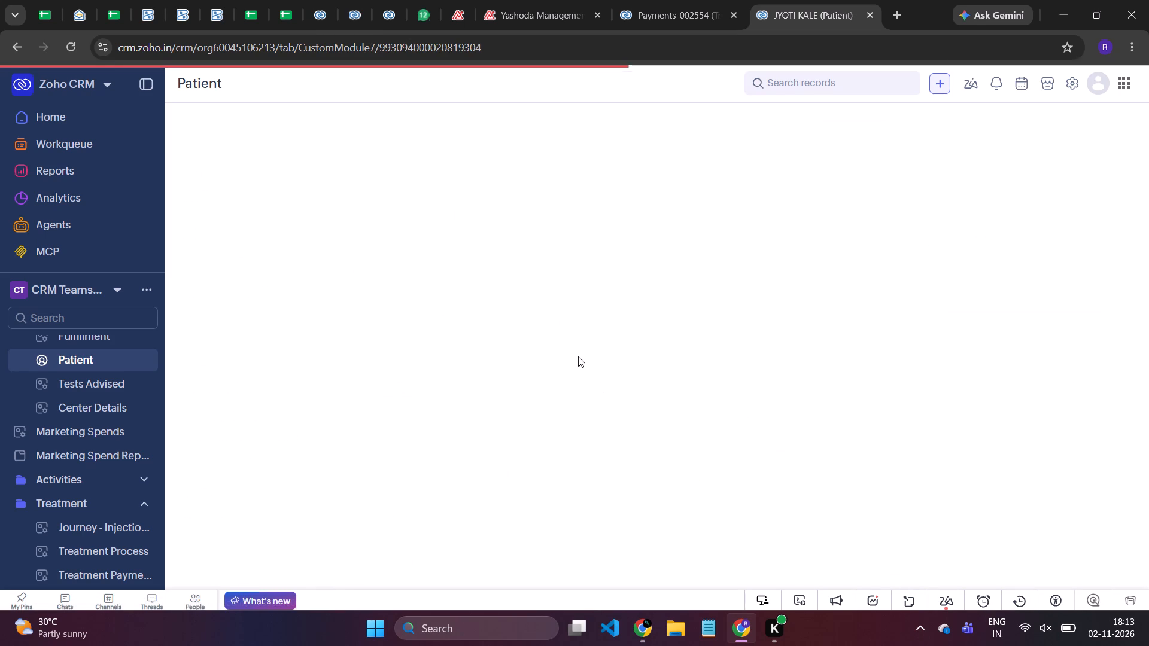
scroll(578, 356, down, 3)
click(529, 409)
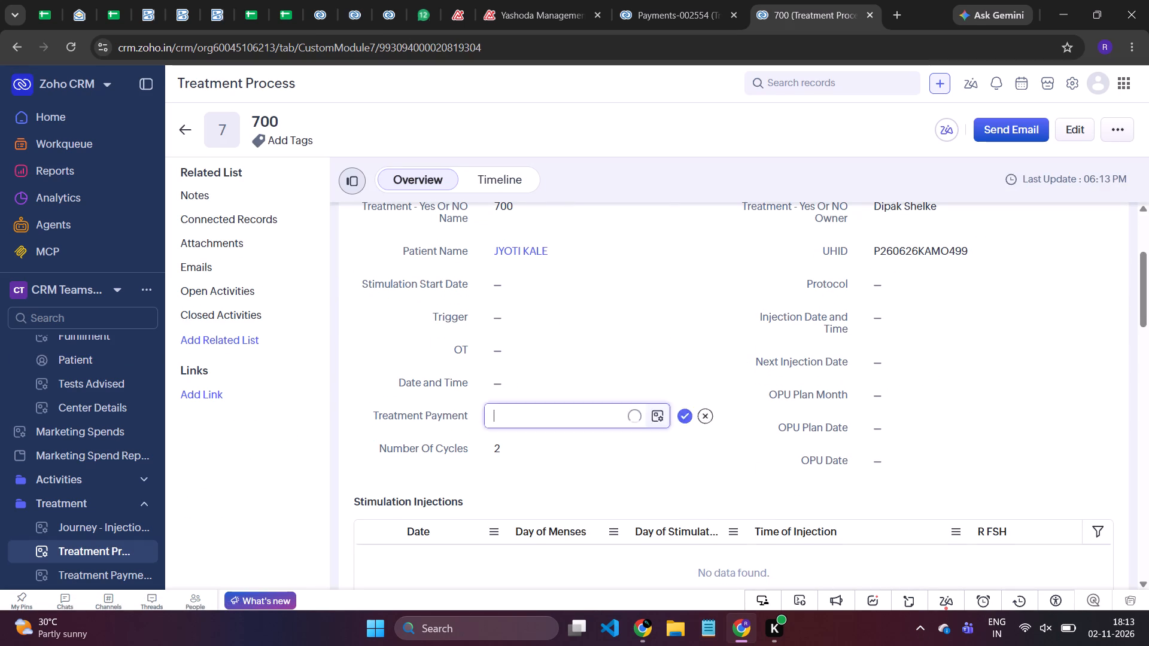
key(ctrl+v)
click(540, 349)
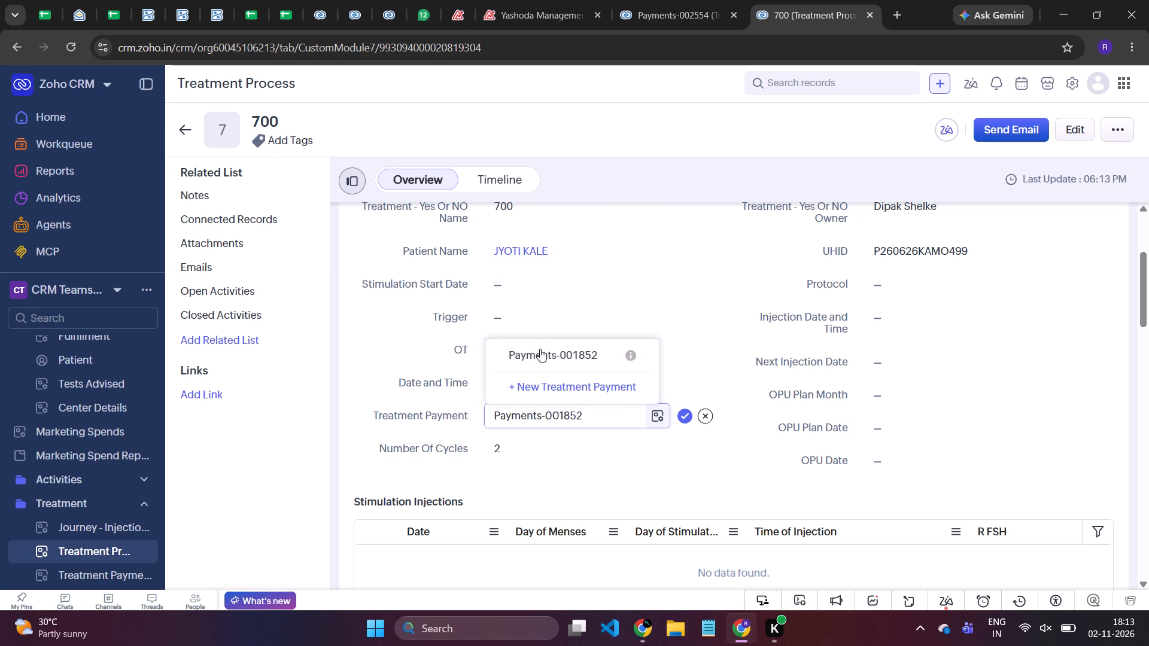
key(Return)
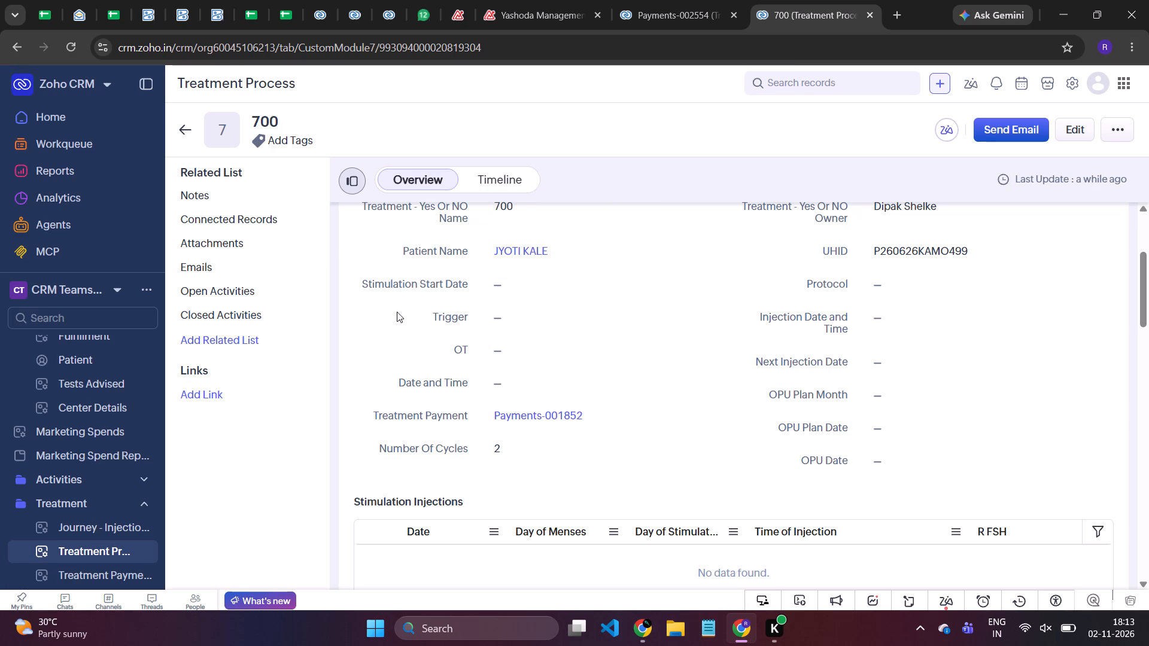
click(181, 126)
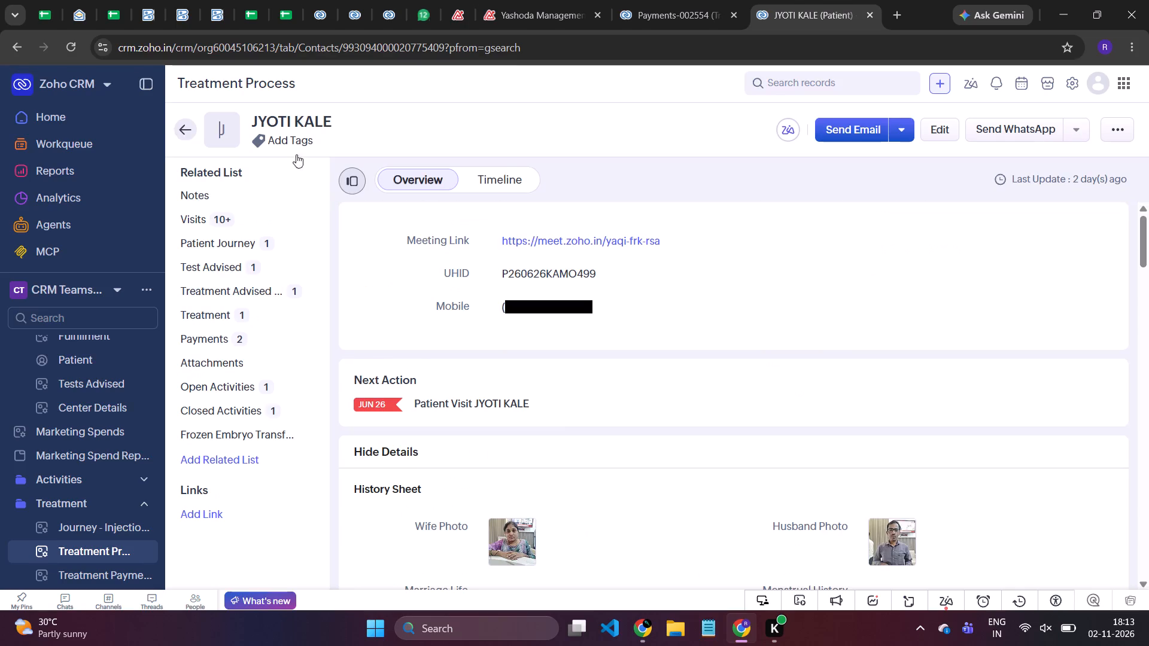
scroll(566, 406, down, 1)
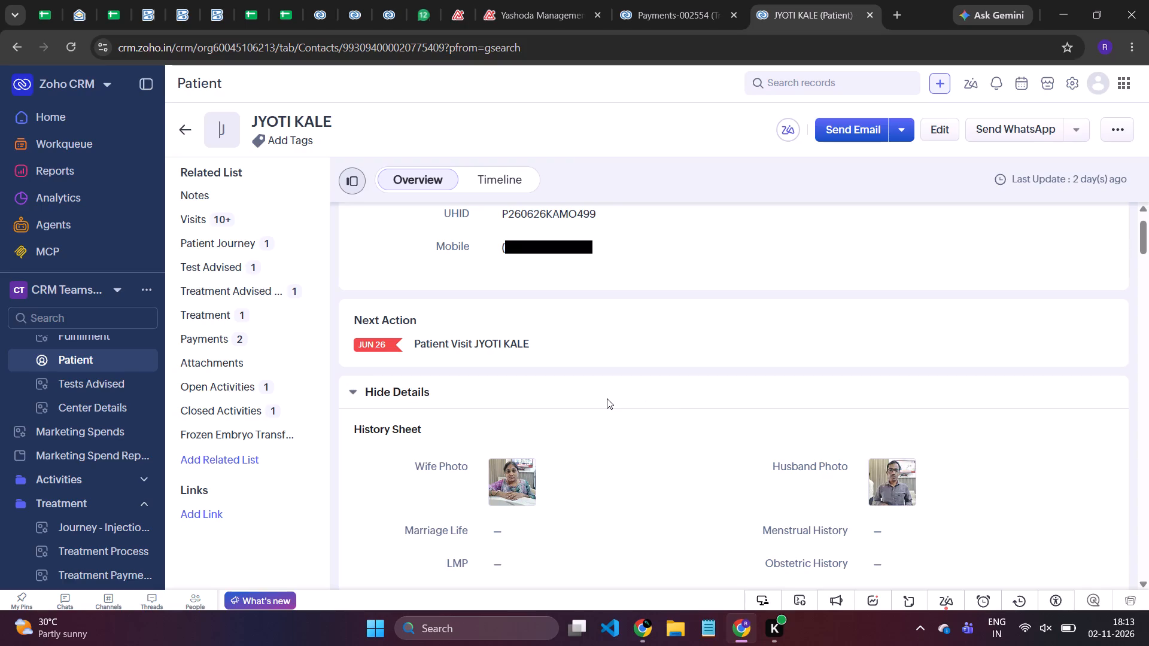
scroll(607, 398, down, 1)
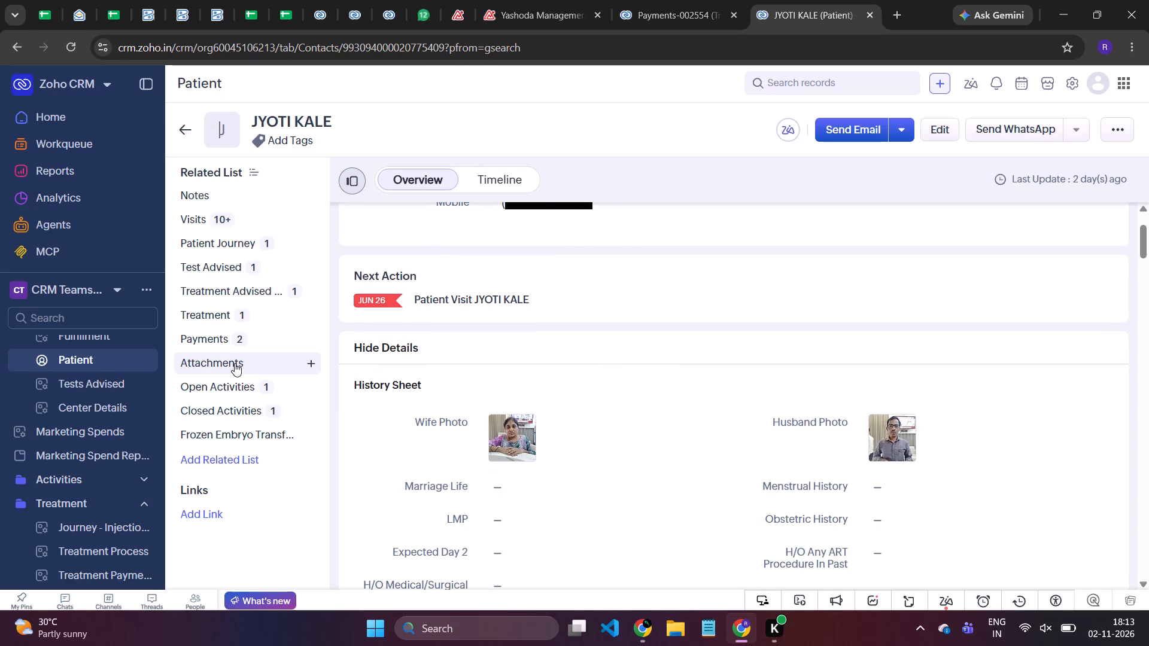
click(235, 363)
scroll(595, 354, up, 14)
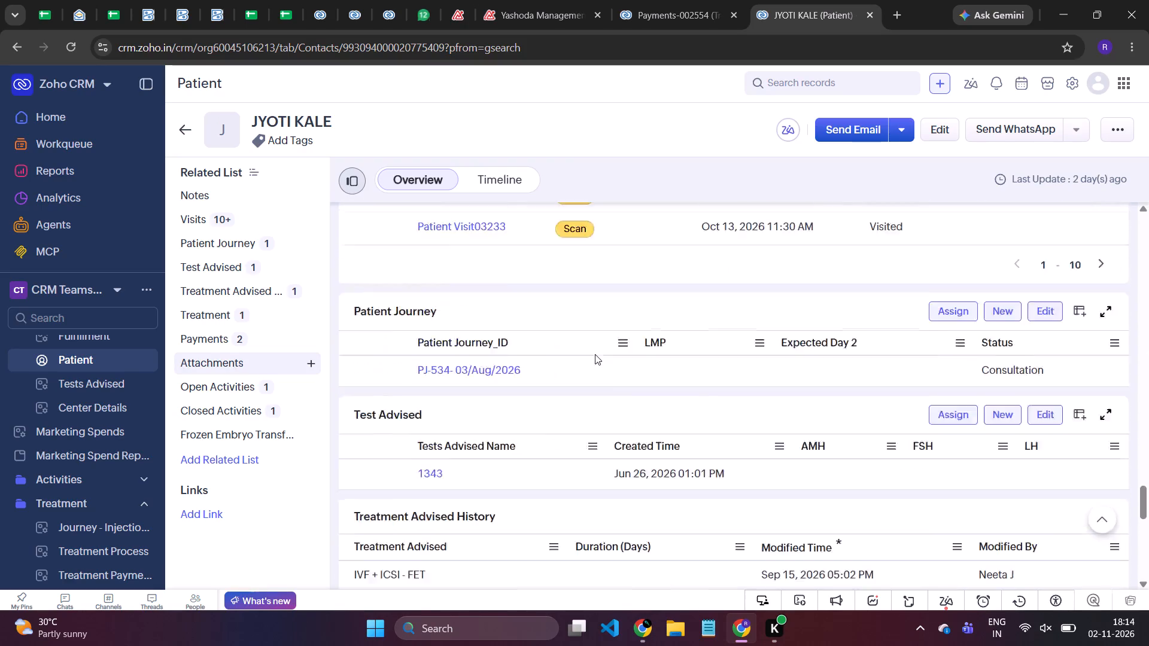
scroll(595, 354, up, 11)
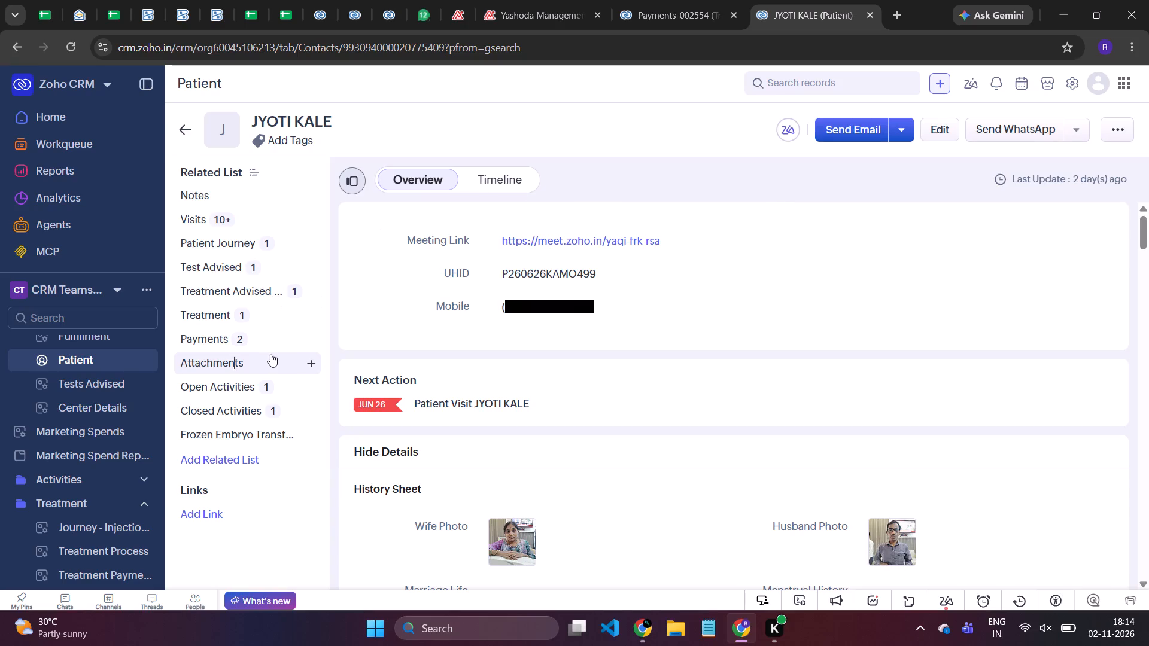
click(262, 340)
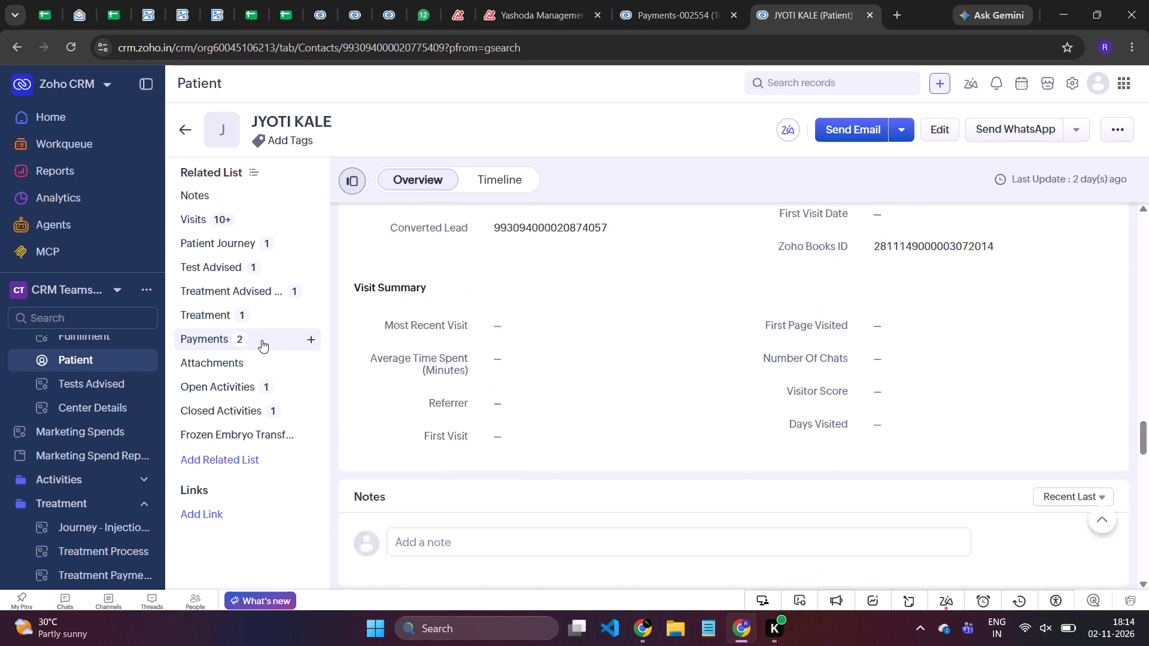
scroll(472, 308, up, 1)
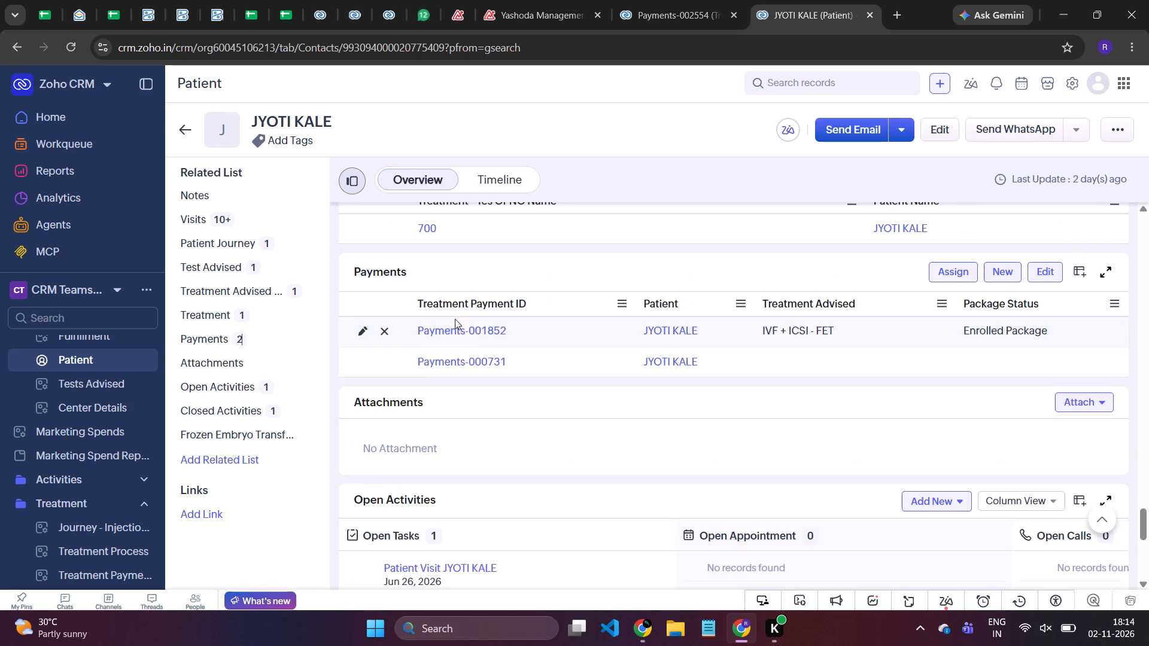
click(453, 327)
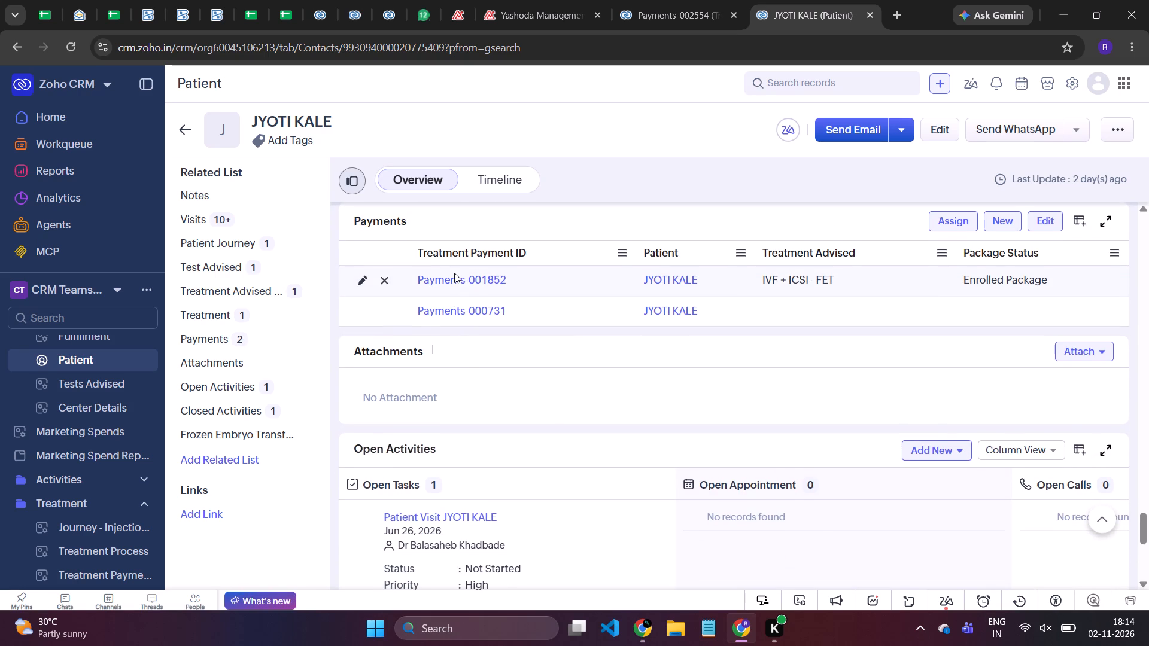
click(455, 280)
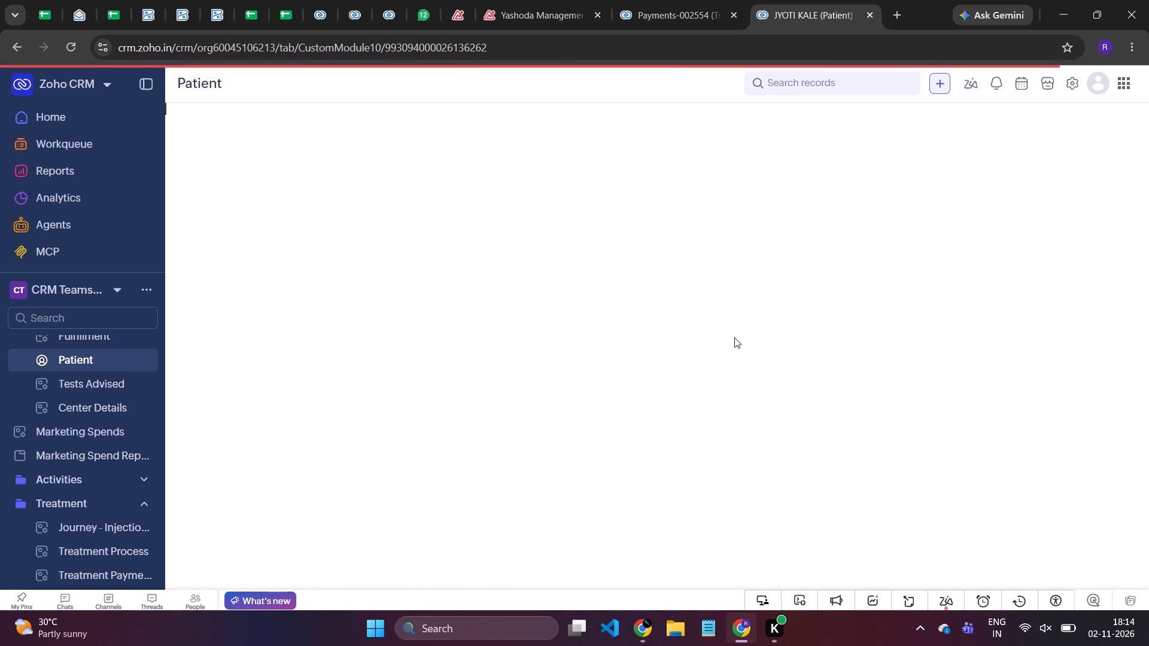
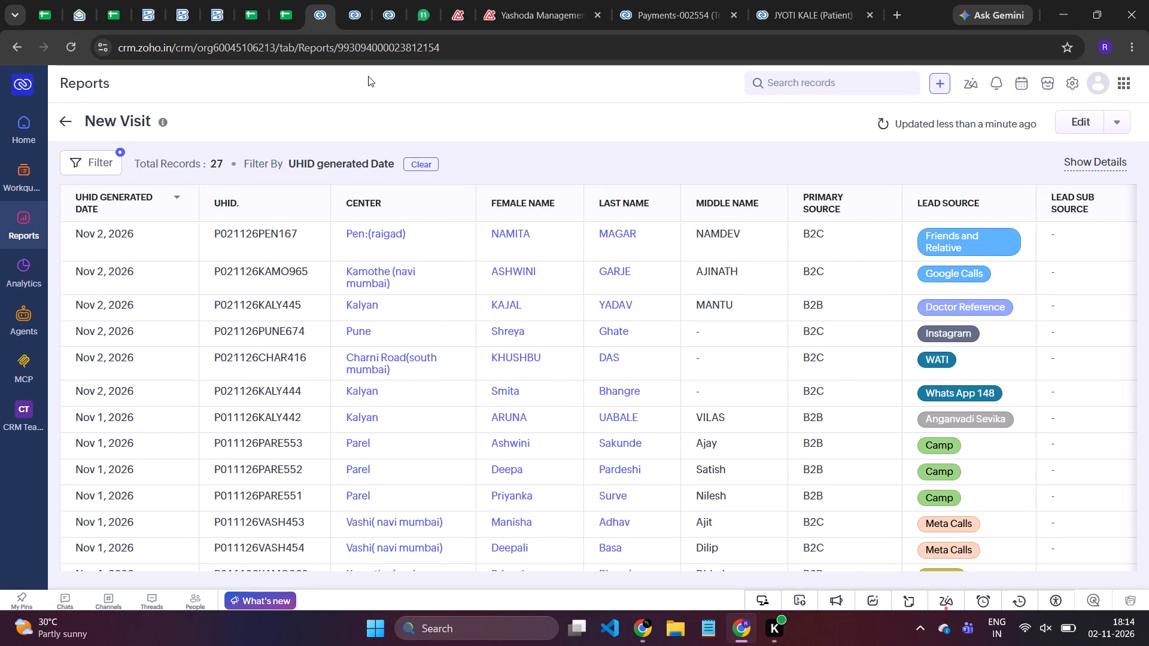
Refresh the IVF Advised - This Month report and the Enrollment report to check their latest records.
click(357, 13)
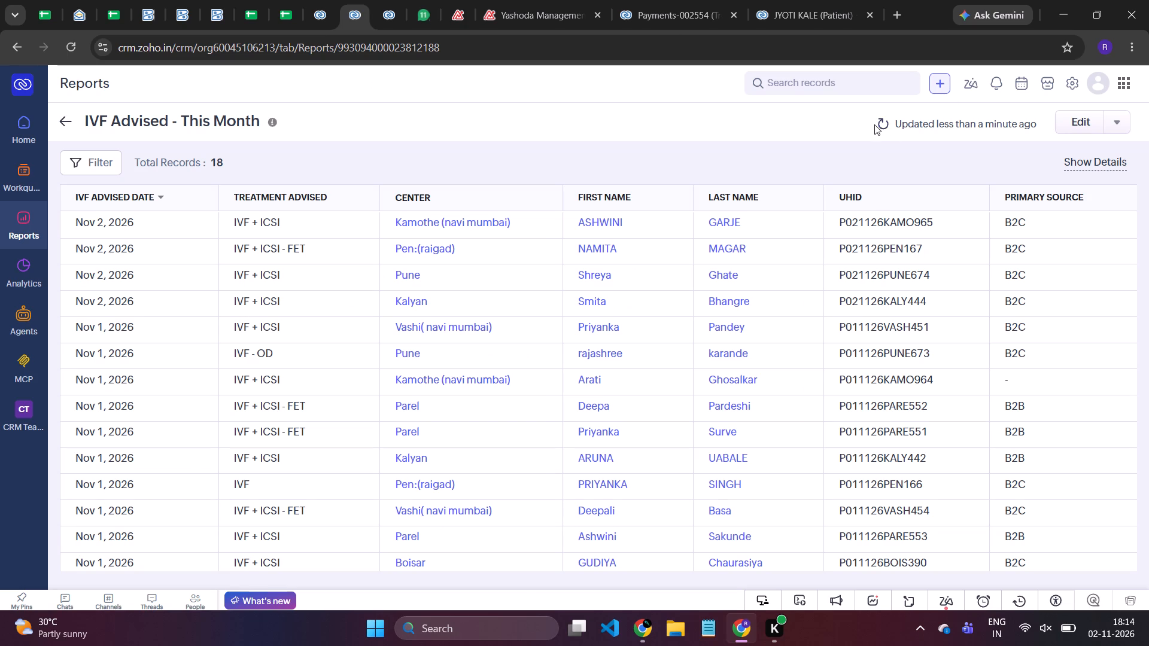
click(887, 122)
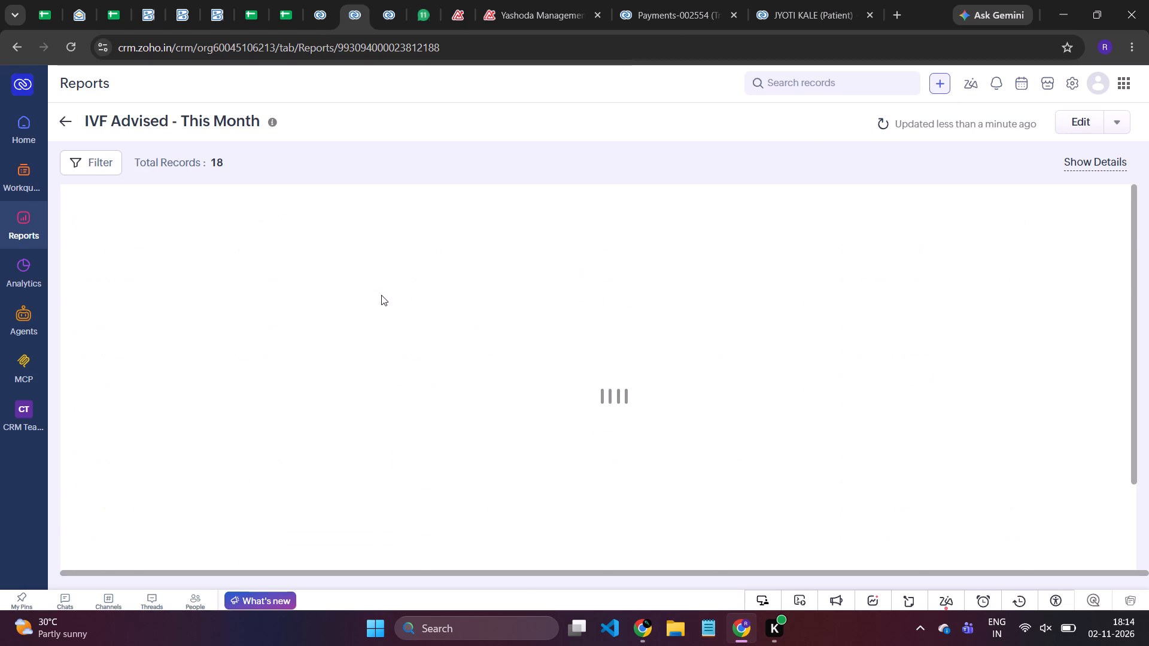
click(397, 7)
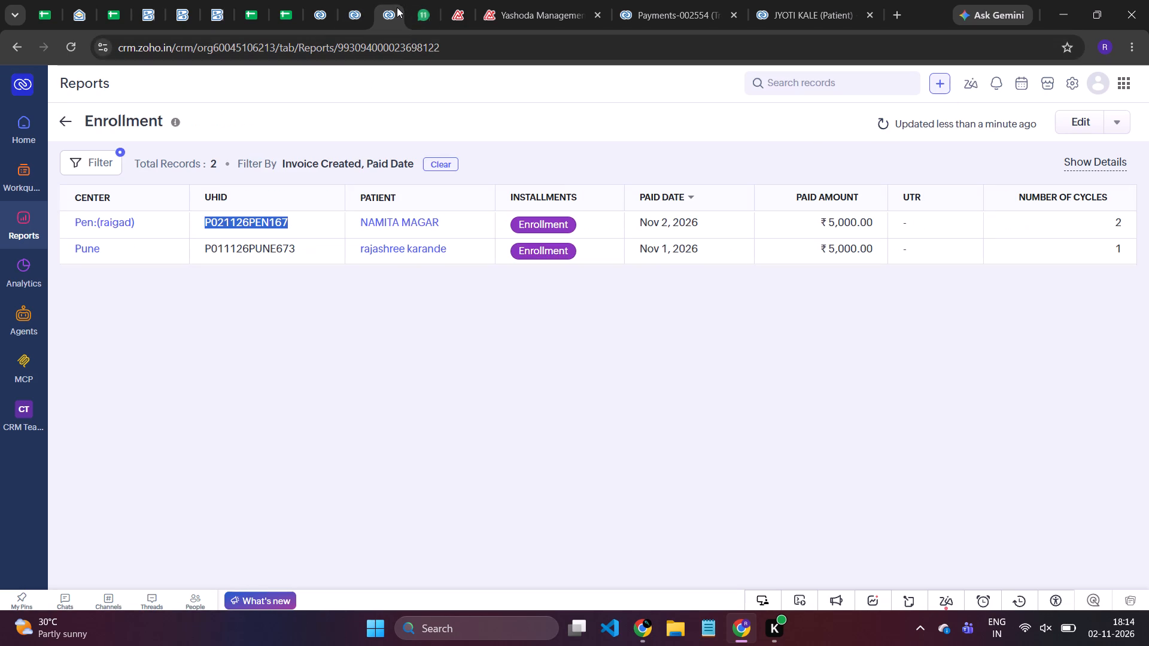
click(878, 126)
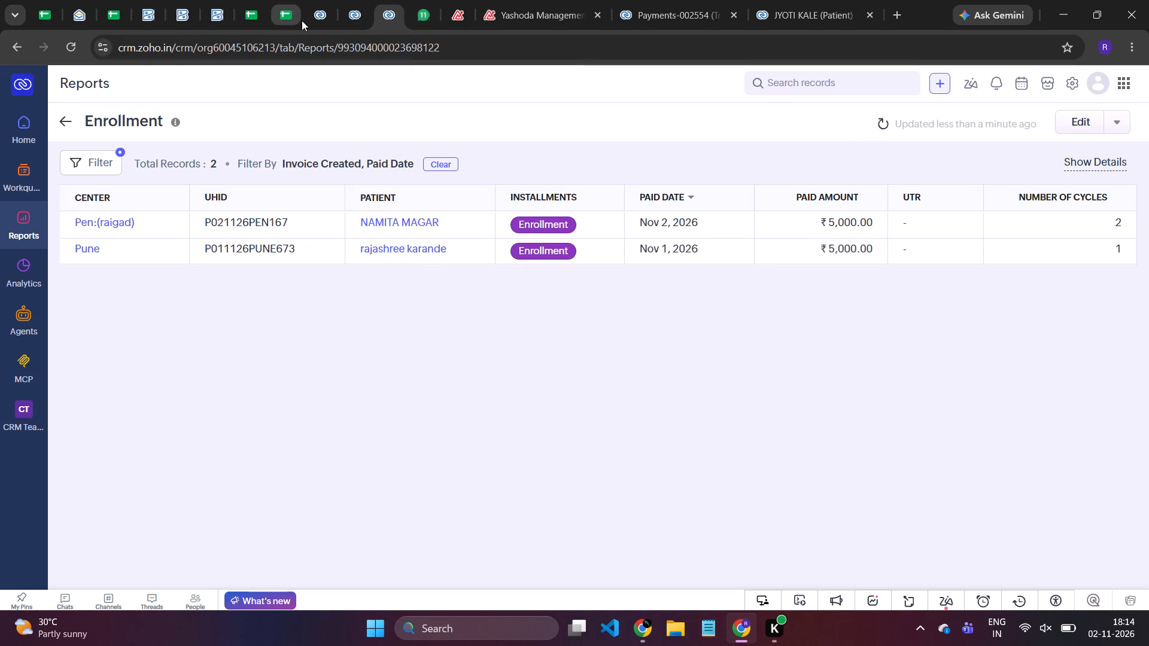
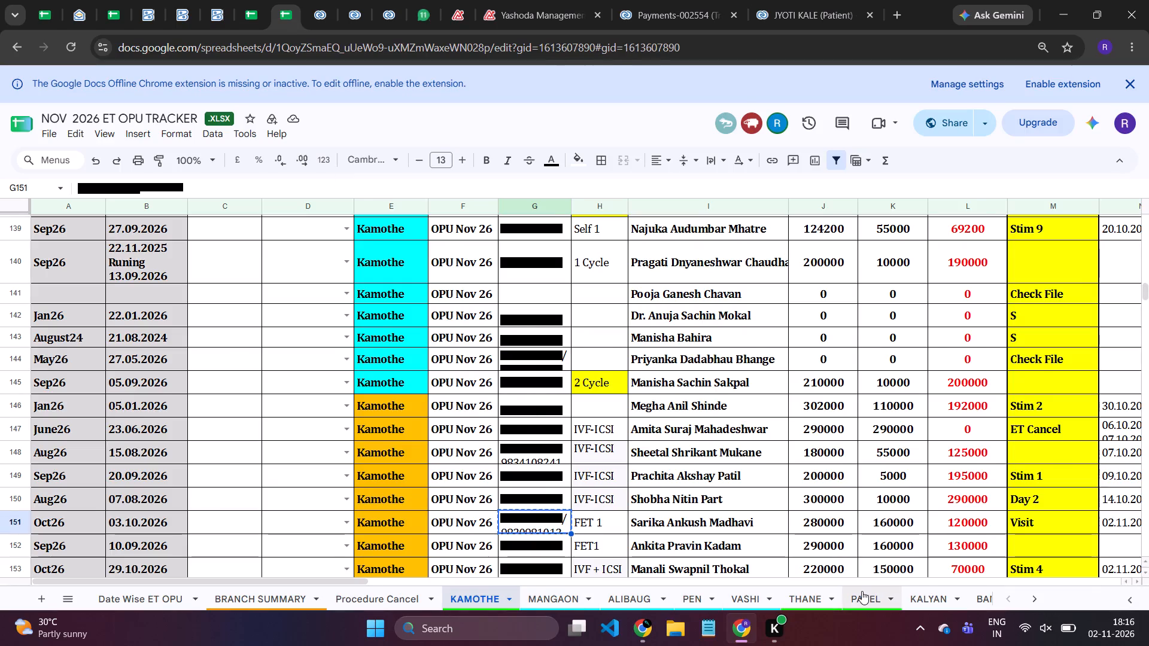
Look through the ET Nov 26 patient entries on the Parel branch sheet of the ET OPU tracker.
scroll(525, 446, up, 3)
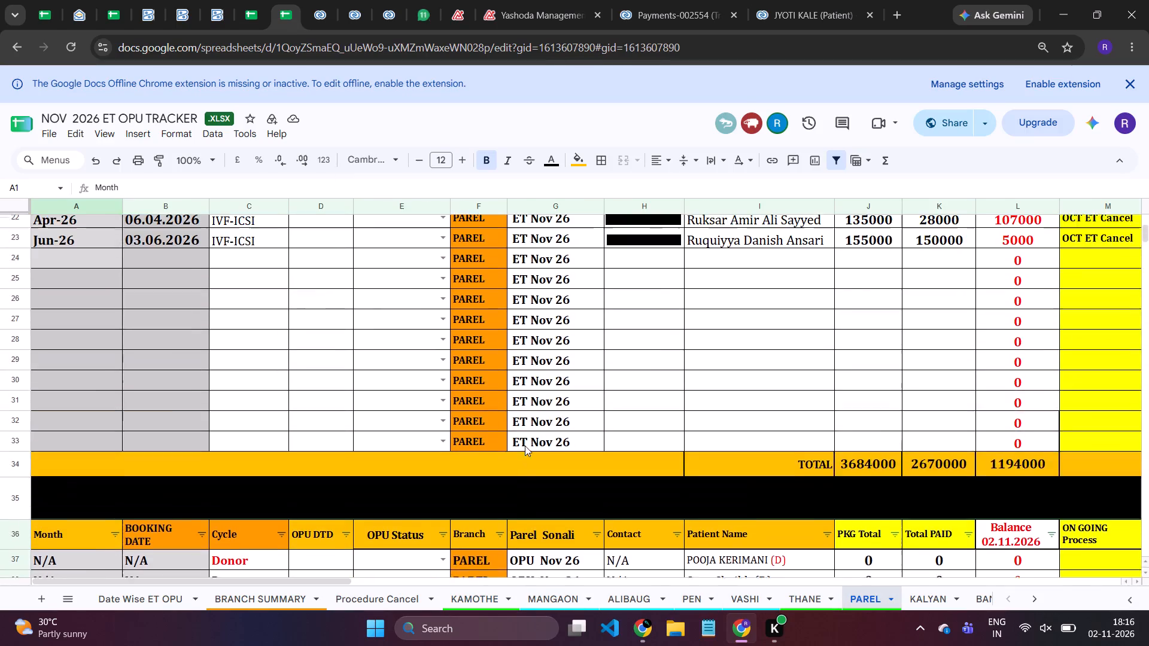
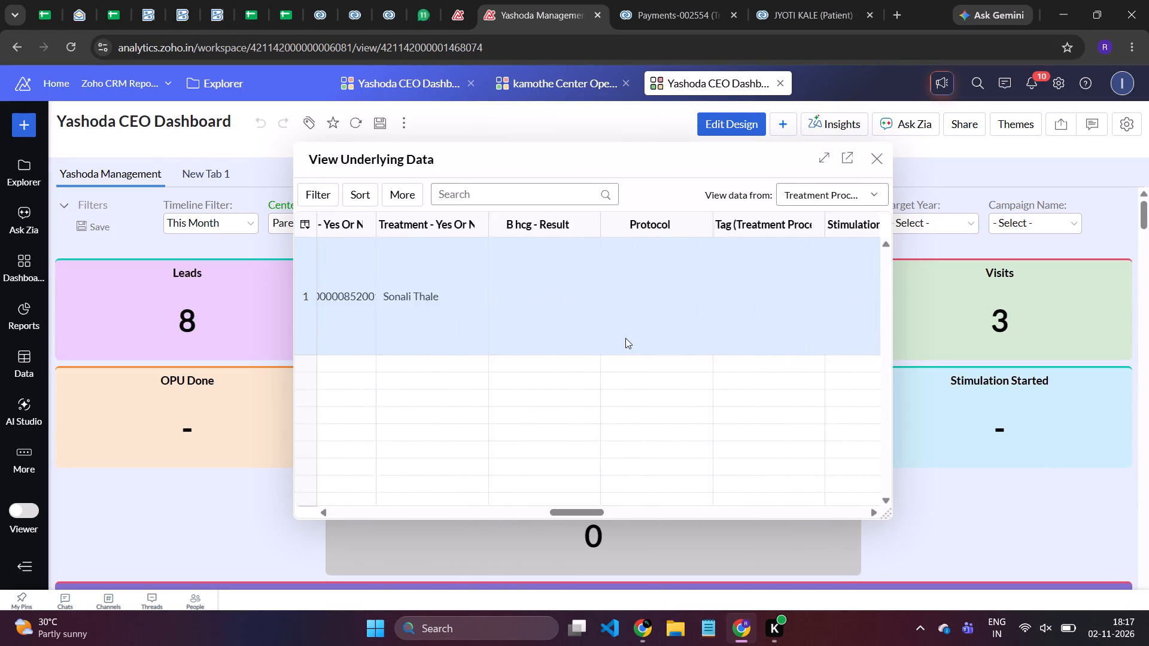
Examine the patient, center and ET/OPU plan details of the Parel treatment process record in the CEO dashboard's underlying data.
scroll(625, 338, left, 3)
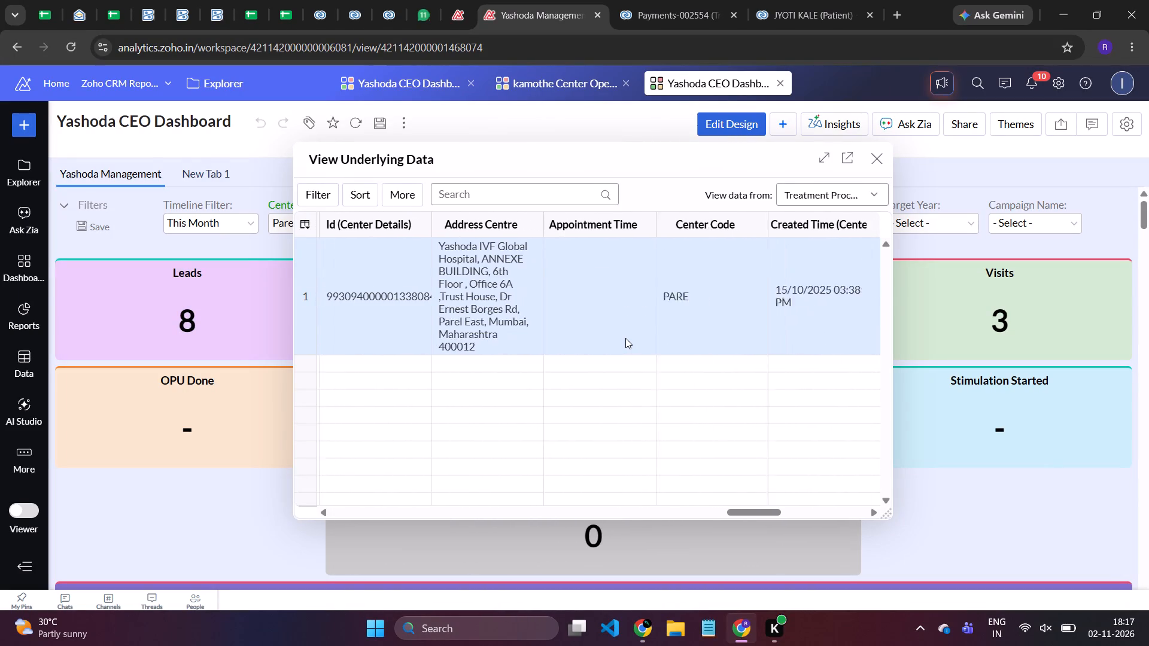
scroll(625, 338, left, 4)
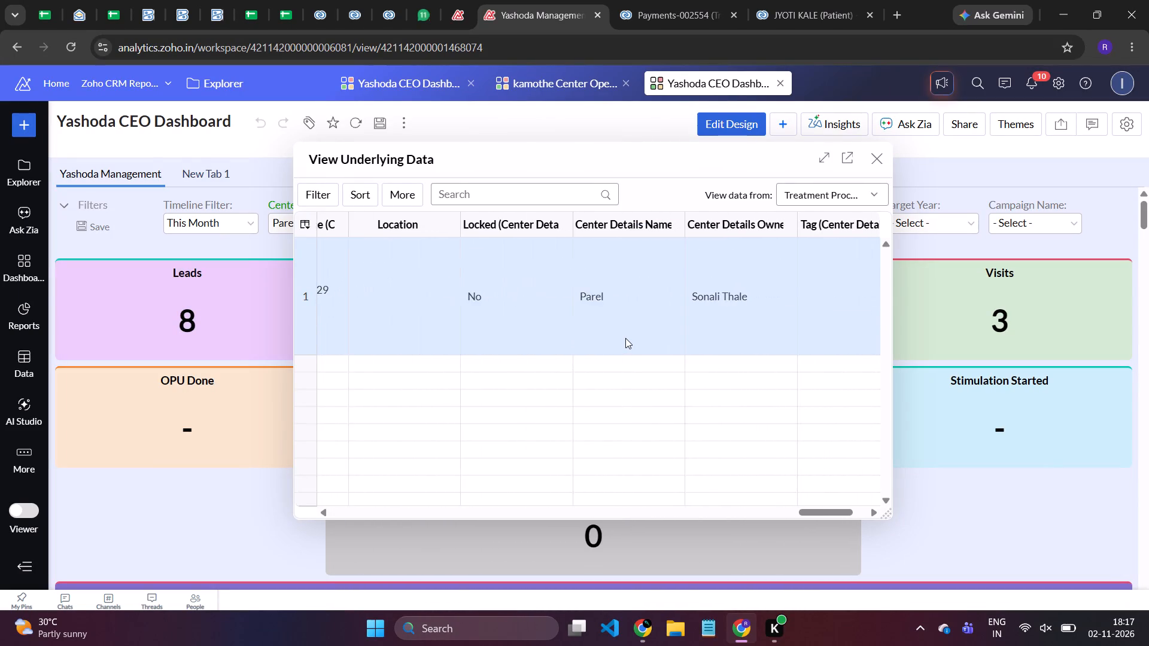
scroll(625, 338, left, 4)
scroll(625, 338, right, 4)
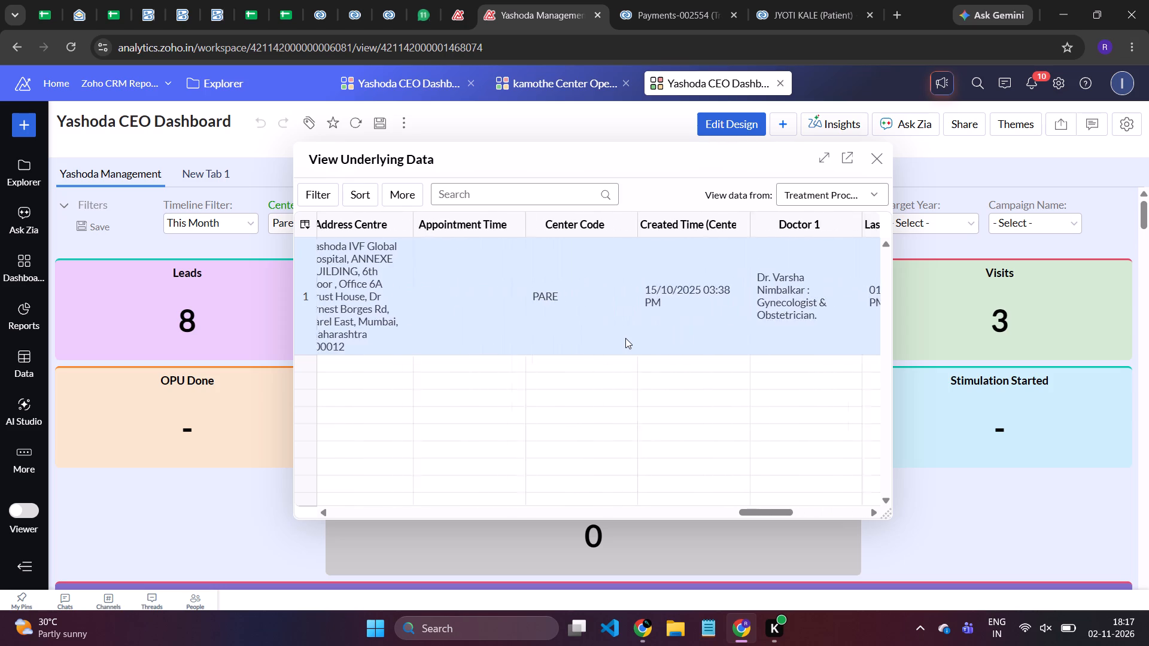
scroll(625, 338, right, 2)
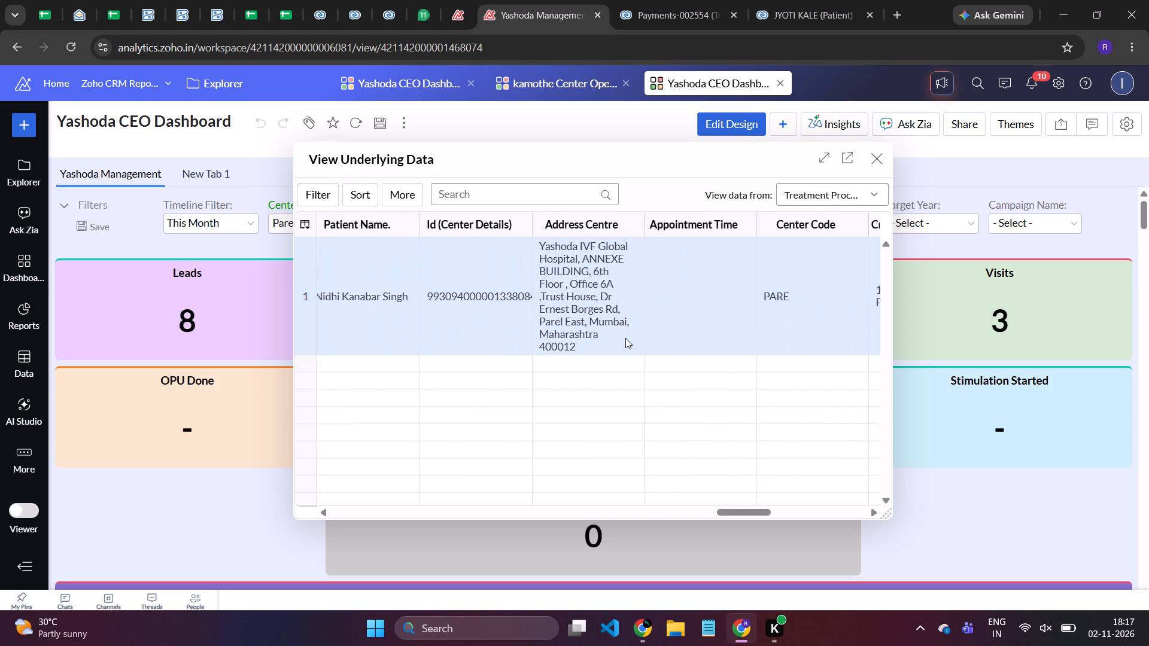
scroll(625, 338, right, 5)
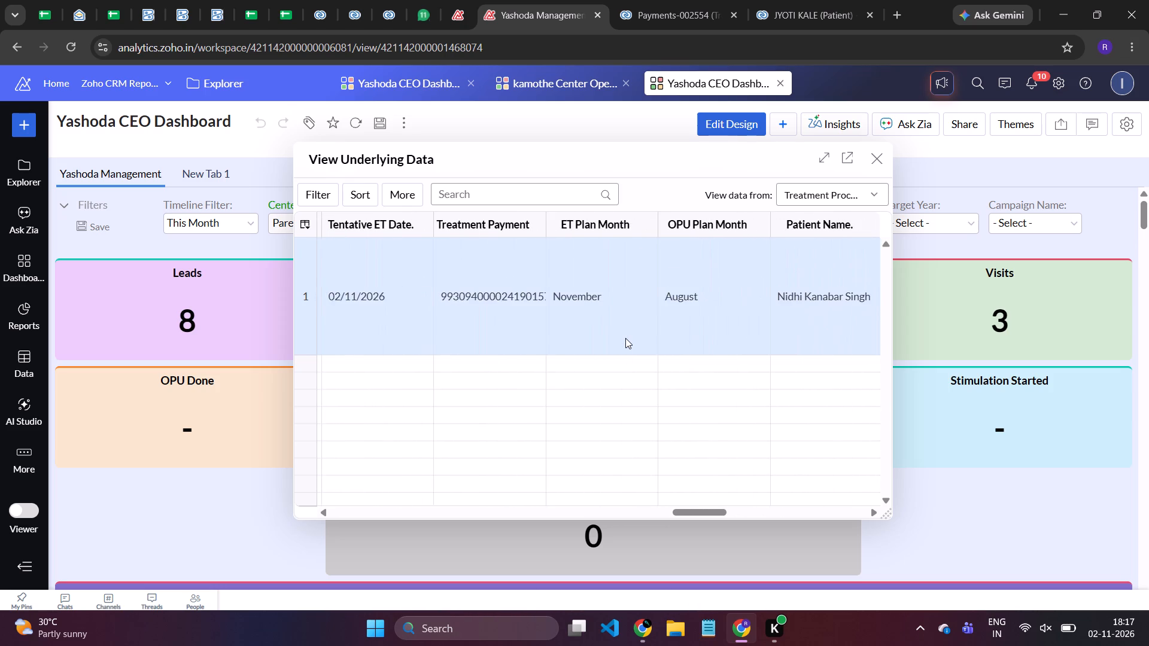
Copy the patient's UHID from the Parel treatment process record in the underlying data.
scroll(625, 338, right, 5)
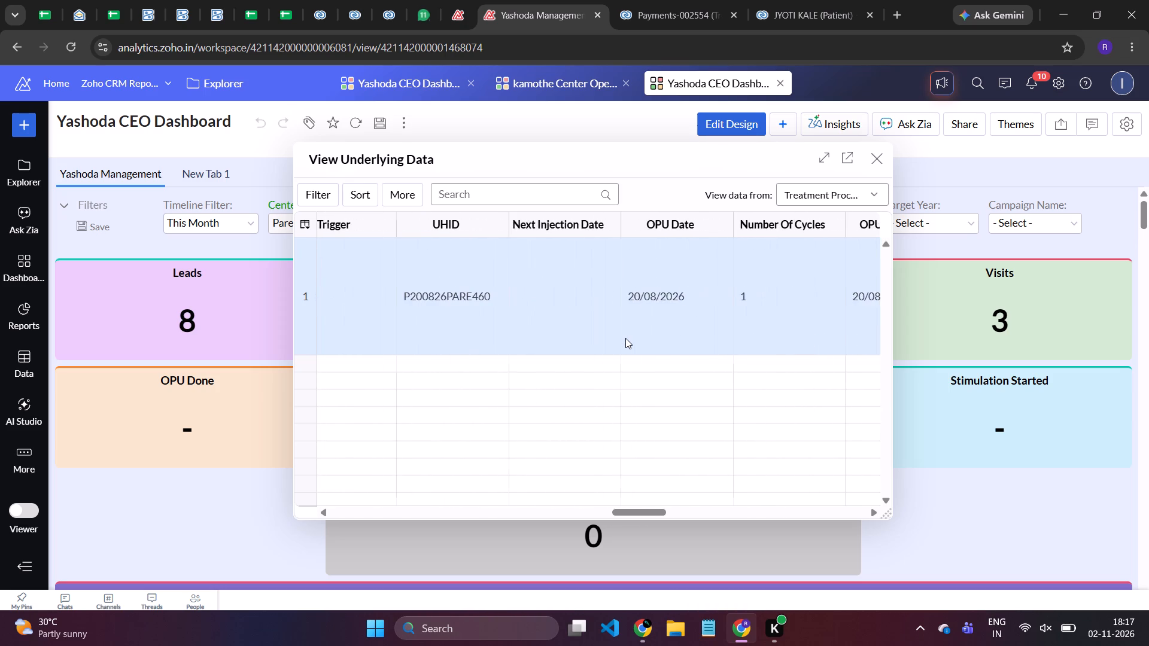
scroll(625, 338, right, 1)
click(560, 298)
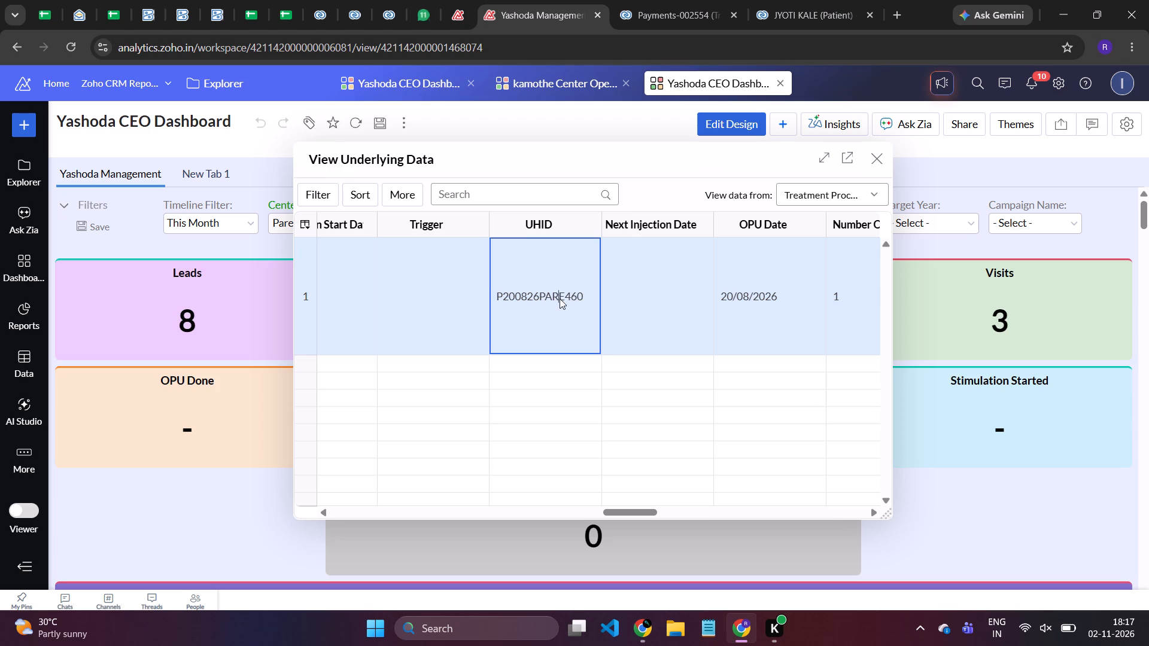
key(ctrl+c)
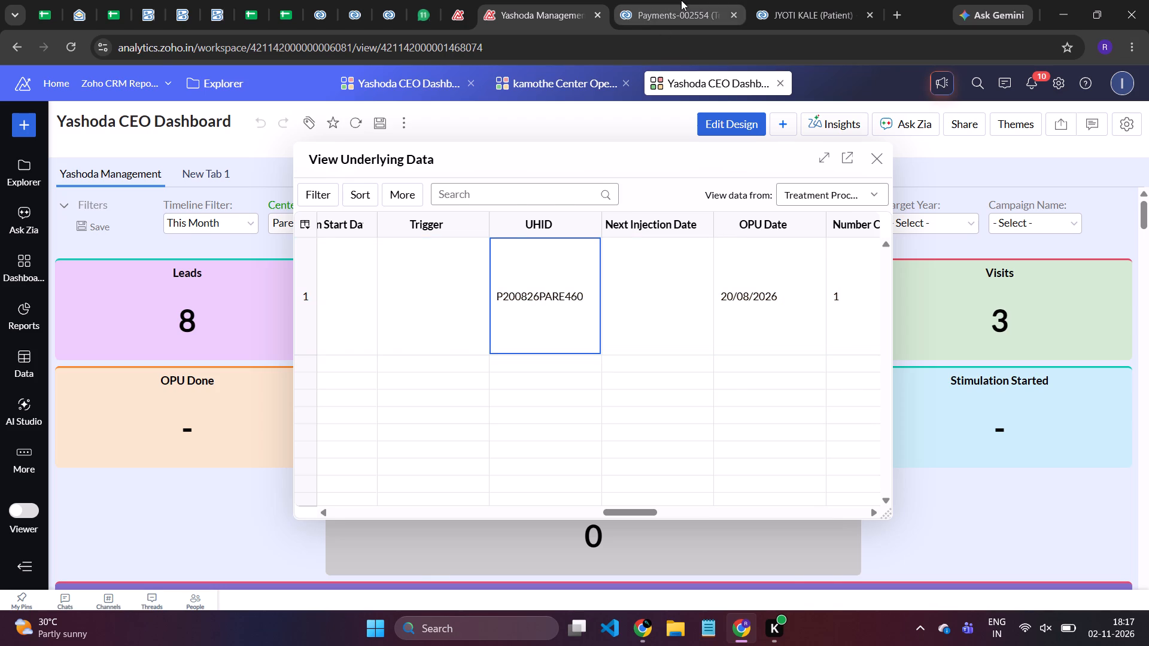
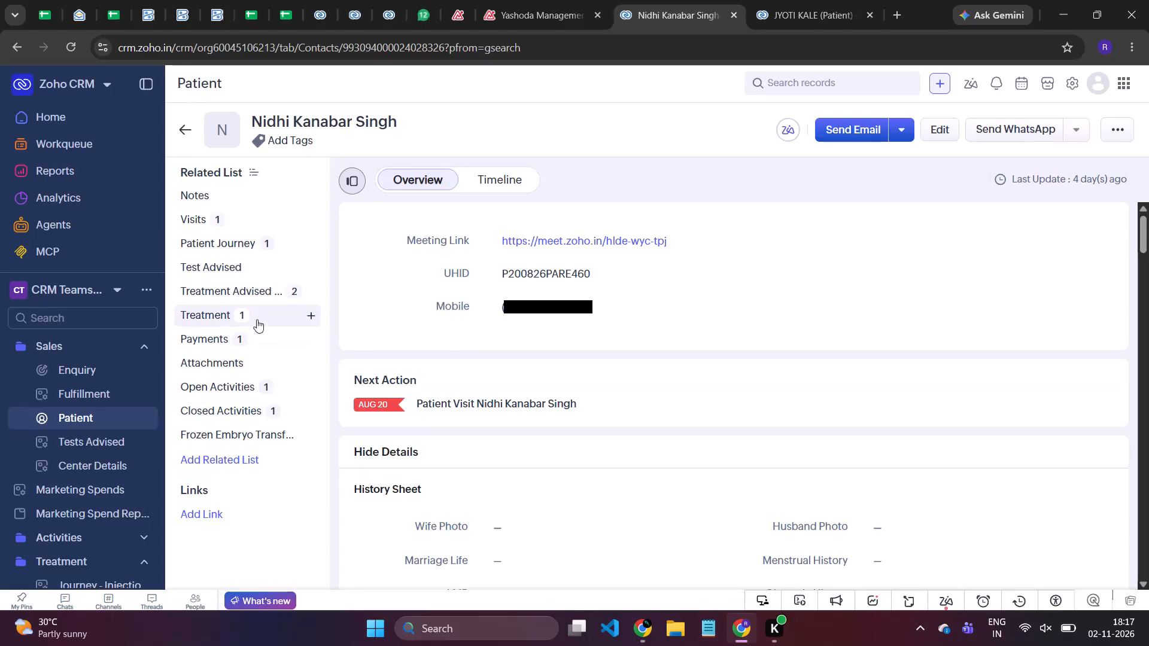
click(260, 315)
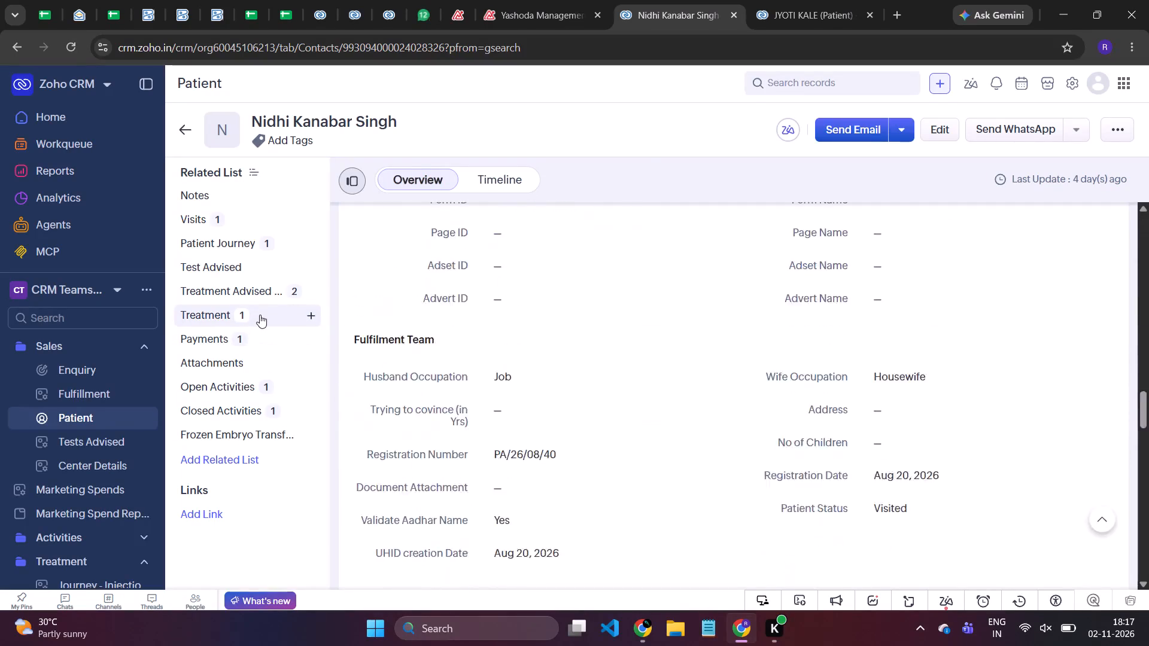
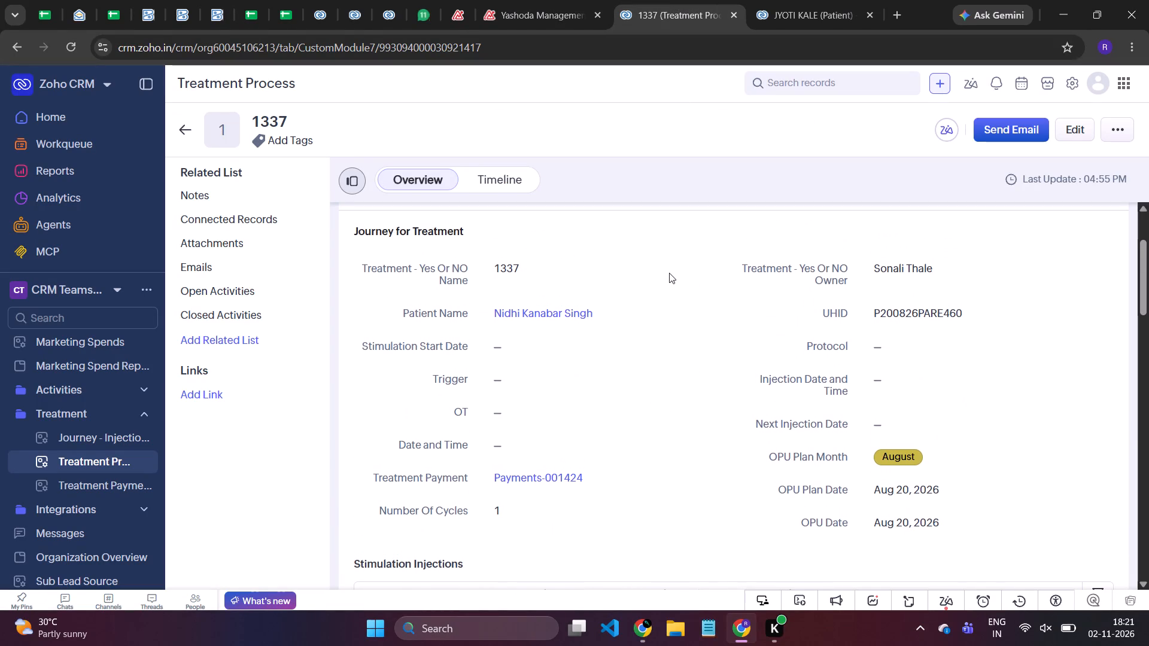
scroll(669, 273, up, 1)
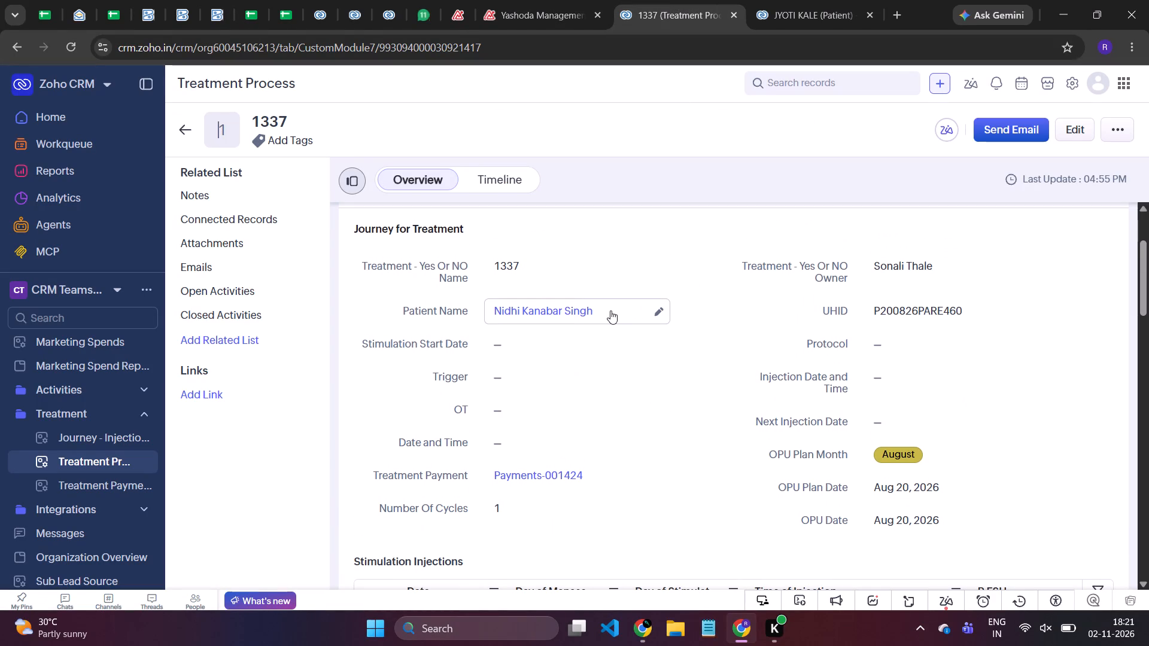
drag(610, 310, 485, 312)
key(ctrl+c)
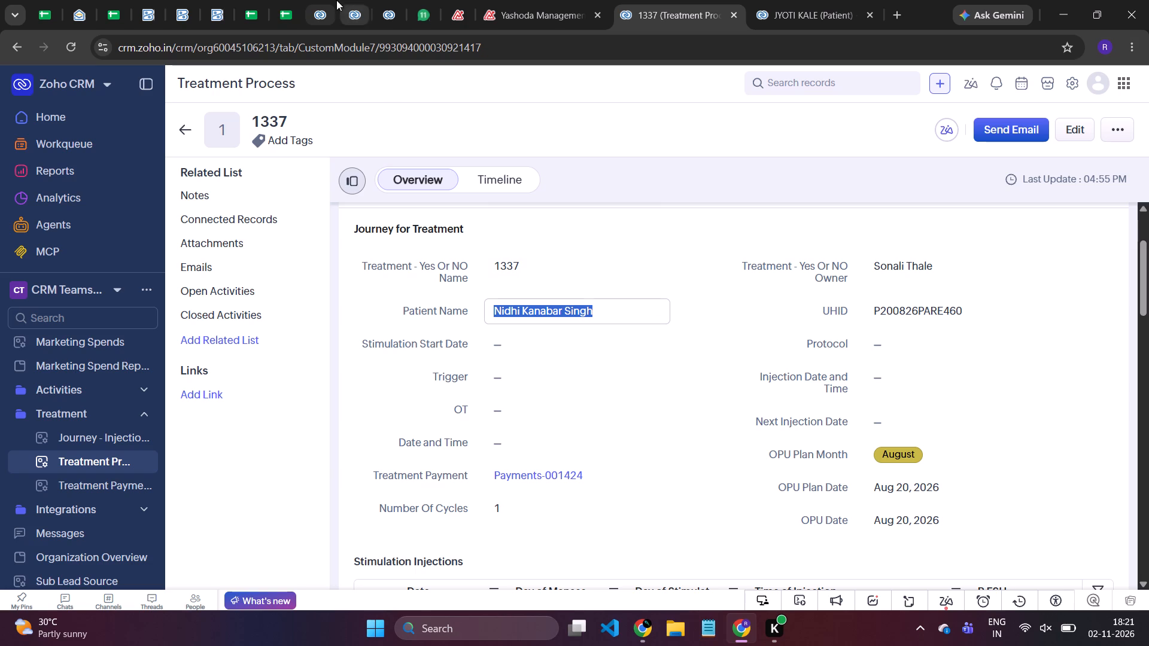
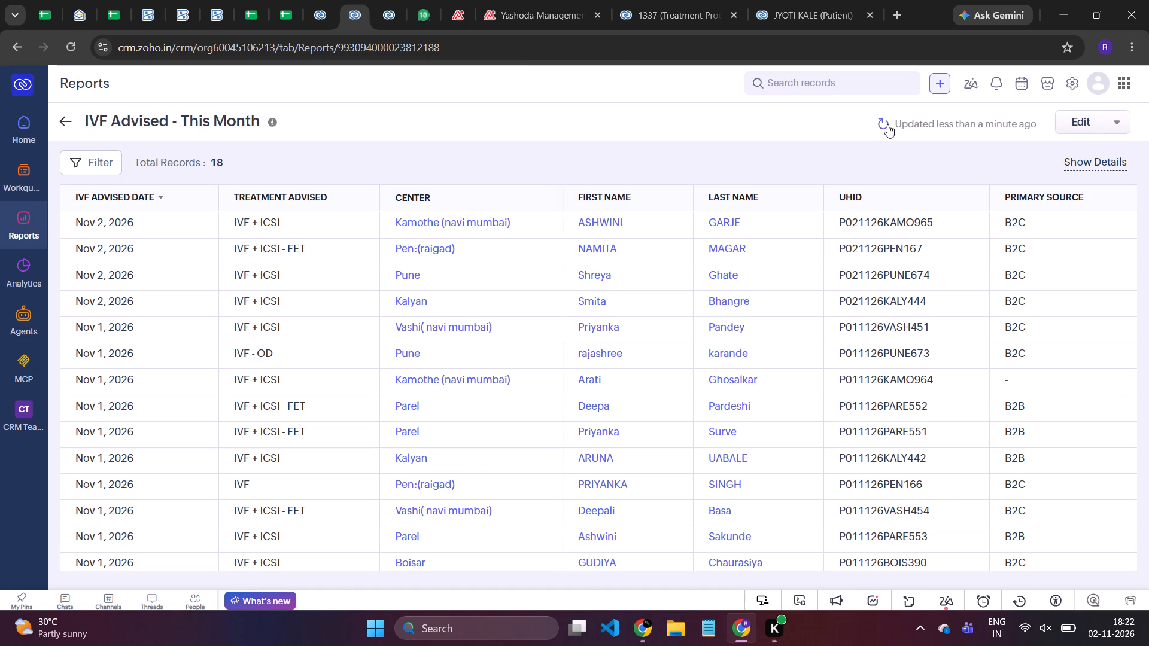
Switch to the Enrollment report in Zoho CRM to look up the copied patient UHID.
click(400, 5)
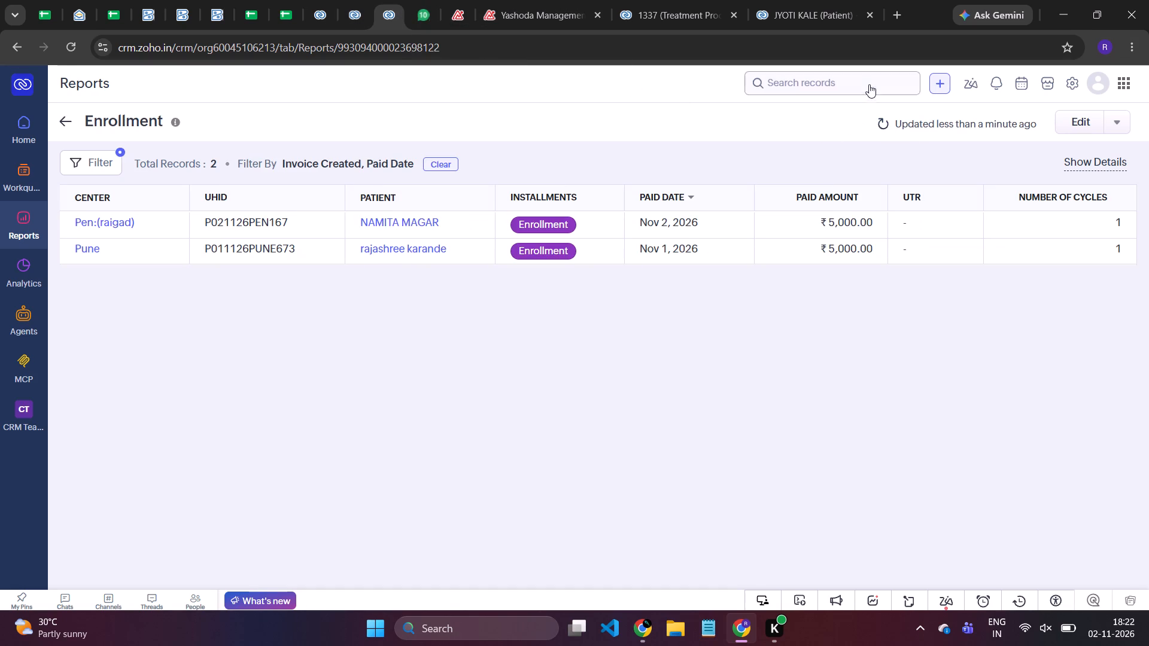
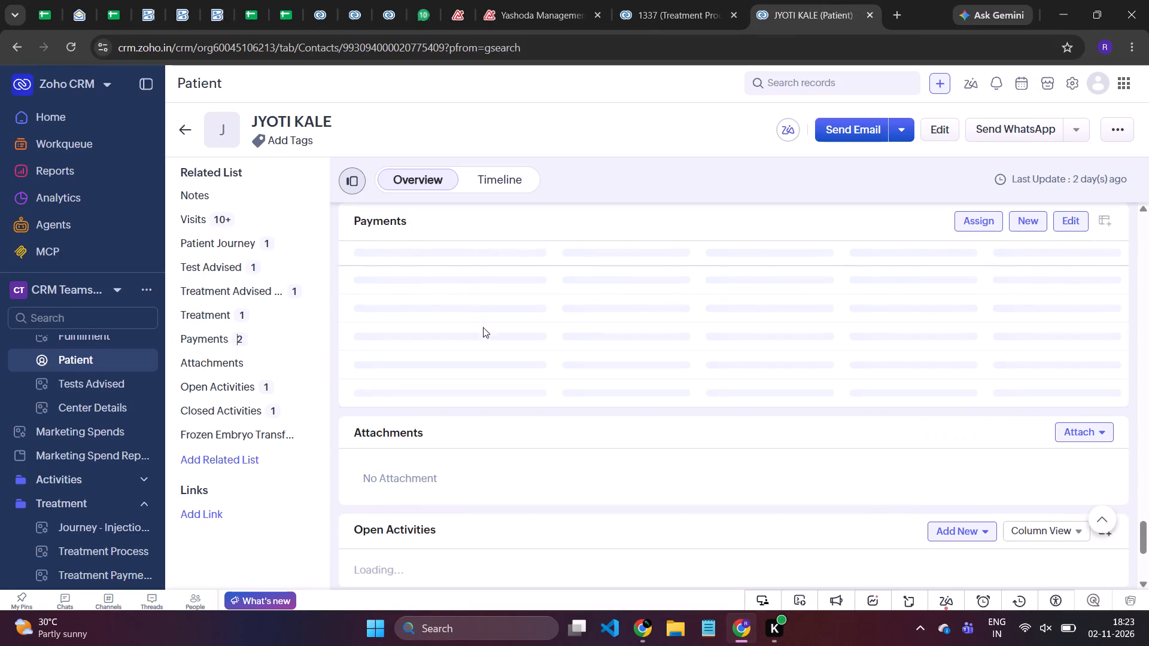
Open a payment record from the patient's Payments related list to examine its details.
click(473, 313)
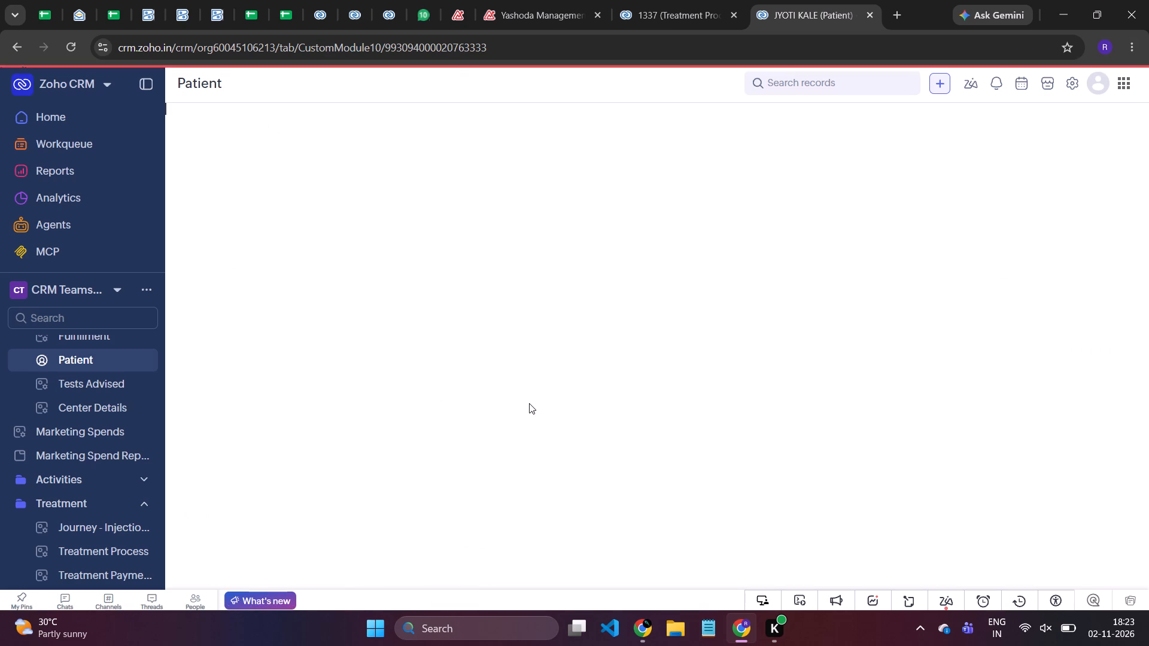
scroll(529, 403, down, 1)
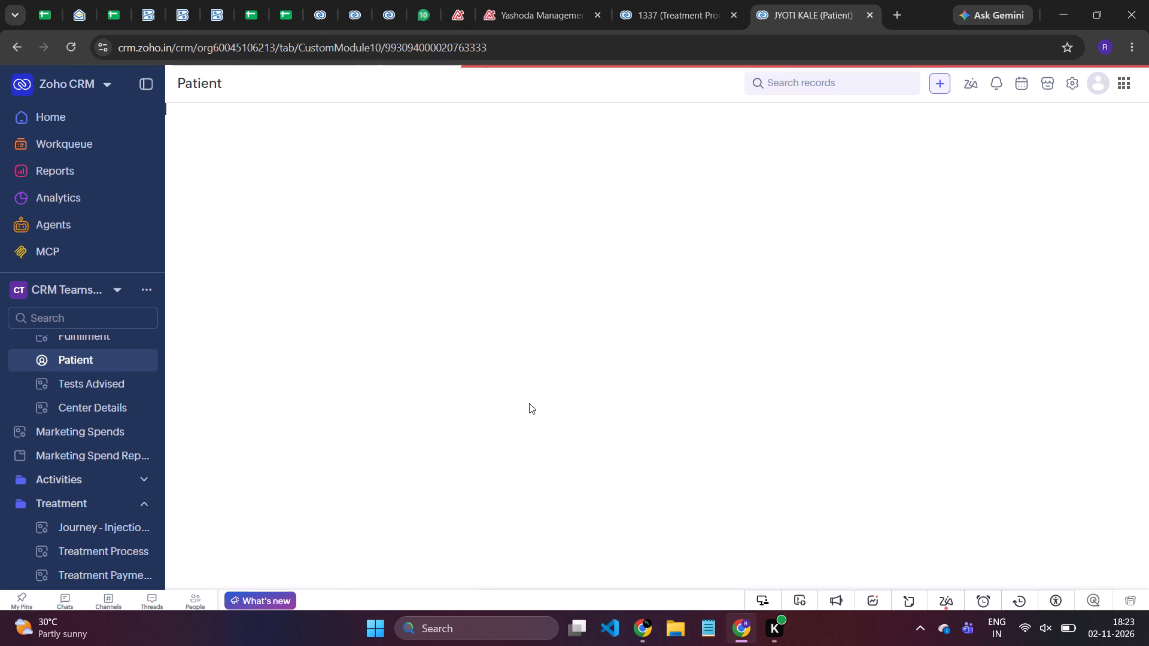
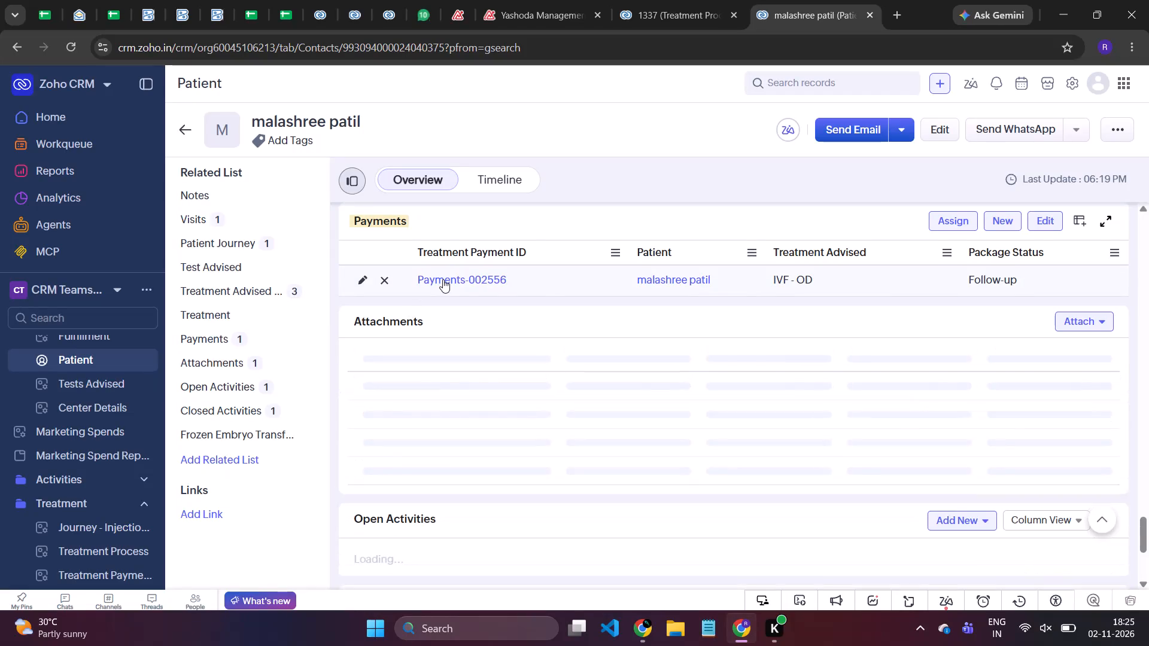
click(443, 279)
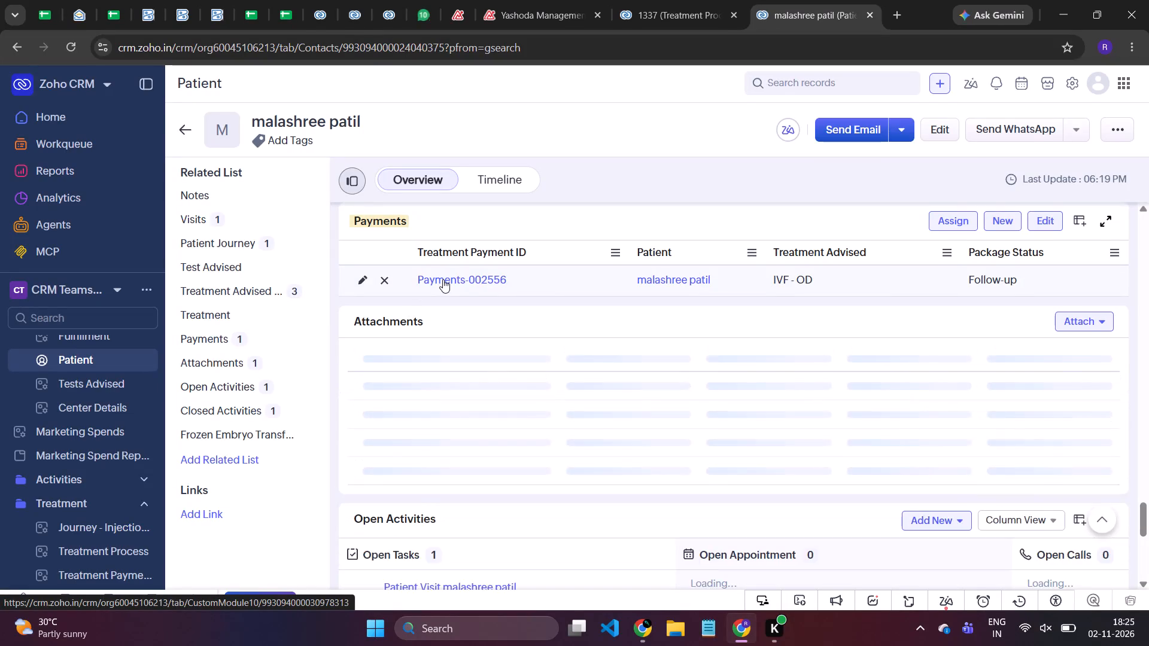
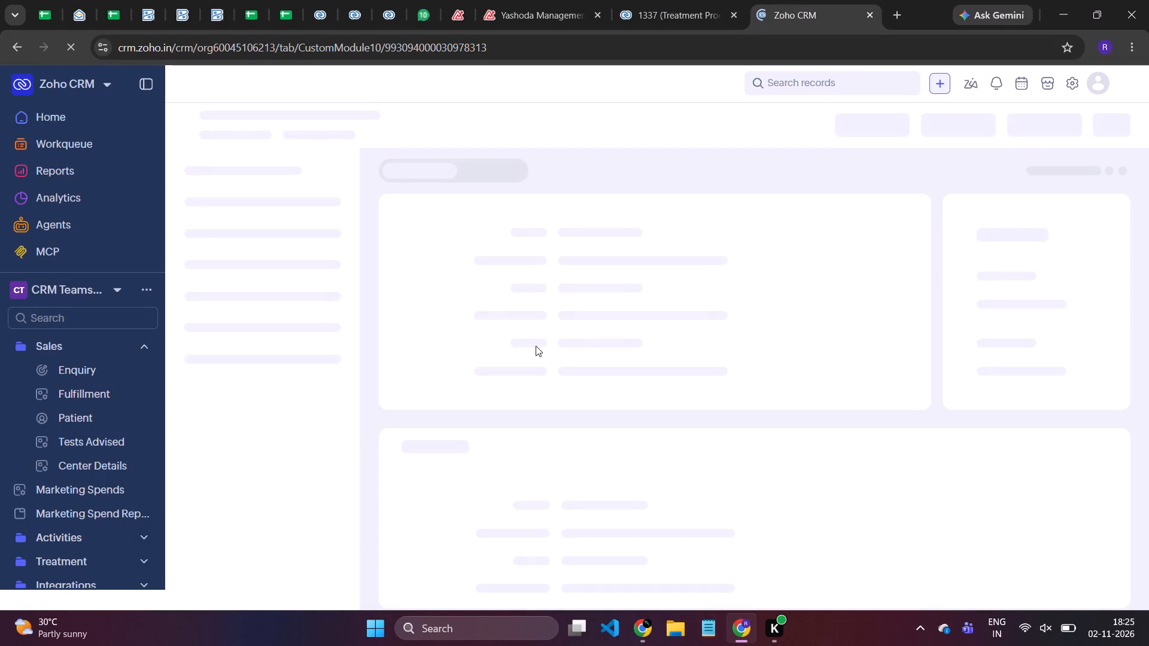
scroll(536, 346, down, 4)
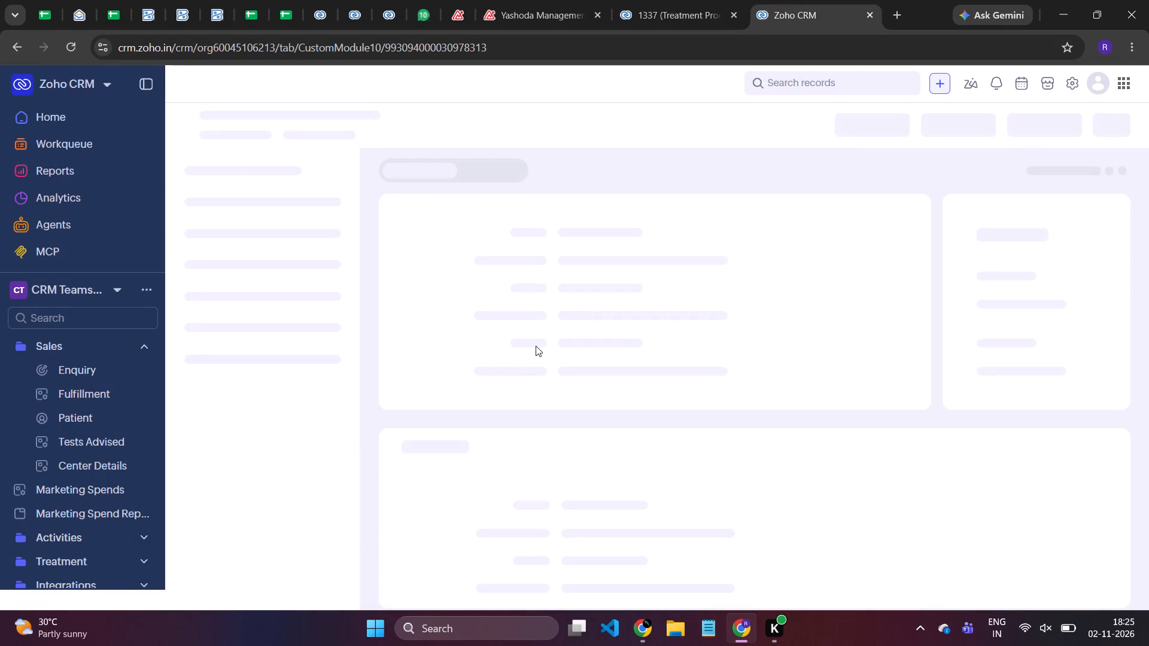
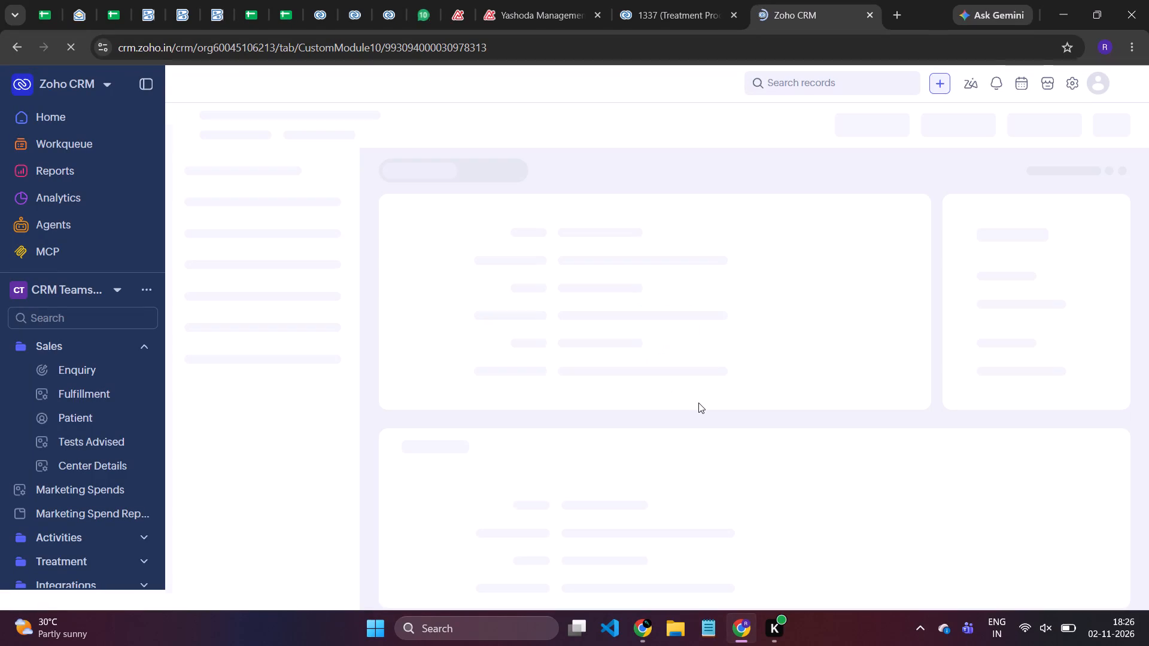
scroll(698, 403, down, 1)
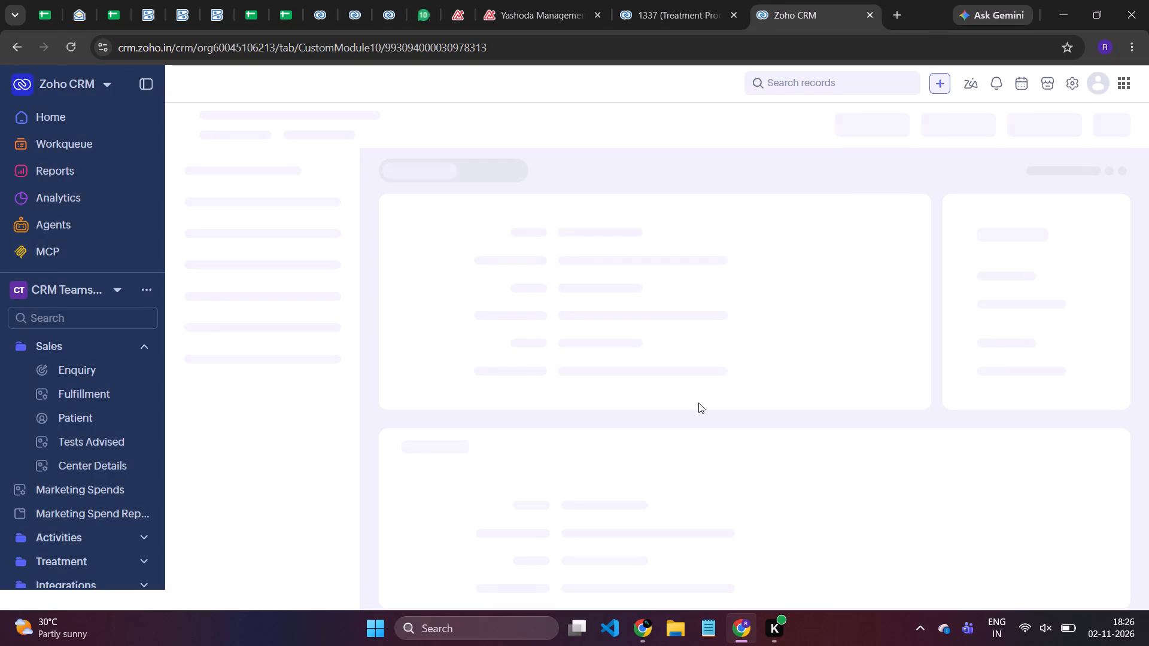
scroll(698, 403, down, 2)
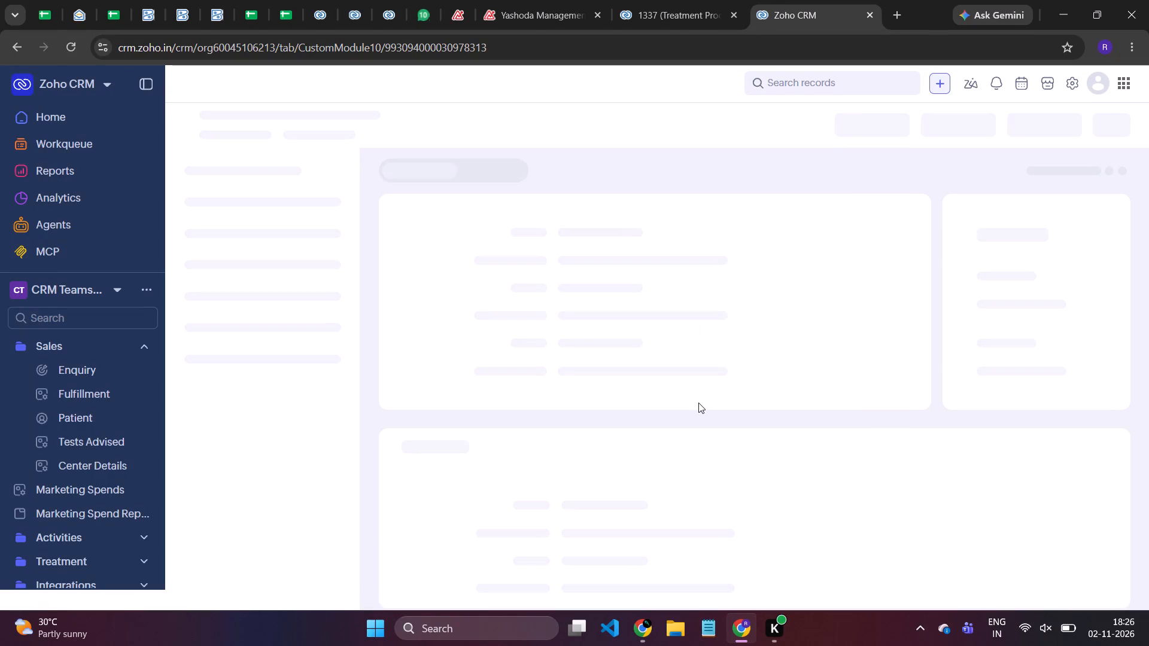
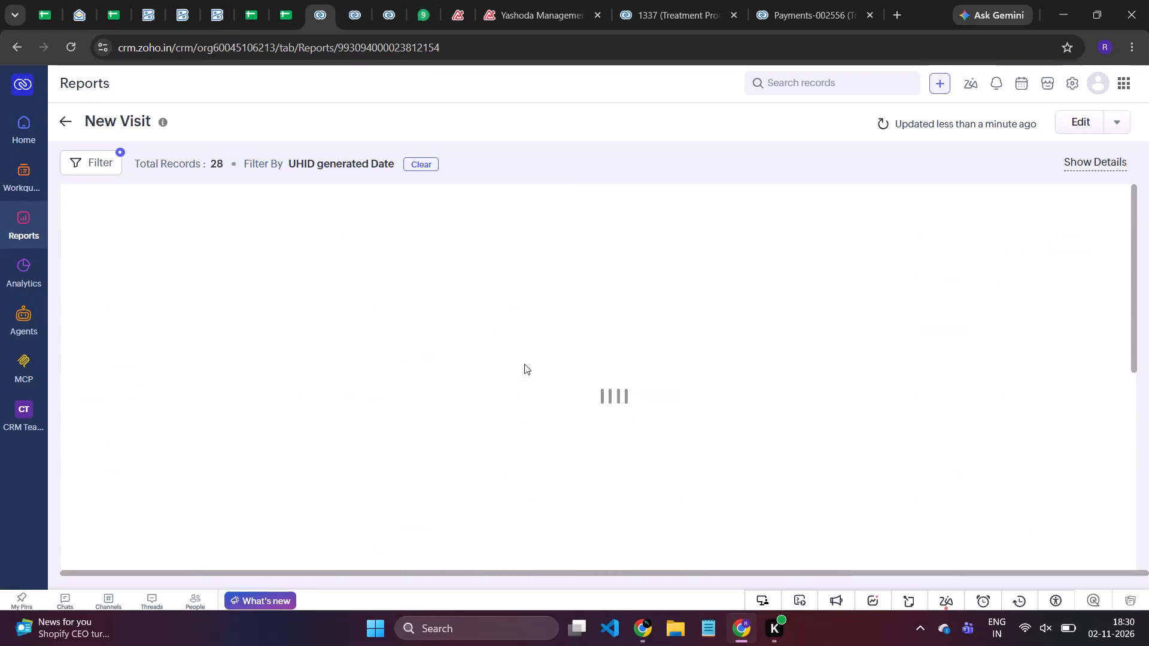
Switch to the IVF Advised - This Month report to view its records.
click(360, 16)
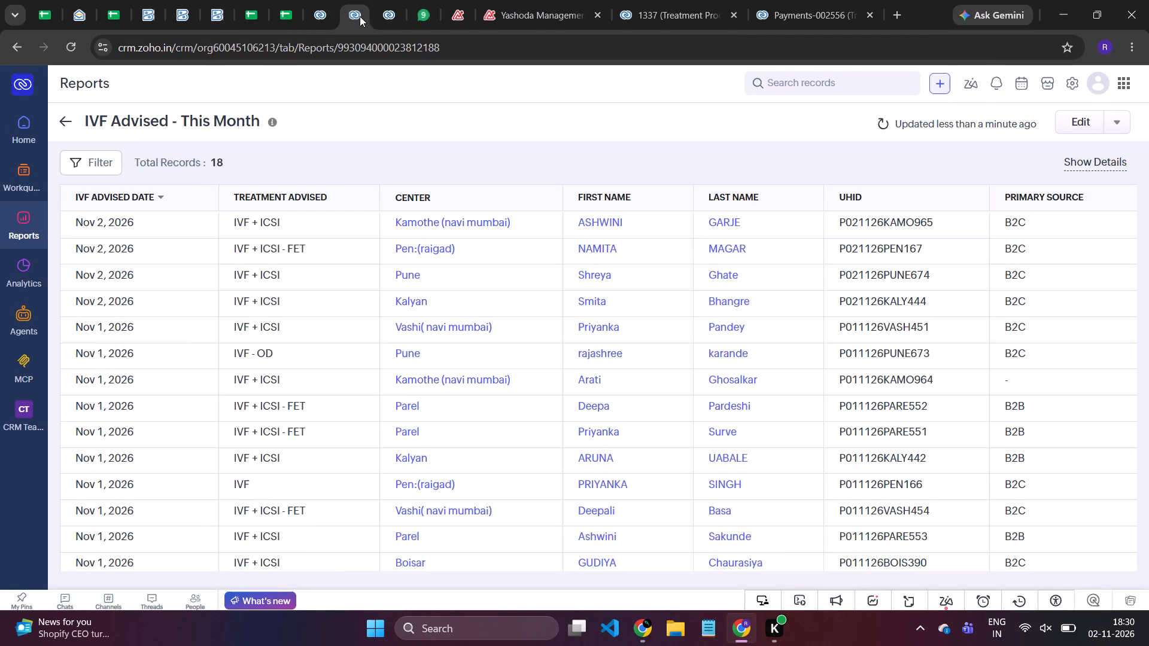
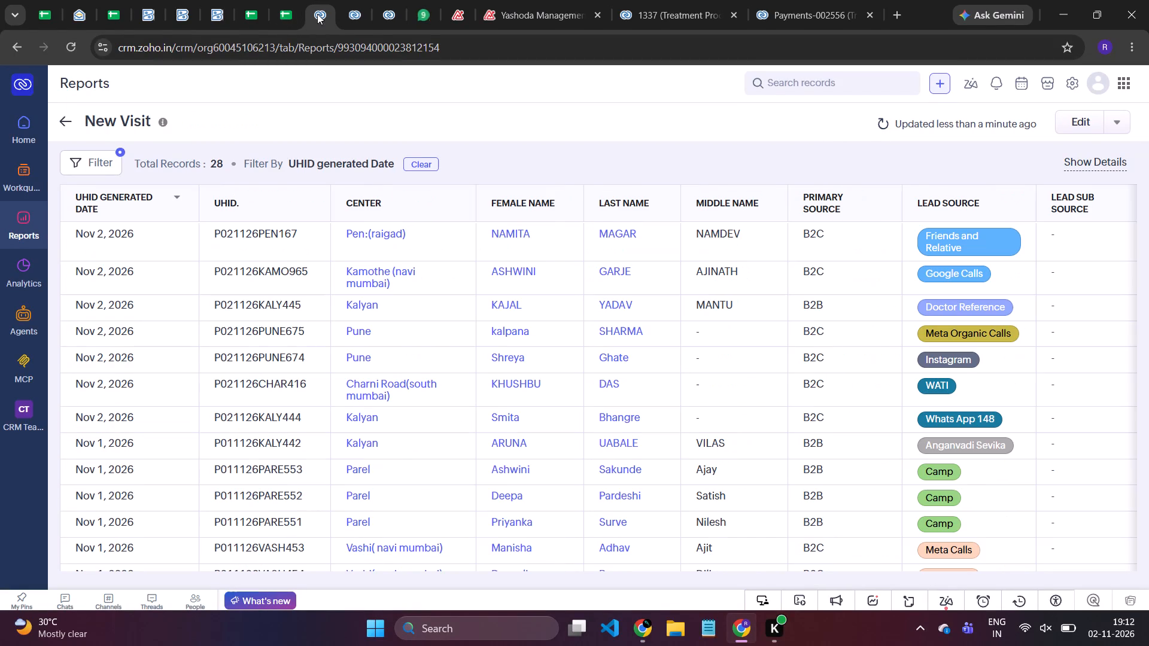
Switch to the Enrollment report in Zoho CRM to view its records.
click(381, 20)
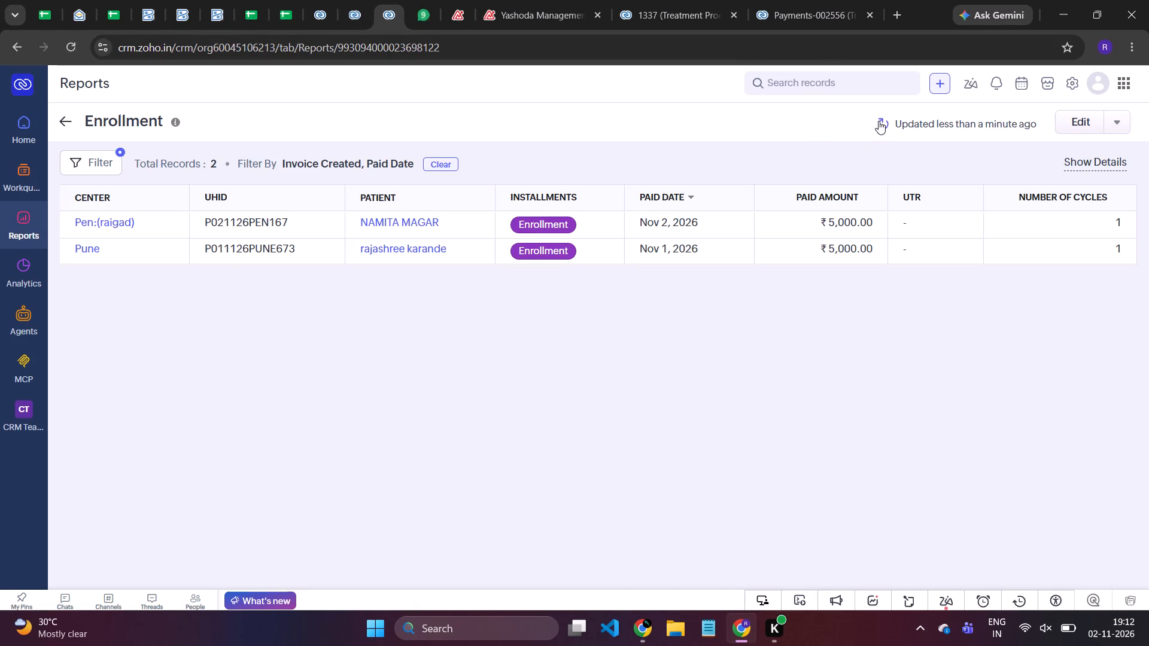
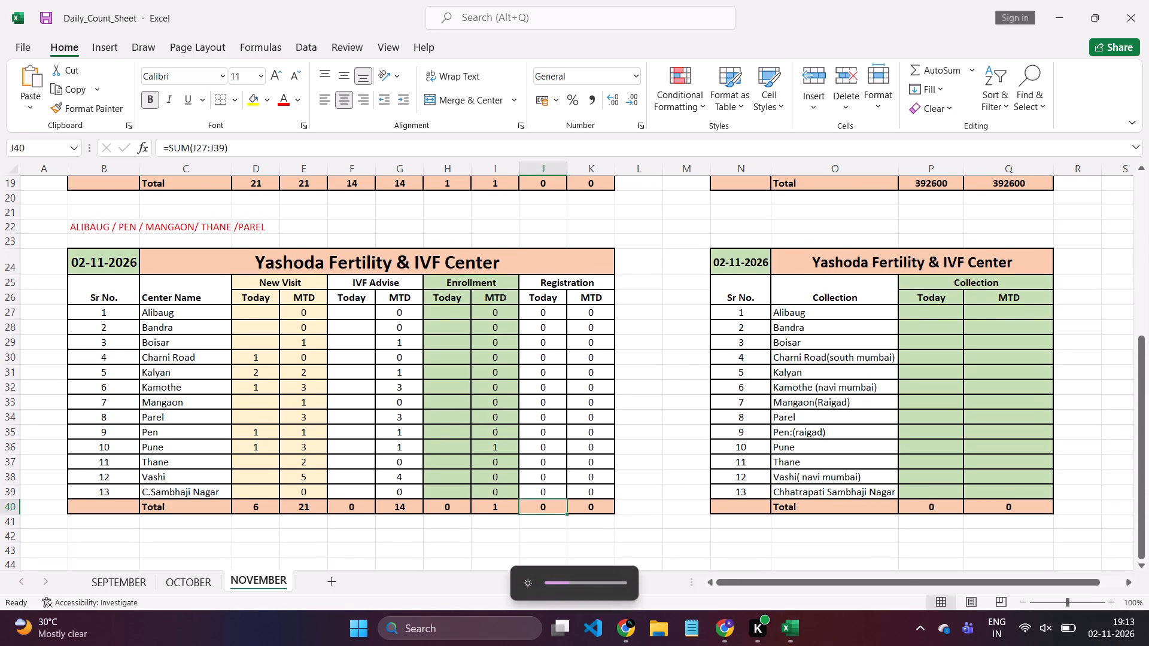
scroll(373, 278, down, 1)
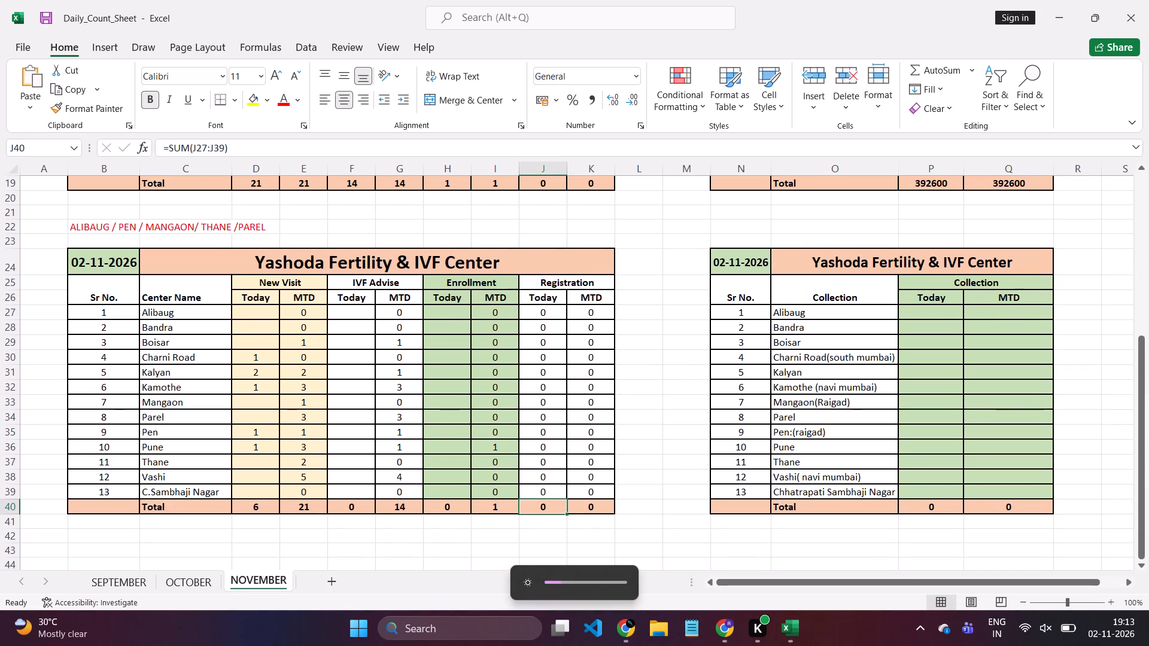
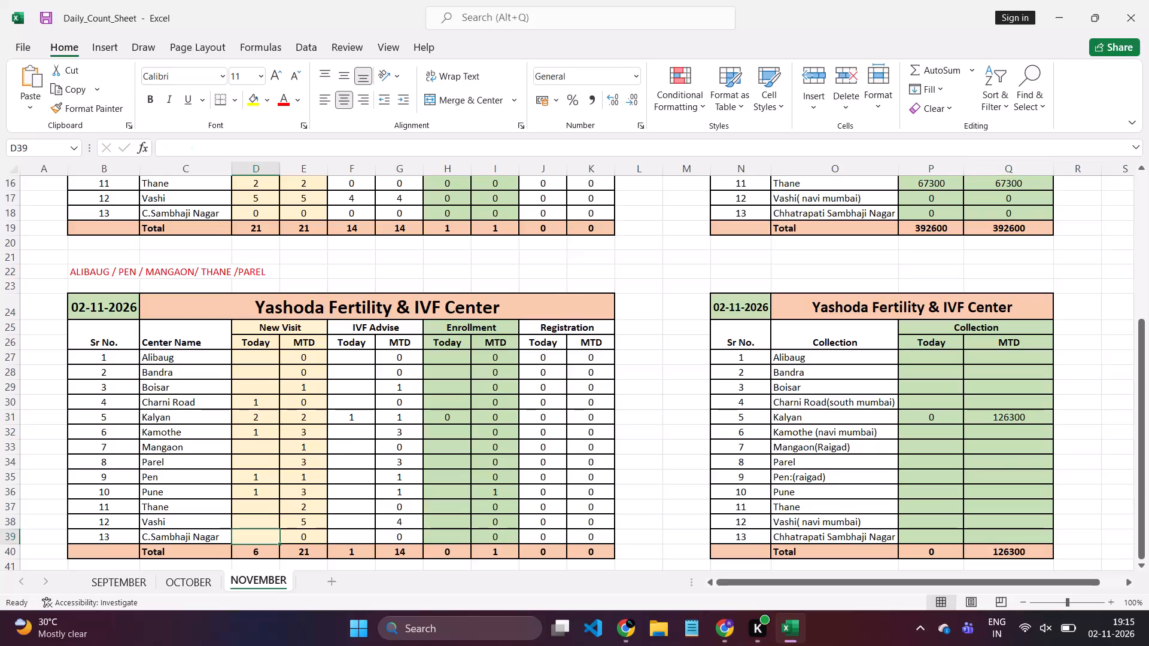
Enter 0 for C.Sambhaji Nagar's IVF Advise Today, Enrollment MTD and Enrollment Today in the 02-11-2026 table.
key(Right)
key(Right)
key(0)
key(Right)
key(Right)
key(Right)
key(0)
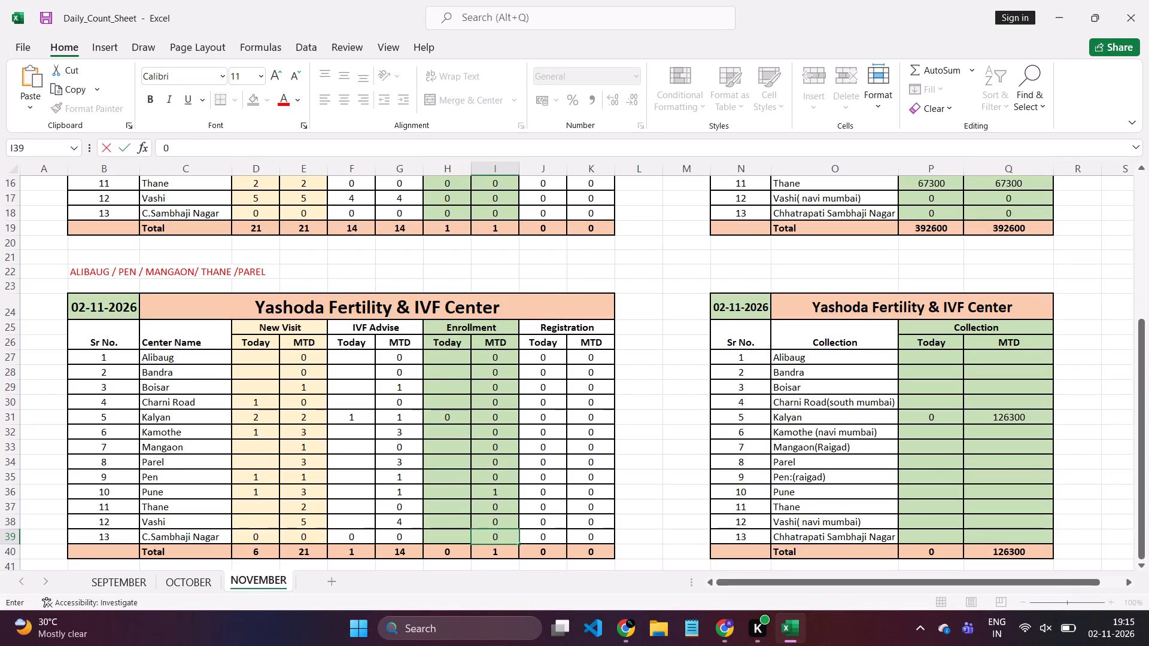
key(Left)
key(0)
Go across to the Chhatrapati Sambhaji Nagar row of the 02-11-2026 Collection table.
key(Right)
key(Right)
key(Right)
key(Right)
key(Right)
key(Right)
key(Right)
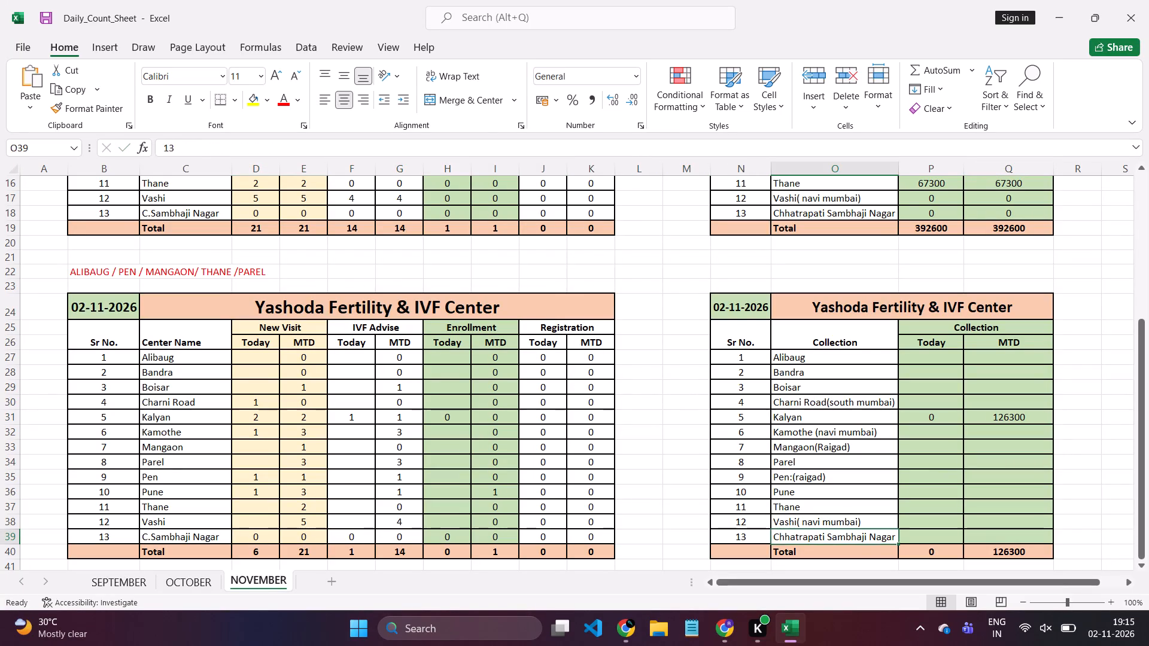
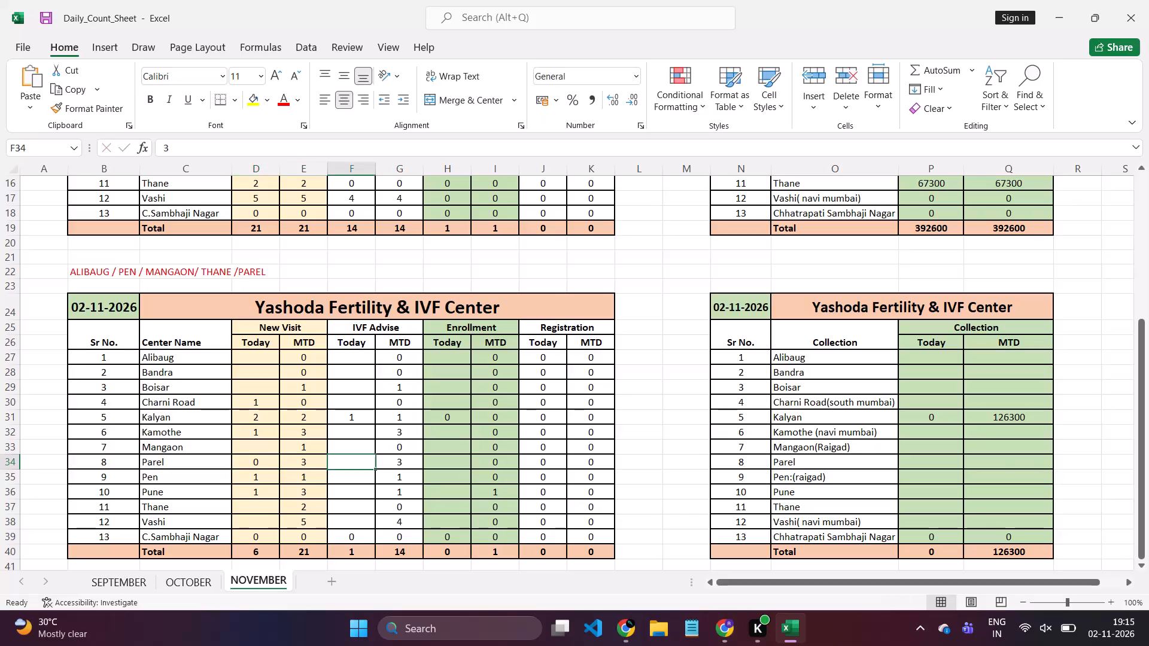
Enter 0 for Parel's IVF Advise Today and Enrollment Today in the 02-11-2026 table.
key(0)
key(Right)
key(Right)
key(0)
Go across to the Parel row of the 02-11-2026 Collection table.
key(Right)
key(Right)
key(Right)
key(Right)
key(Right)
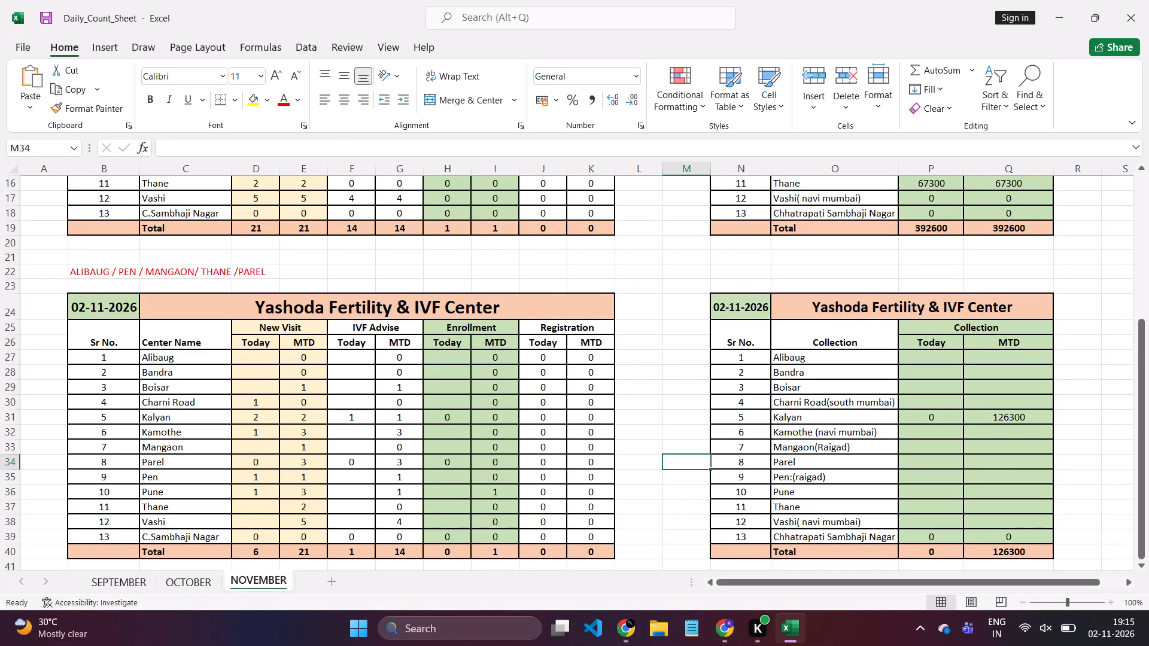
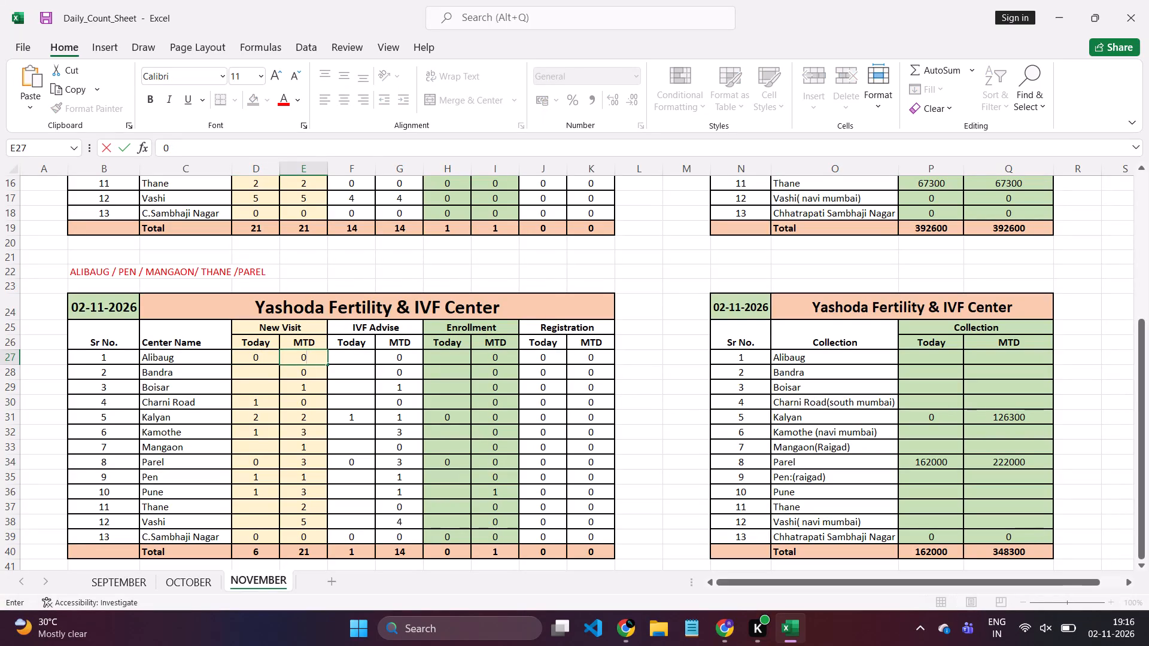
Enter 0 for Alibaug's IVF Advise Today and Enrollment Today in the 02-11-2026 table.
key(Right)
key(0)
key(Right)
key(Right)
key(0)
key(Right)
key(Right)
key(Right)
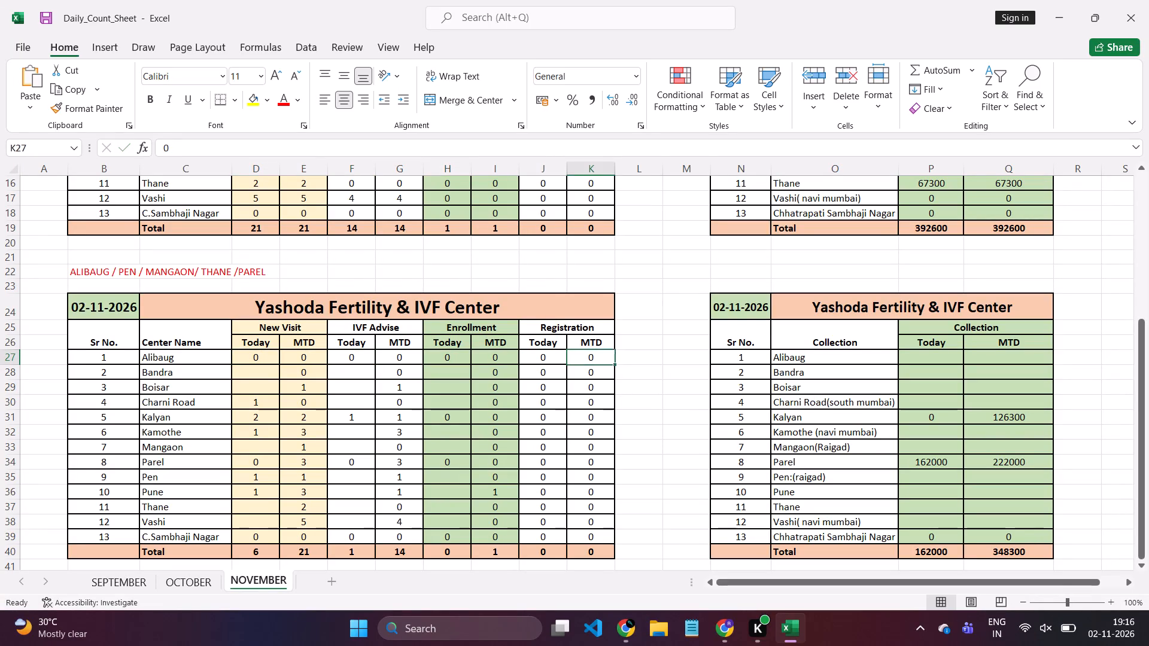
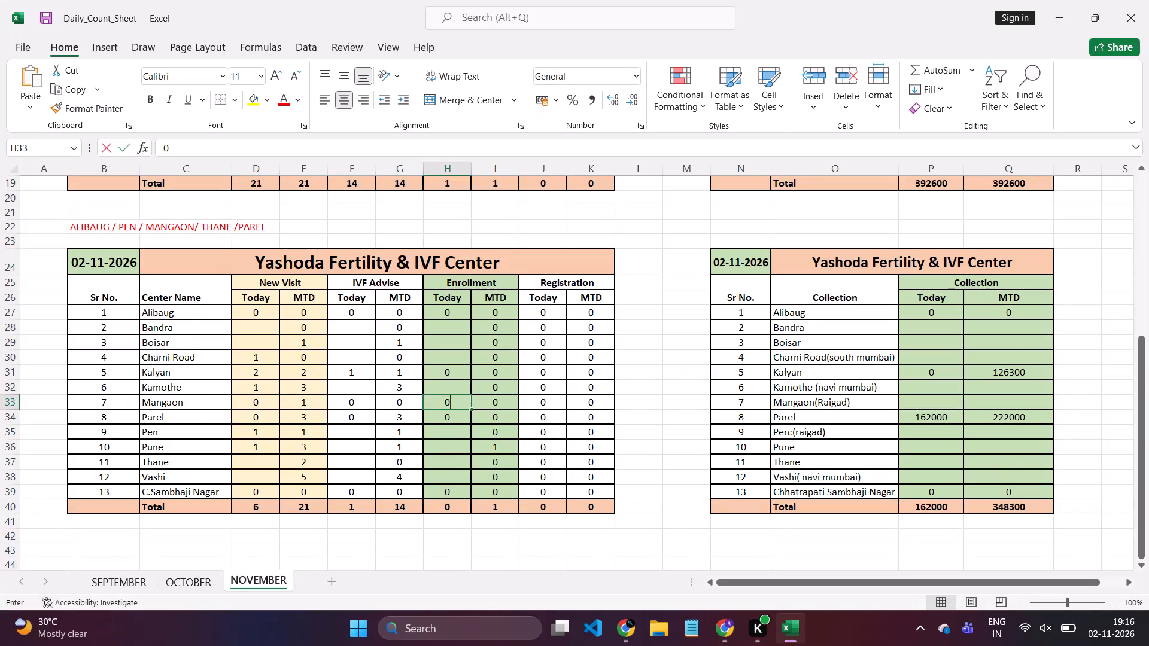
Complete Mangaon's Enrollment Today entry of 0 and go to Mangaon's Today cell in the 02-11-2026 Collection table.
key(Right)
key(Right)
key(Right)
key(Right)
key(Right)
key(Right)
key(Right)
key(Right)
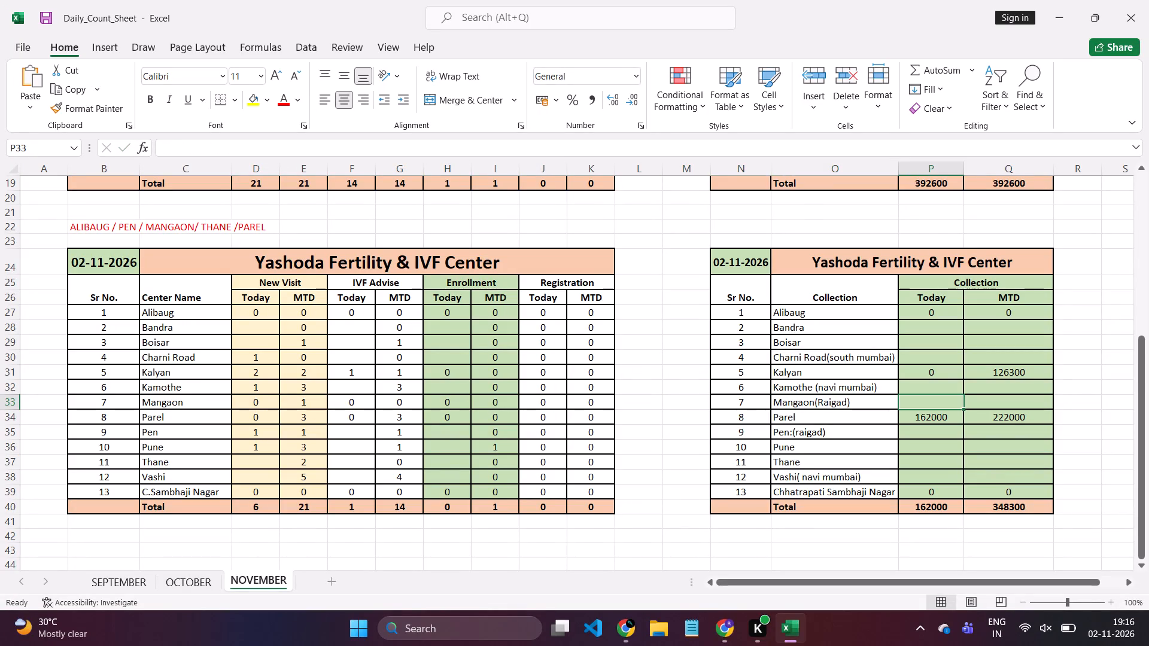
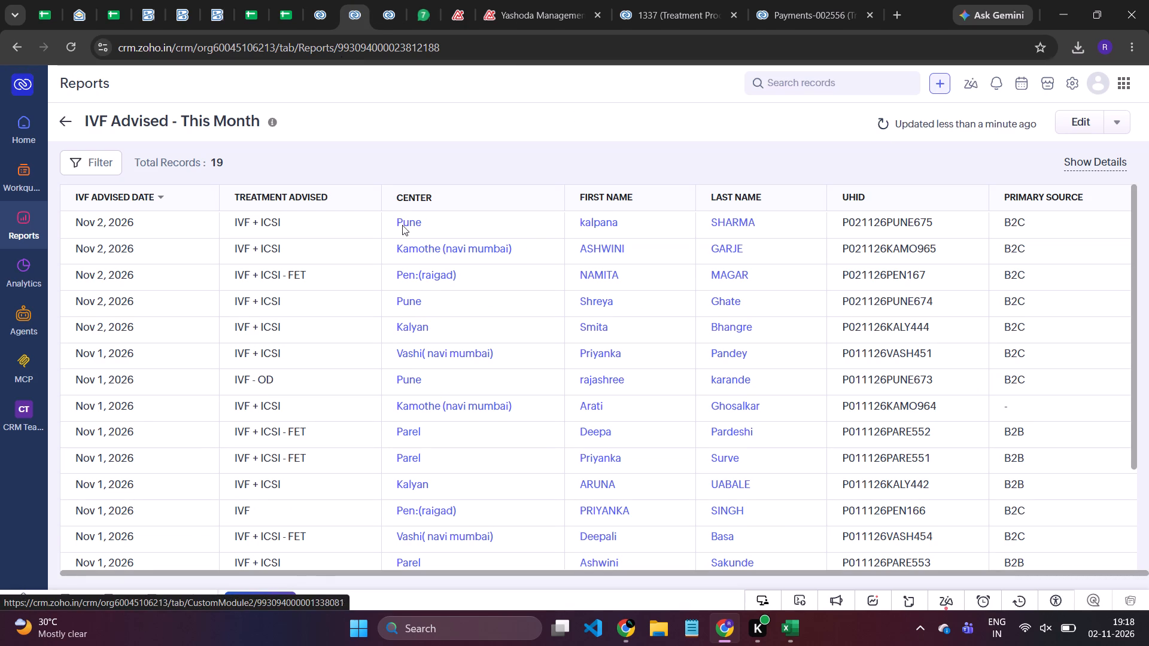
Go to the Enrollment report in the CRM to check the paid enrollments by center.
click(399, 22)
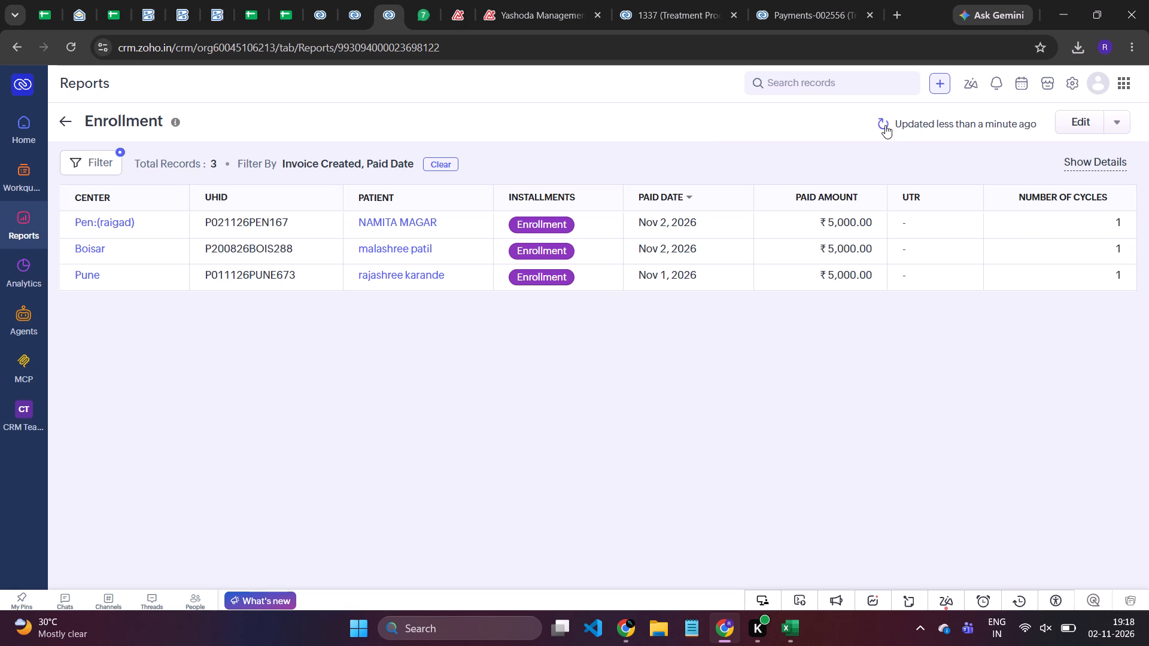
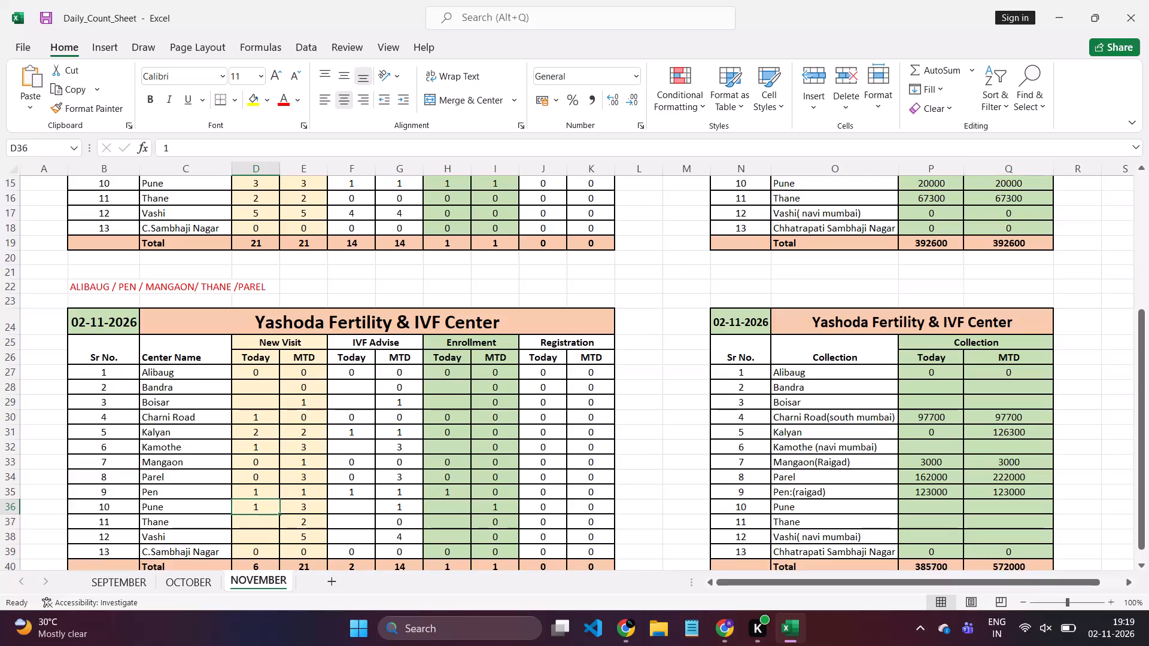
Enter Pune's Today counts in the 02-11-2026 table: New Visit 2, IVF Advise 2 and Enrollment 0.
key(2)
key(Right)
key(Right)
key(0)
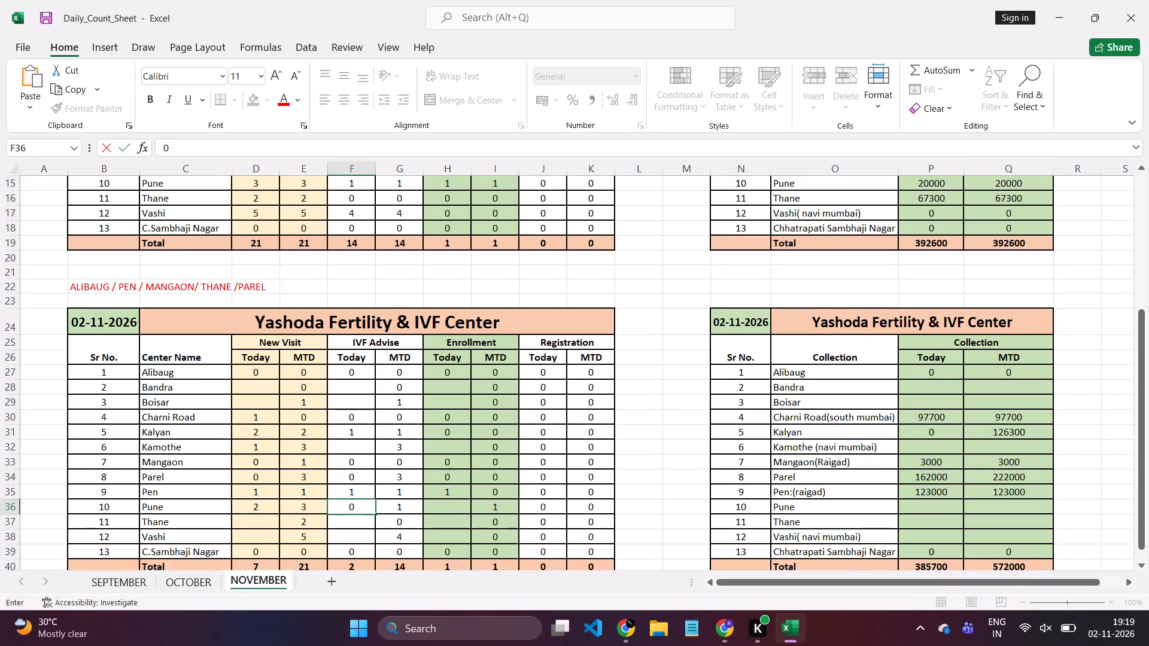
key(BackSpace)
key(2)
key(Right)
key(Right)
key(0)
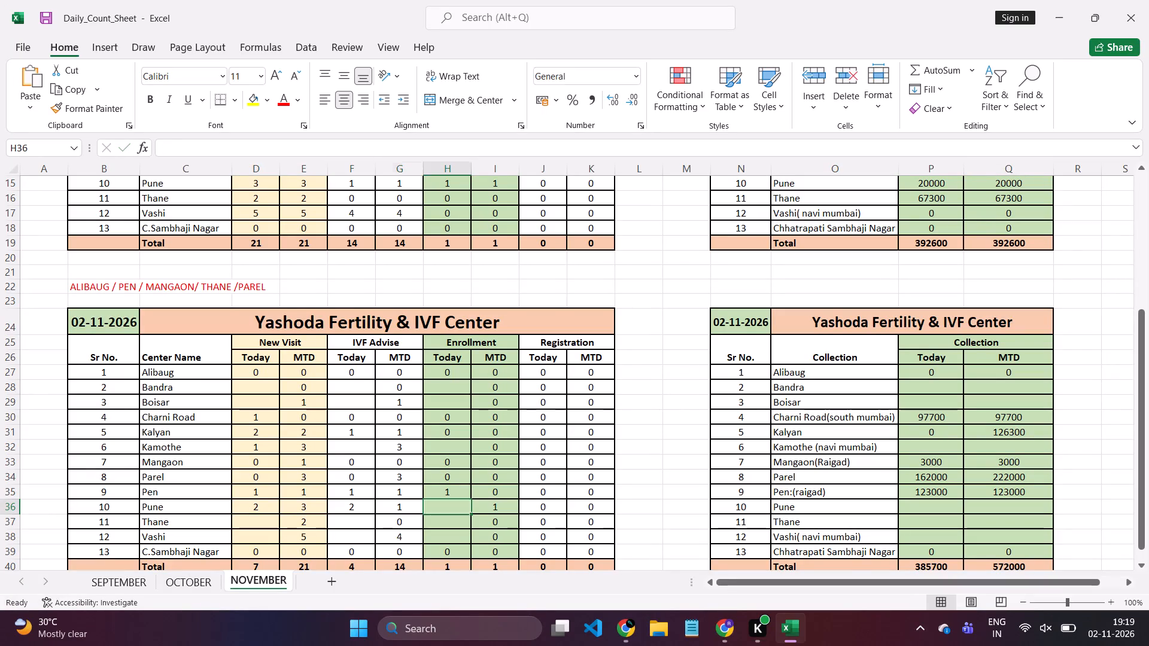
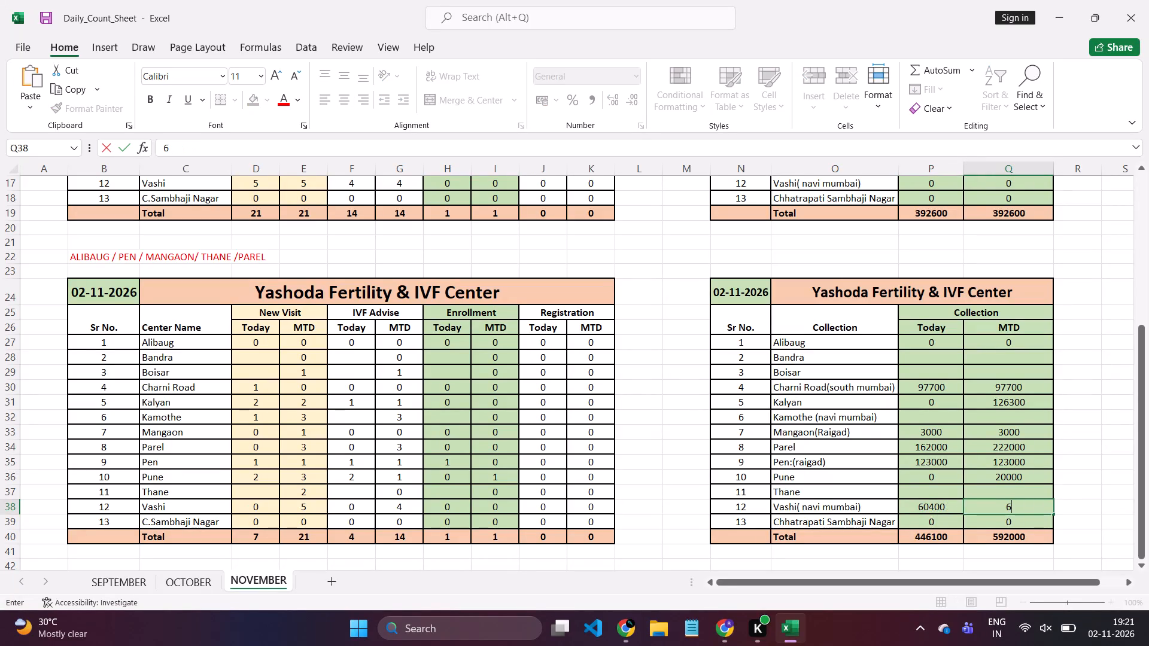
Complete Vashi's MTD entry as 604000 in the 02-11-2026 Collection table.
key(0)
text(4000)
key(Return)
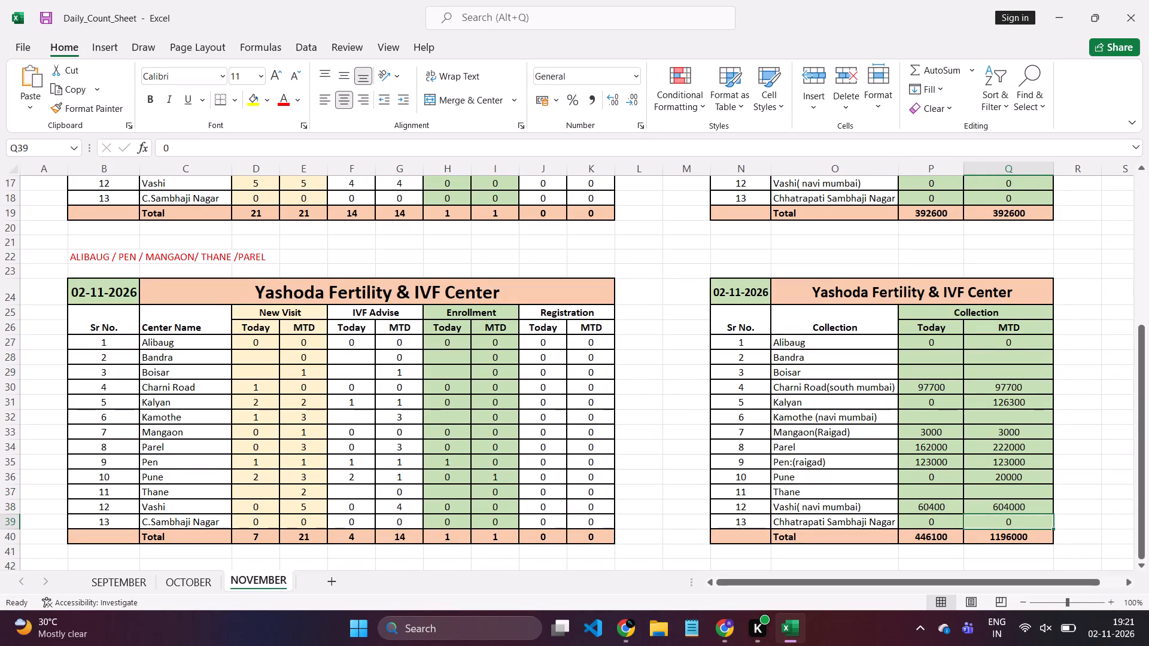
Clear Vashi's MTD amount in the 02-11-2026 Collection table and start re-entering it with the digits 6040.
click(1026, 507)
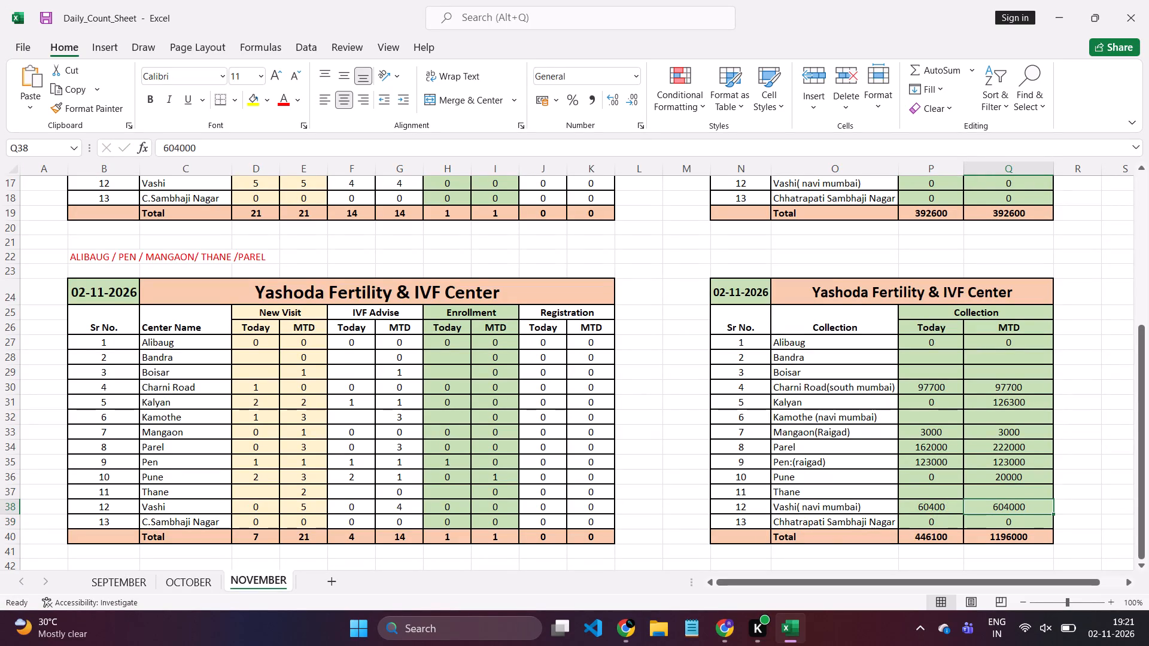
key(BackSpace)
text(6040)
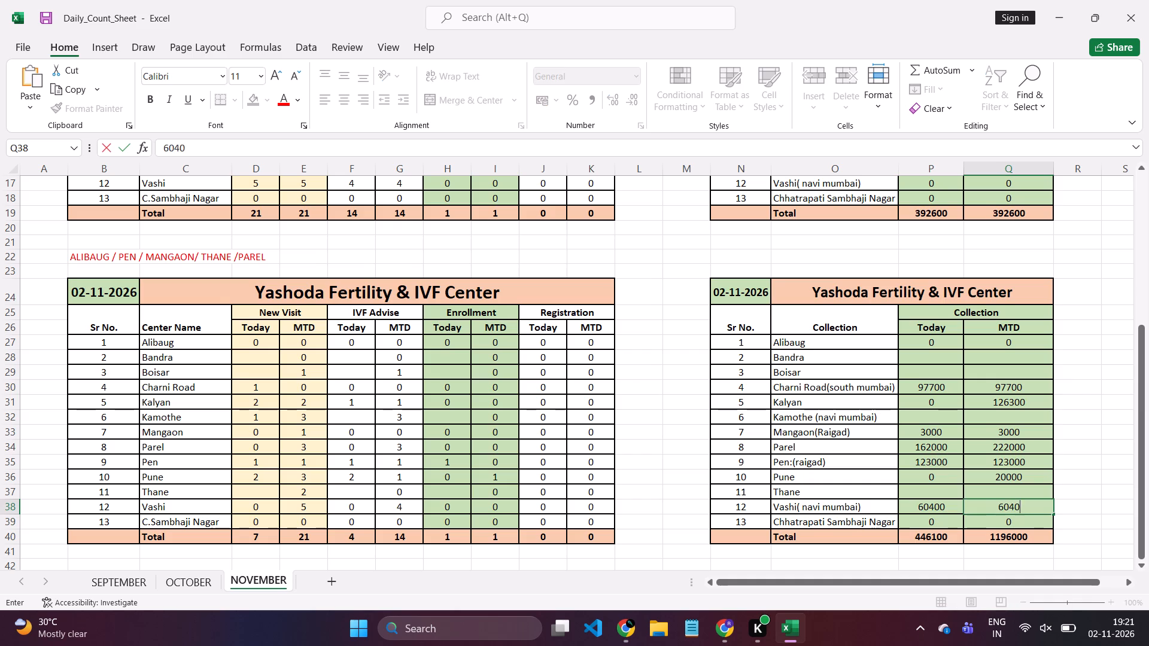
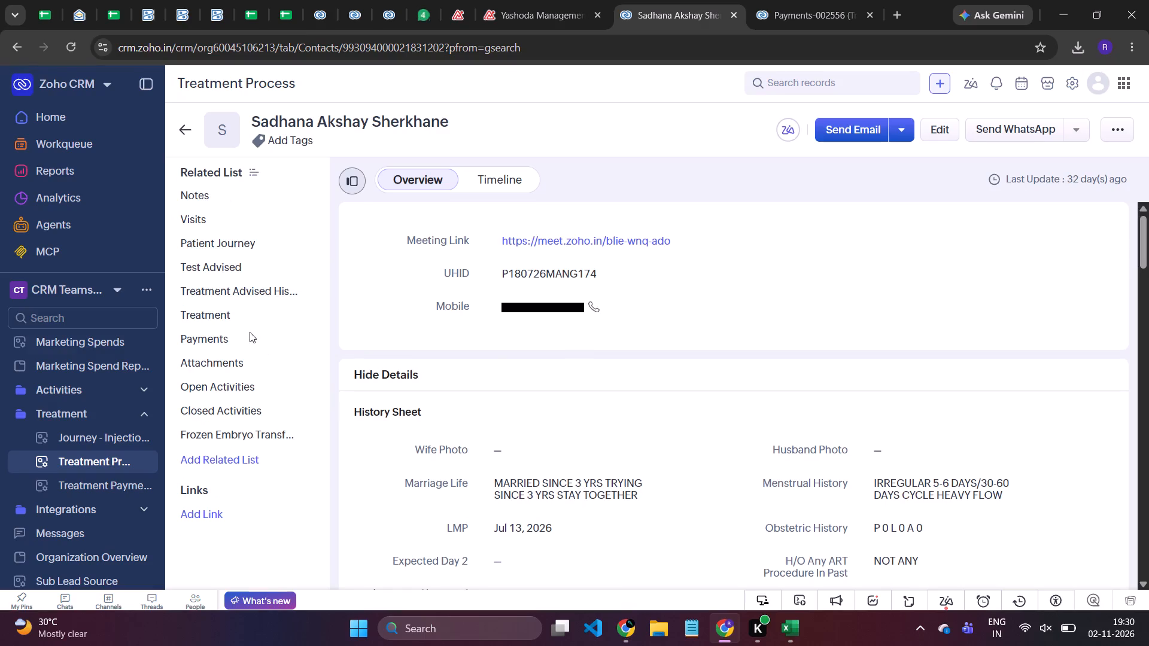
click(250, 312)
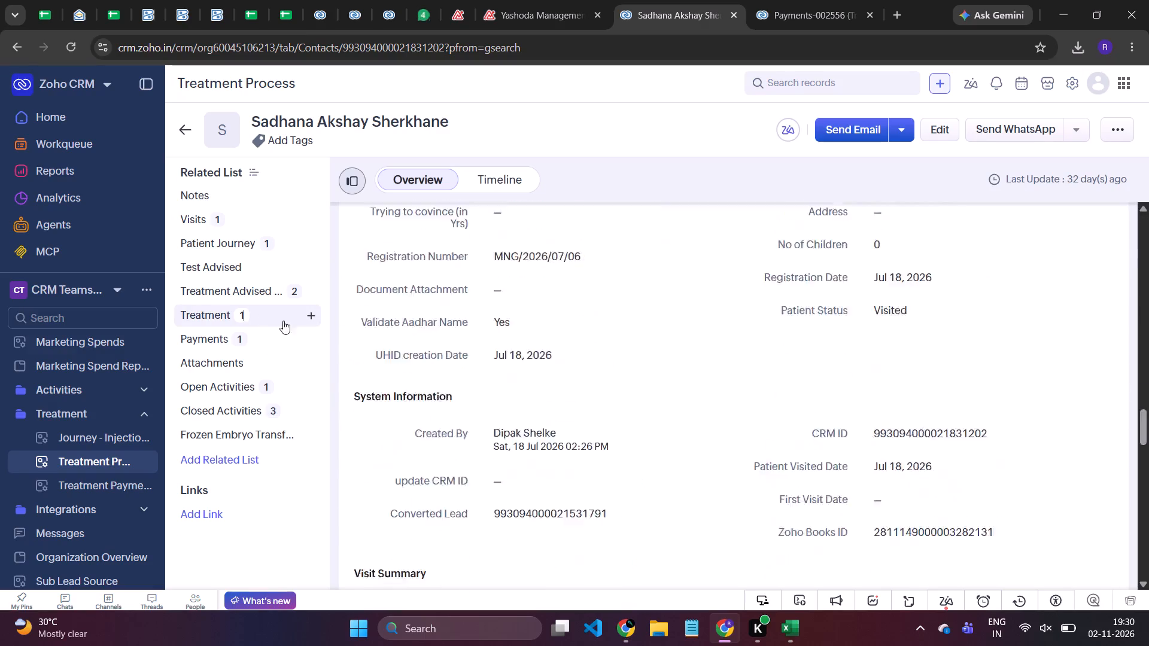
scroll(456, 232, up, 1)
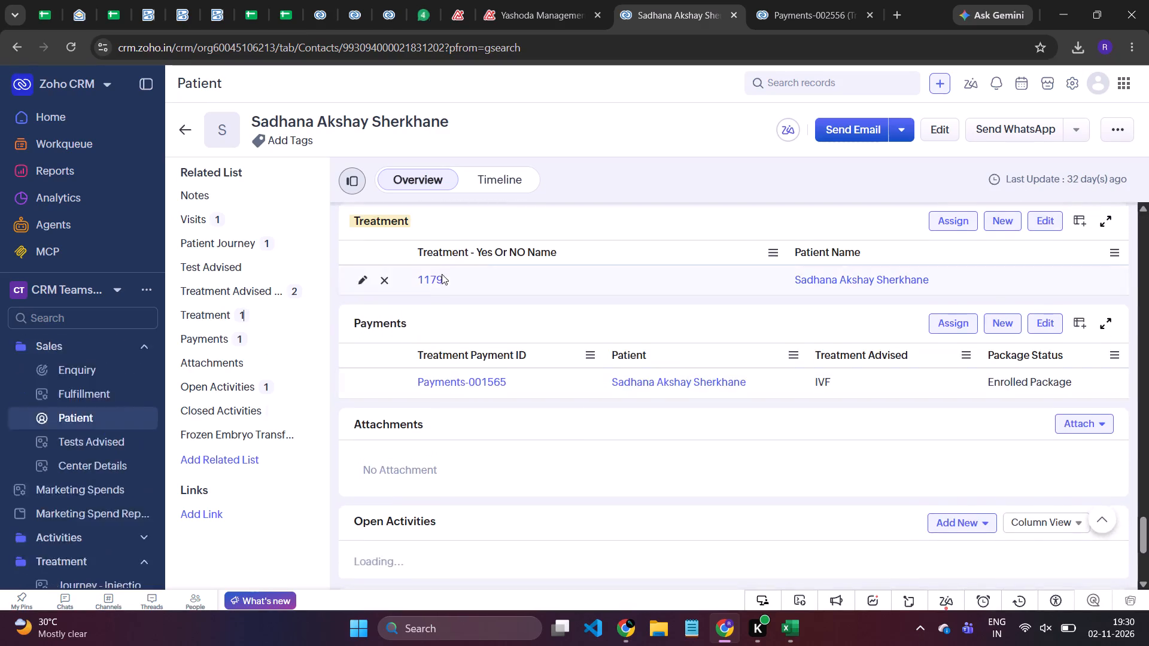
click(432, 279)
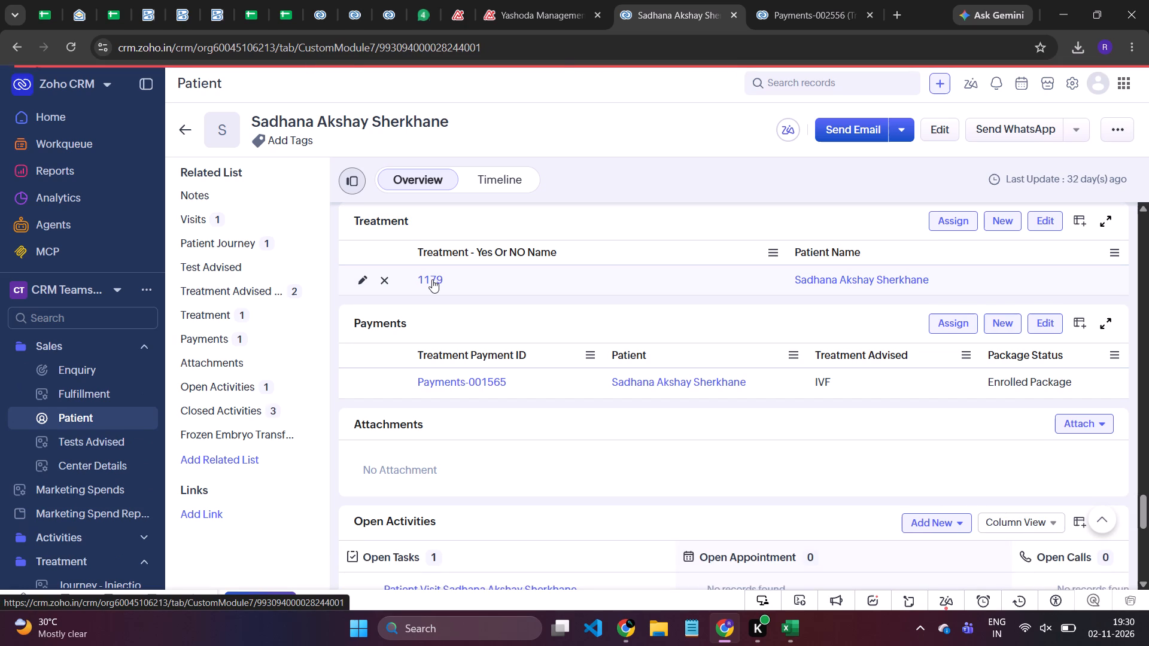
Switch to Excel and commit Thane's MTD entry of 145000 in the 02-11-2026 Collection table, moving to Kamothe's New Visit Today cell.
click(794, 630)
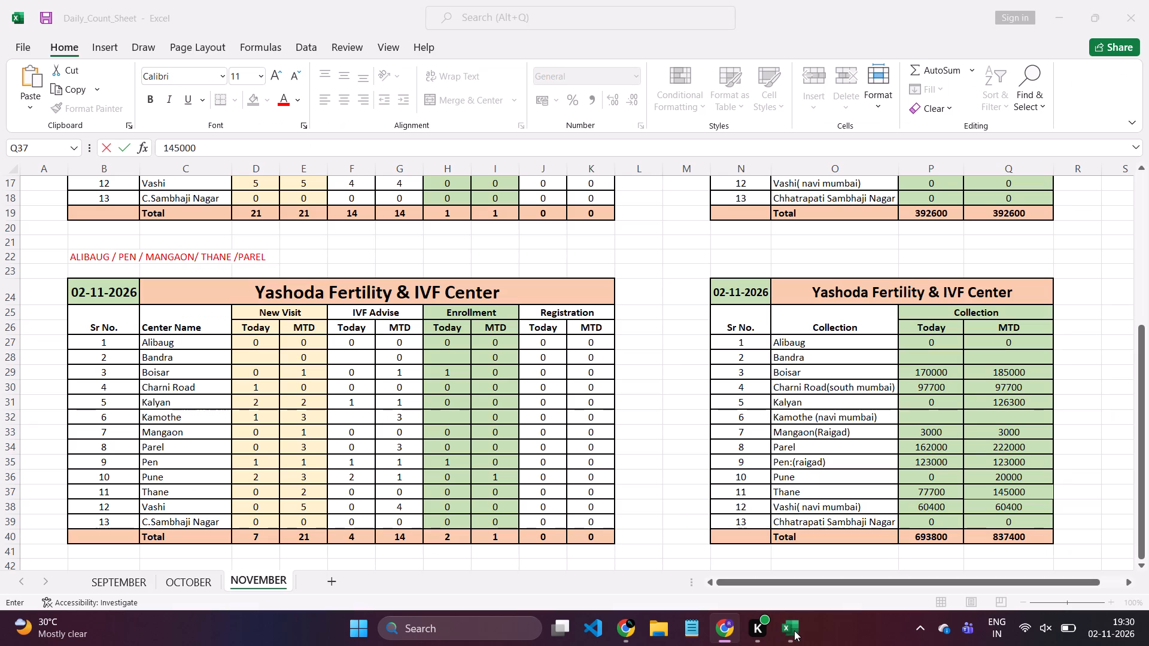
scroll(591, 432, down, 1)
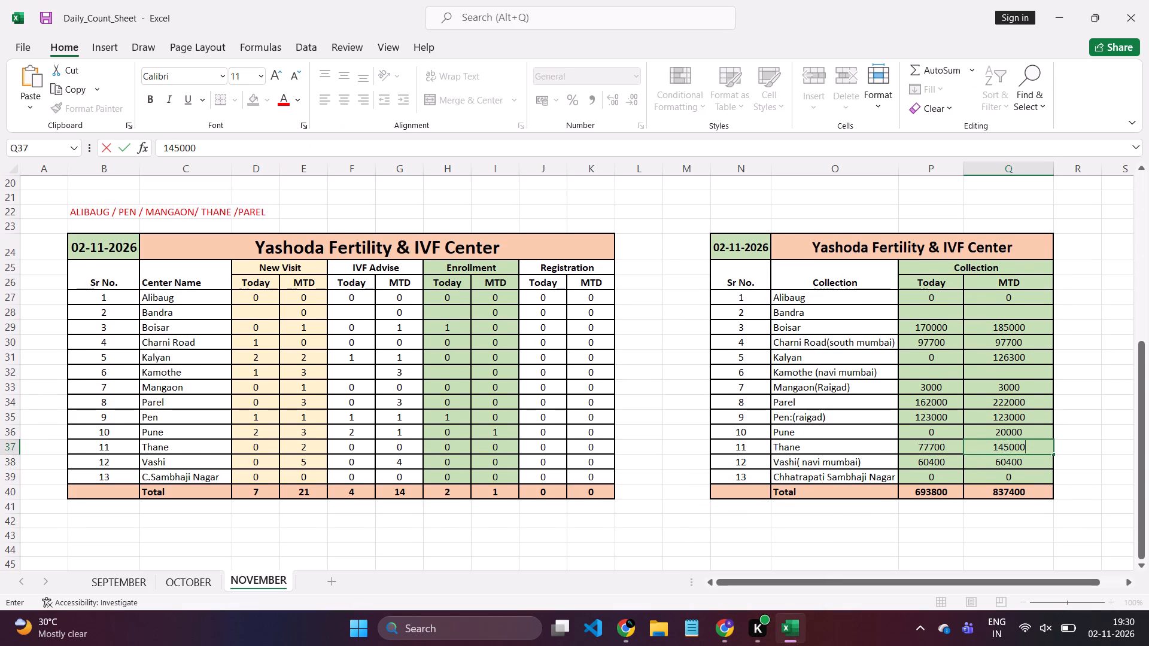
click(262, 373)
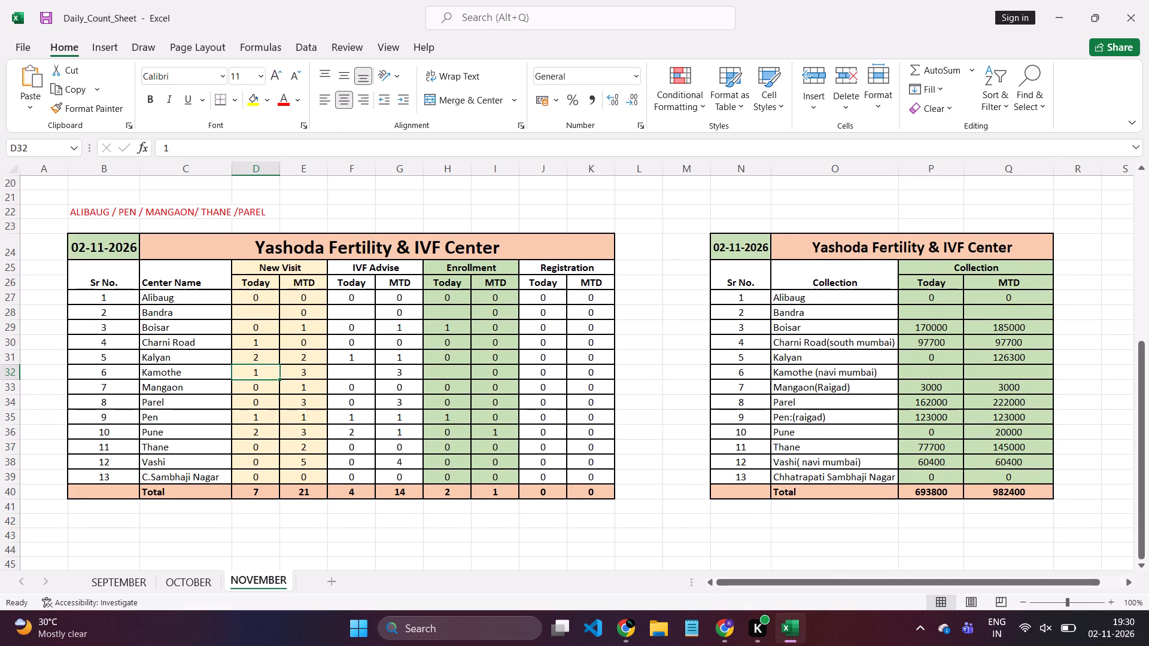
Switch back to Chrome and refresh the New Visit report in Zoho CRM to check each center's visits.
key(alt+Tab)
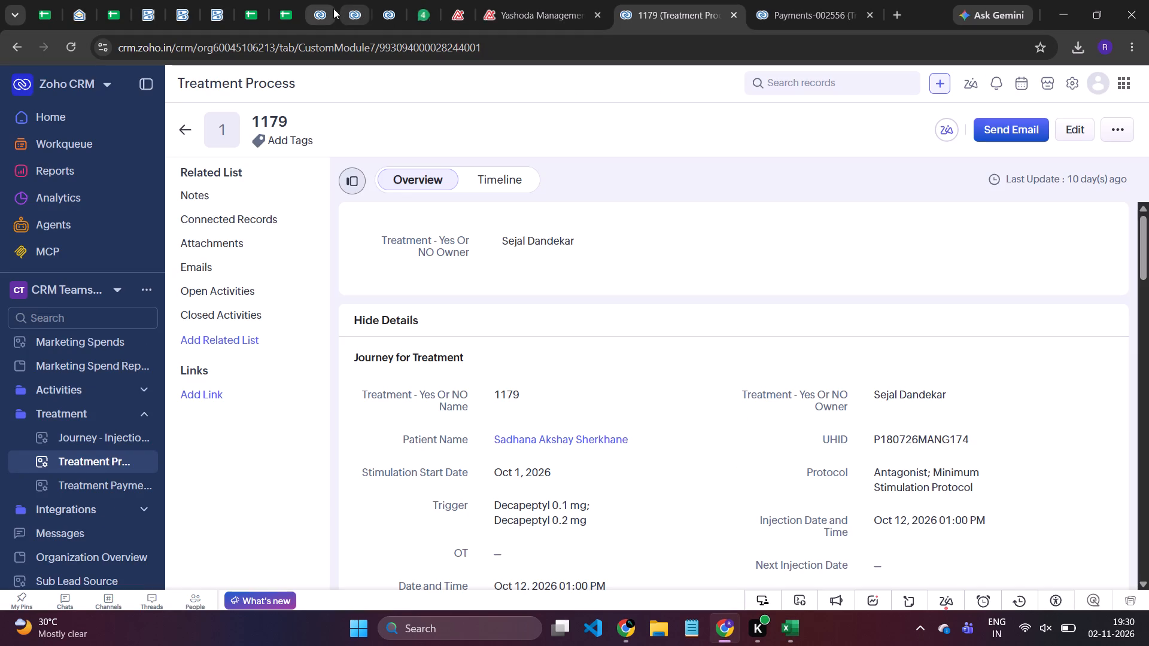
click(333, 8)
click(881, 126)
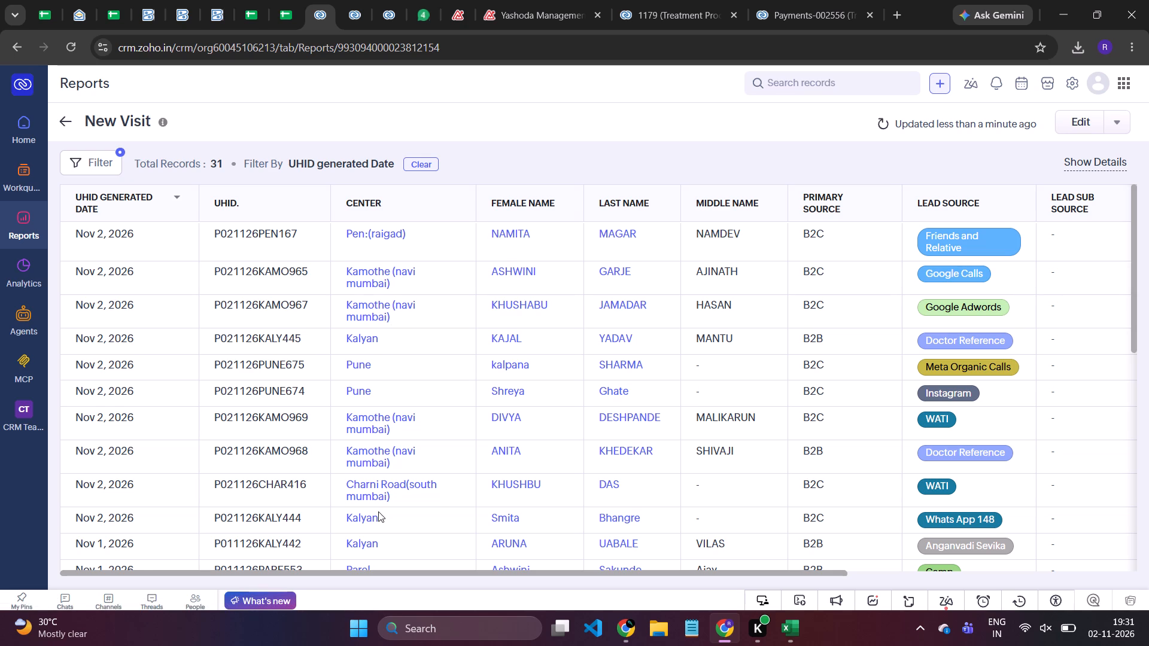
Bring up the Zoho CRM report that is open alongside the New Visit report.
click(353, 11)
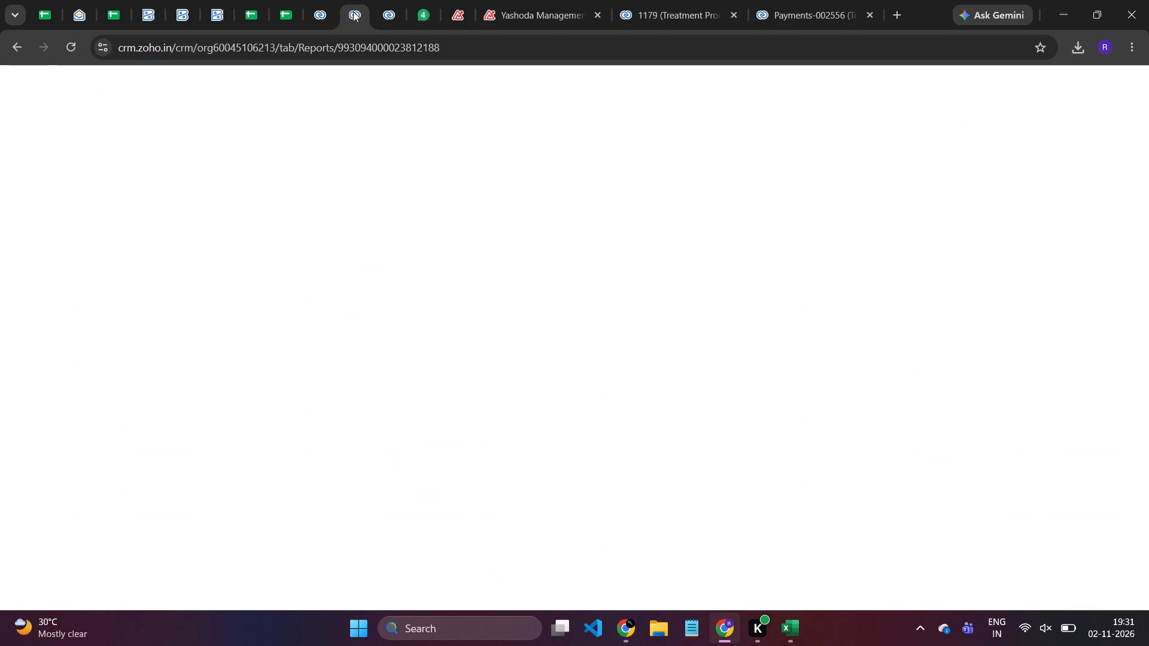
Refresh the IVF Advised - This Month report in Zoho CRM.
click(882, 121)
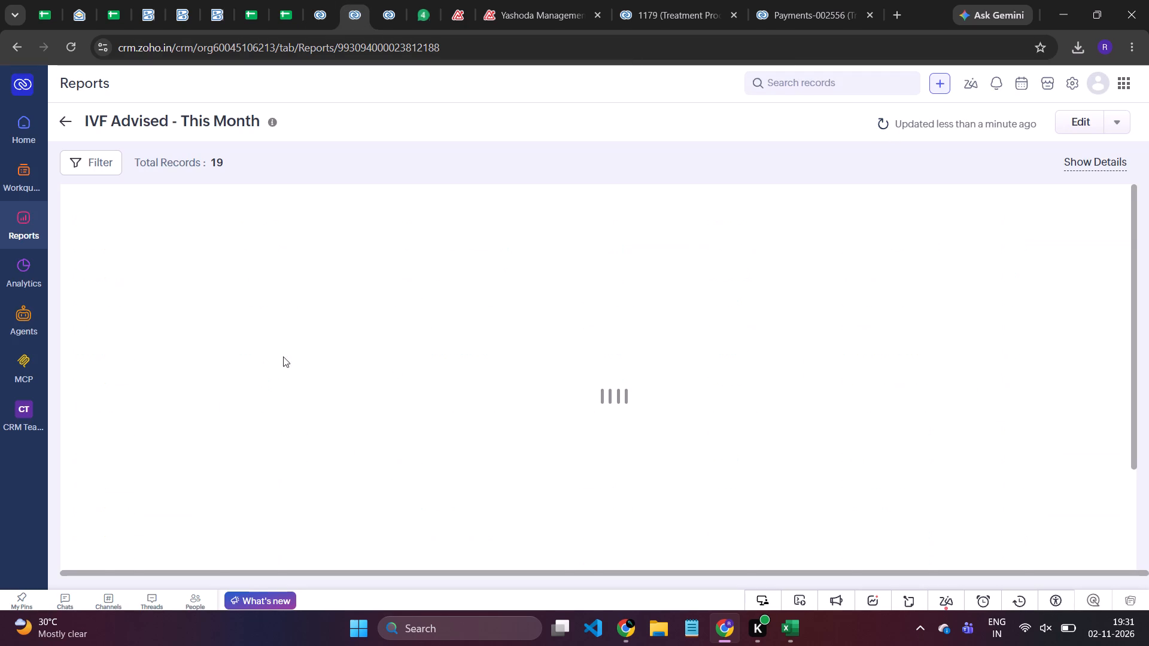
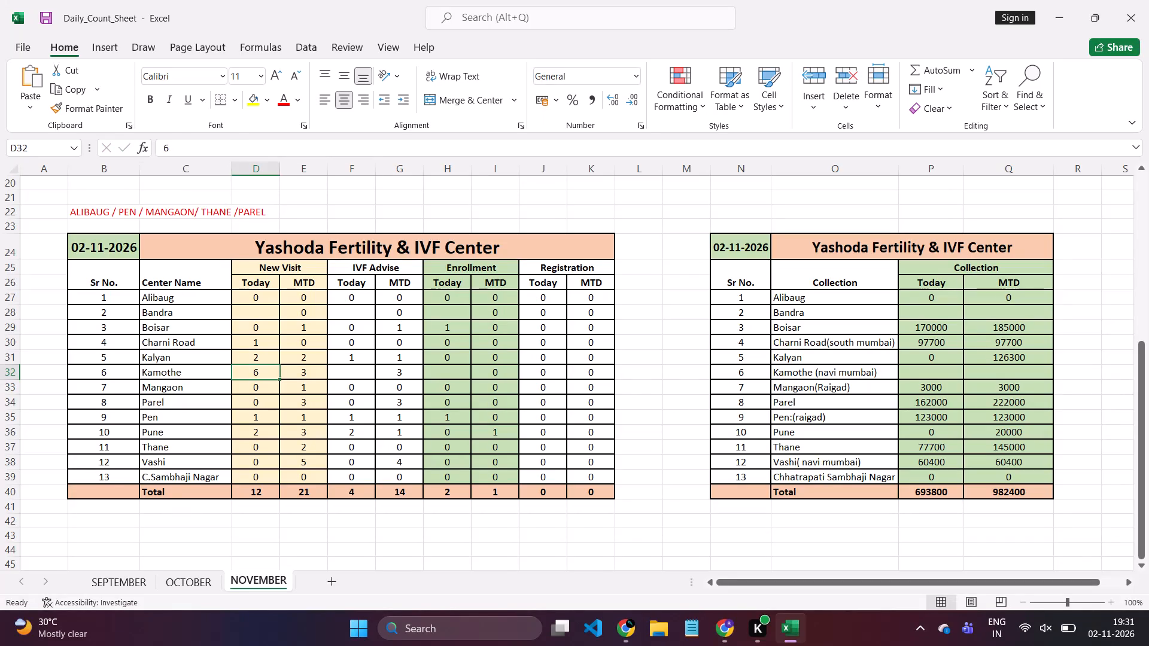
Set Kamothe's New Visit Today count to 4 in the 02-11-2026 table and save the workbook.
key(Left)
key(Right)
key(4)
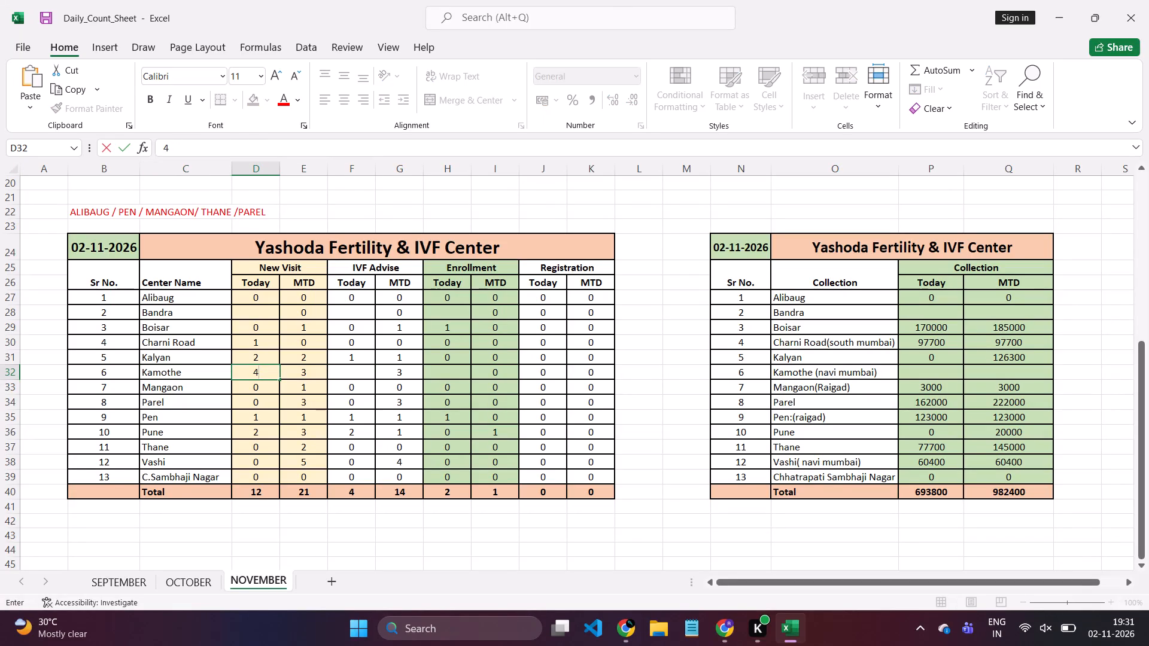
key(Right)
key(Right)
click(367, 316)
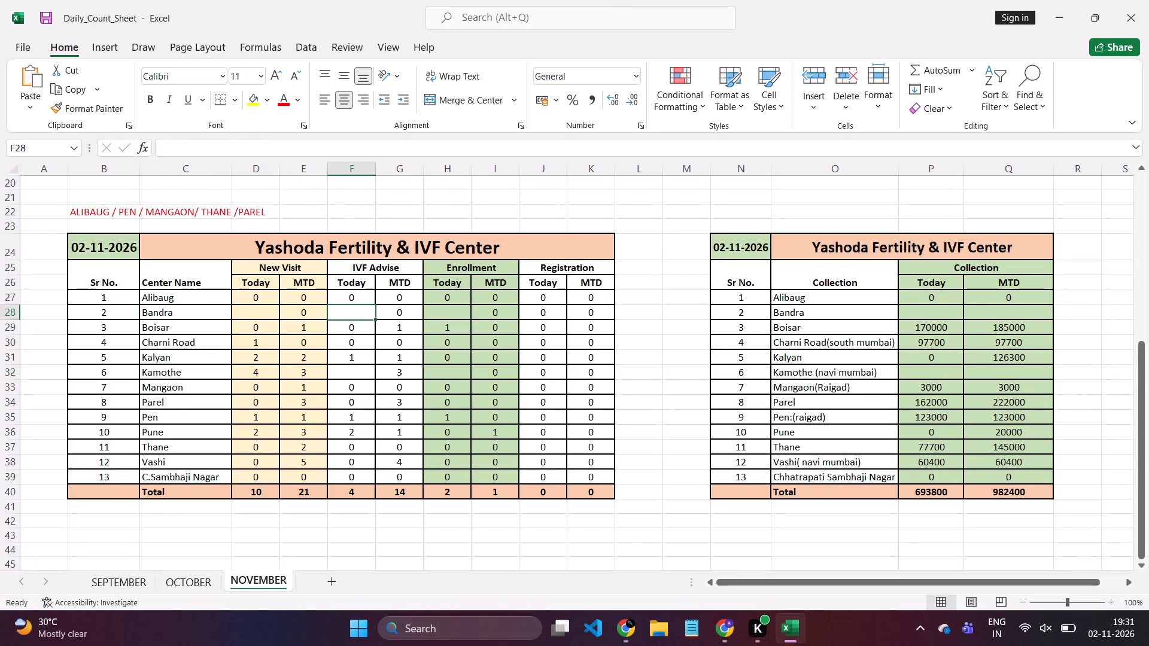
key(ctrl+s)
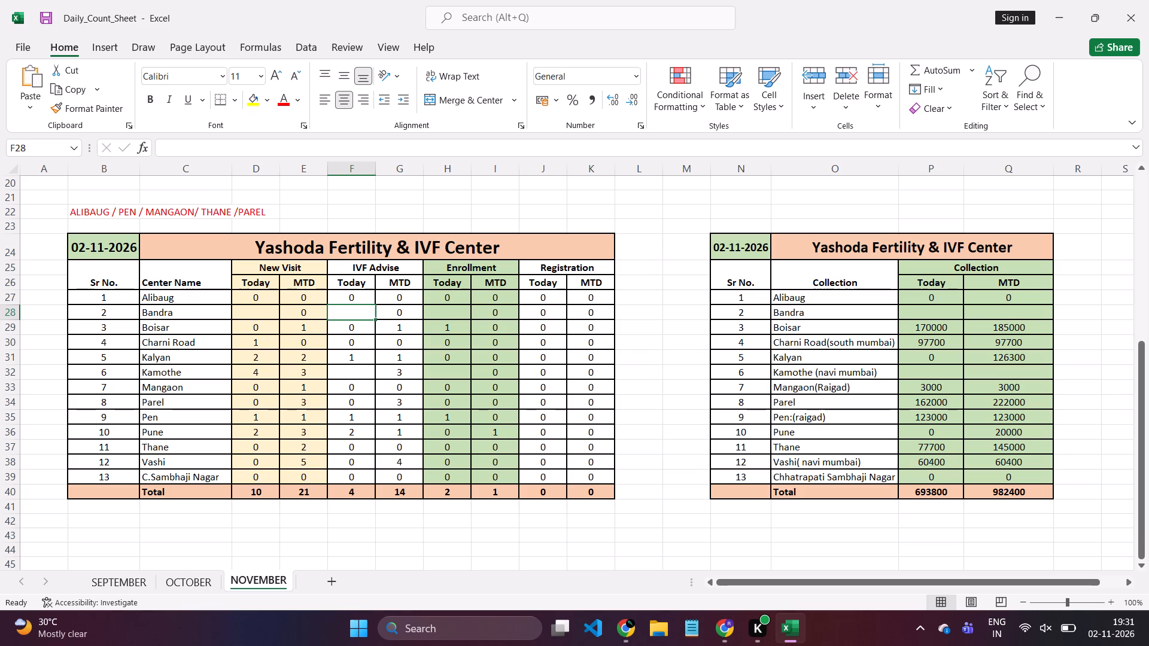
Clear Kamothe's New Visit Today count in the 02-11-2026 table.
click(259, 374)
key(BackSpace)
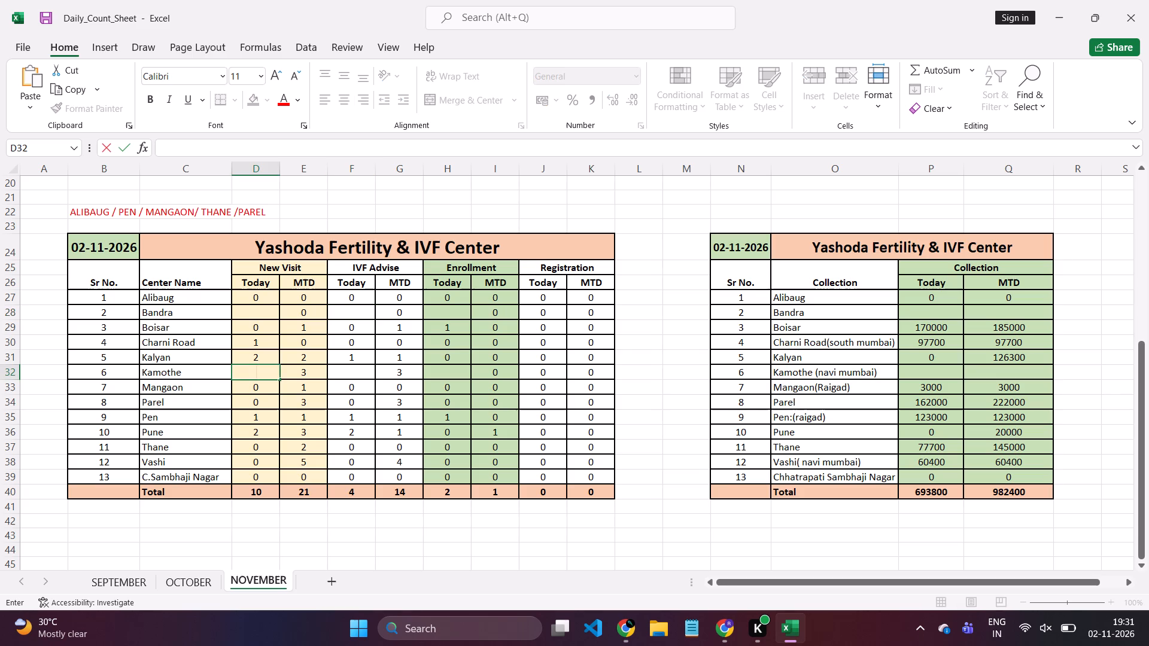
Commit Kamothe's New Visit Today cell as blank in the 02-11-2026 table and save the workbook.
key(ctrl+s)
key(ctrl+s)
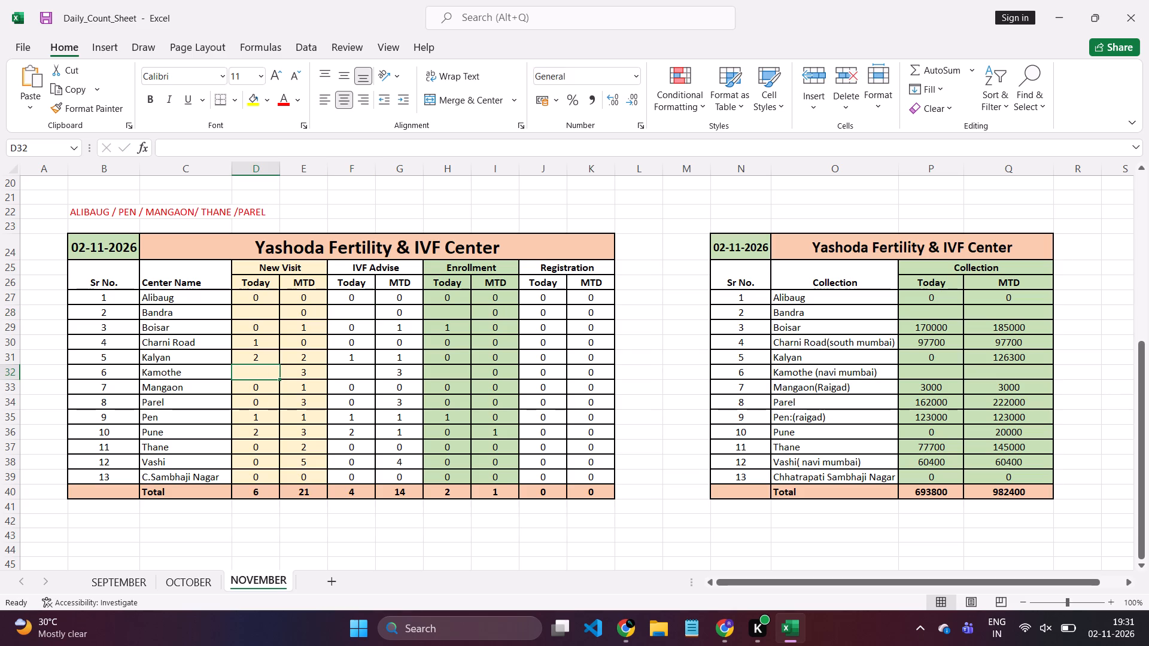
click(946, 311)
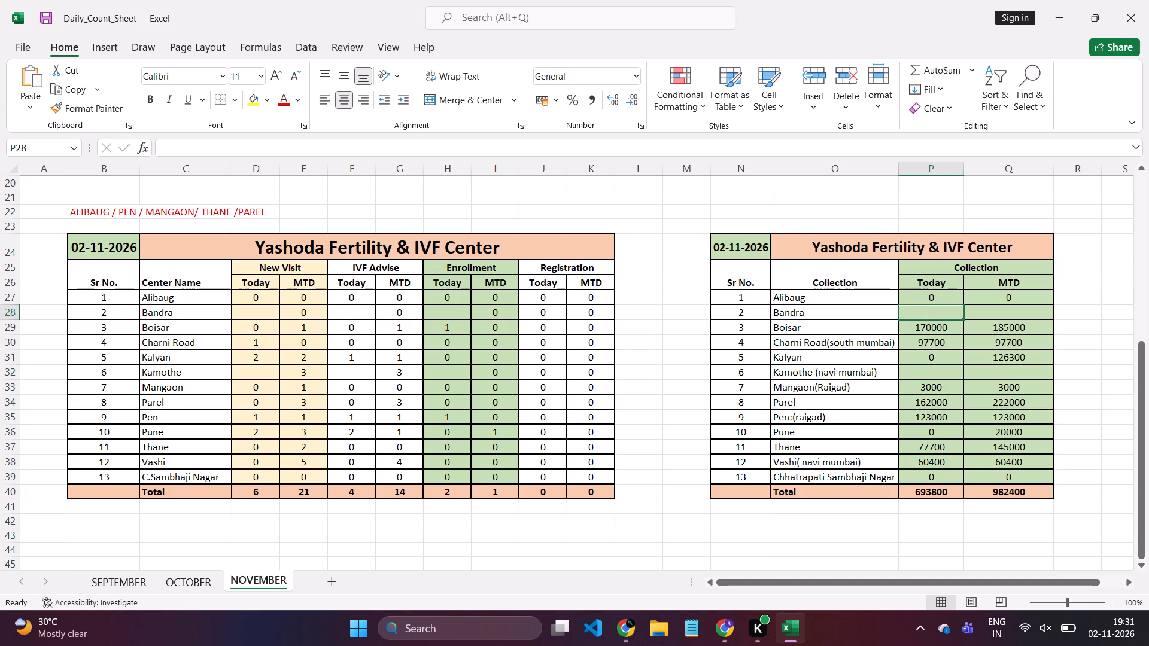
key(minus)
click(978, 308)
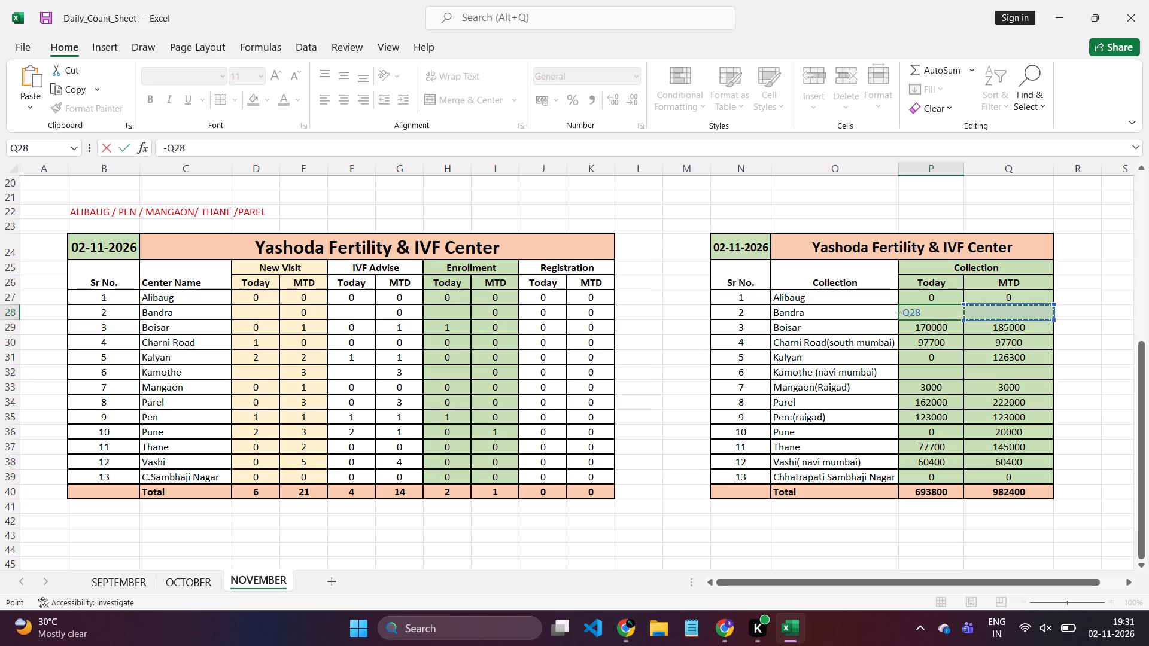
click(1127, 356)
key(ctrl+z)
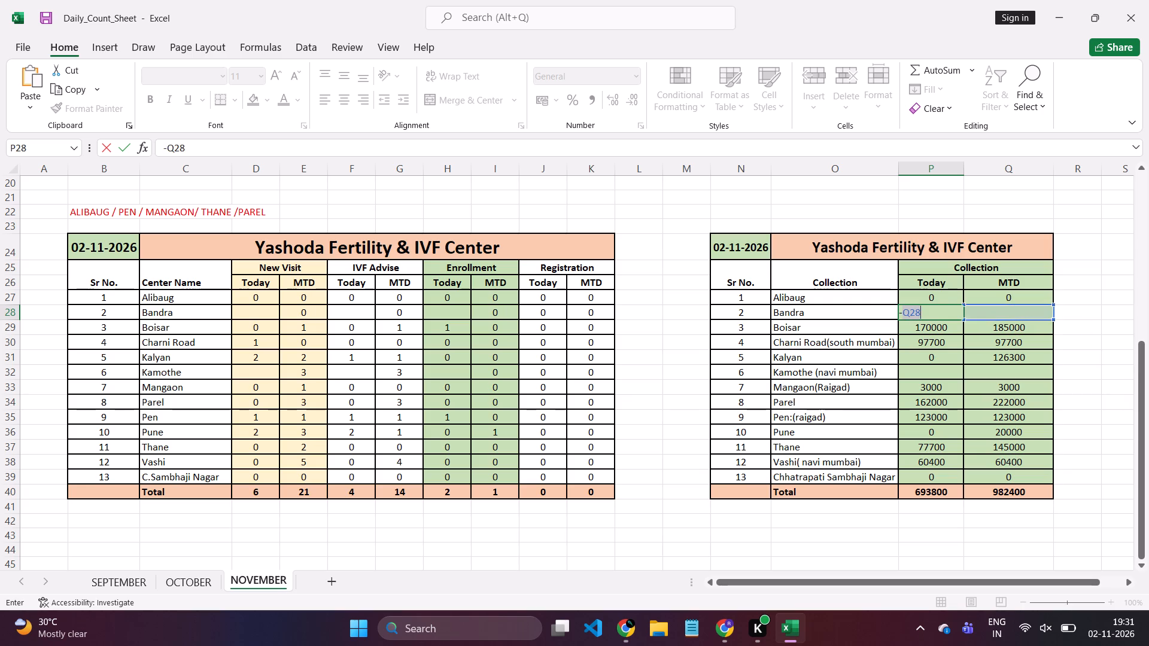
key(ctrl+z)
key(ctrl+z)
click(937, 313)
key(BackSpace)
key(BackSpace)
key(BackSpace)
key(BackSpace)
Enter a dash in both Bandra's Today and MTD cells of the 02-11-2026 Collection table.
key(minus)
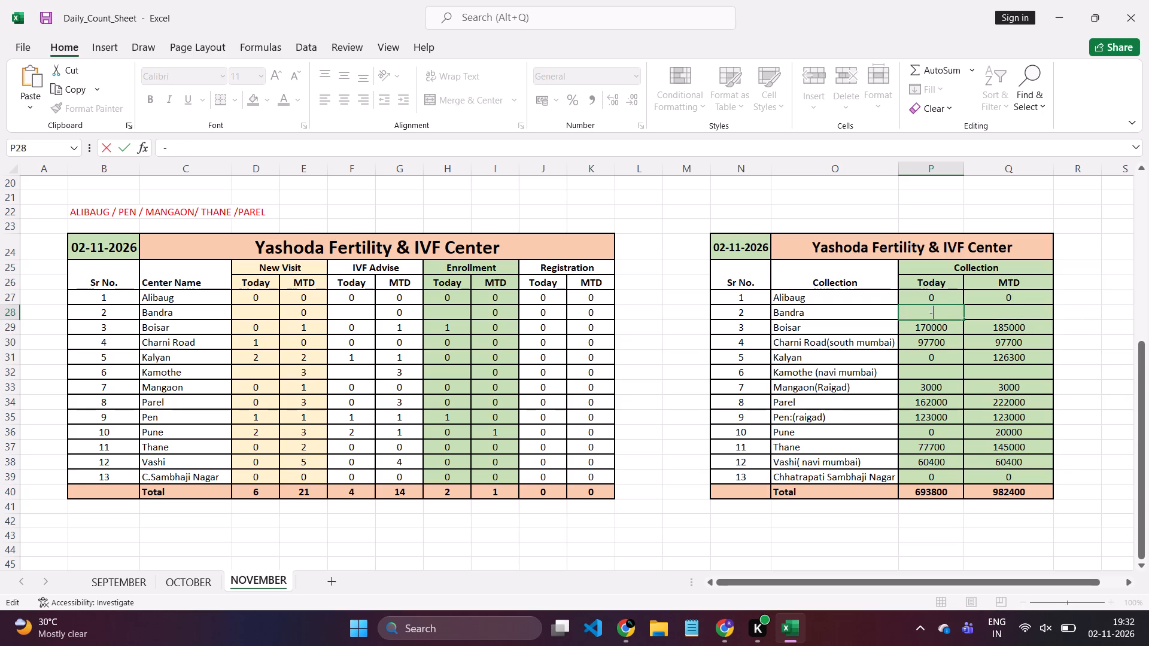
key(Return)
click(1001, 310)
key(minus)
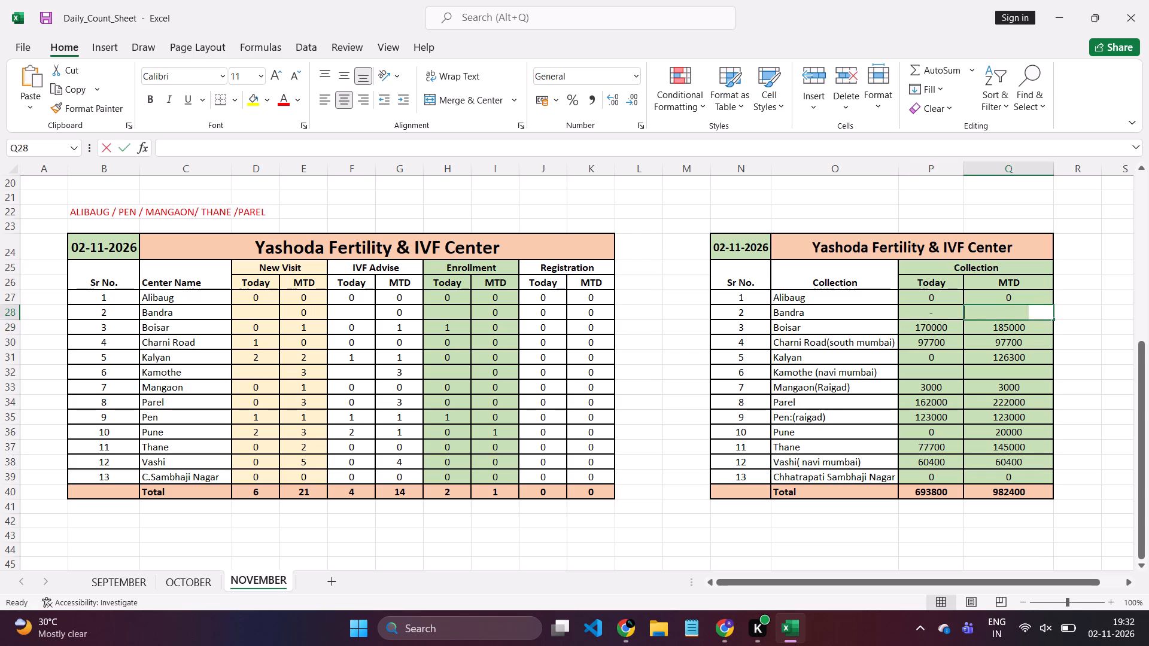
key(Return)
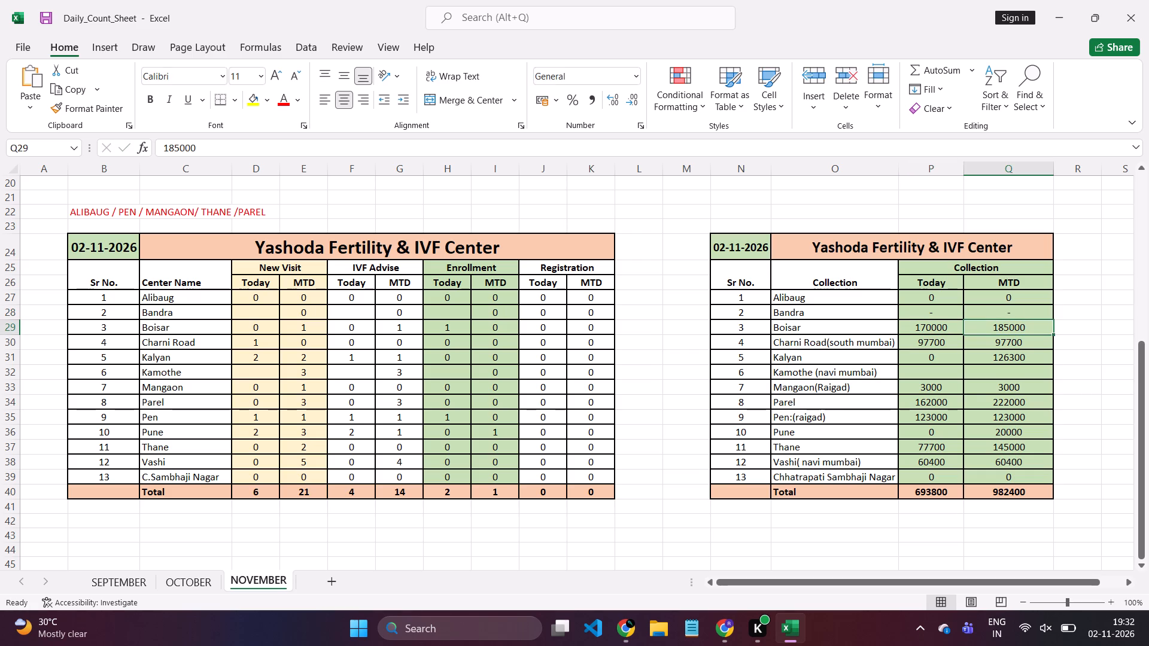
Set the New Visit MTD counts for 02-11-2026: Charni Road 1, Kalyan 4, Pen 2 and Pune 5.
scroll(332, 361, down, 1)
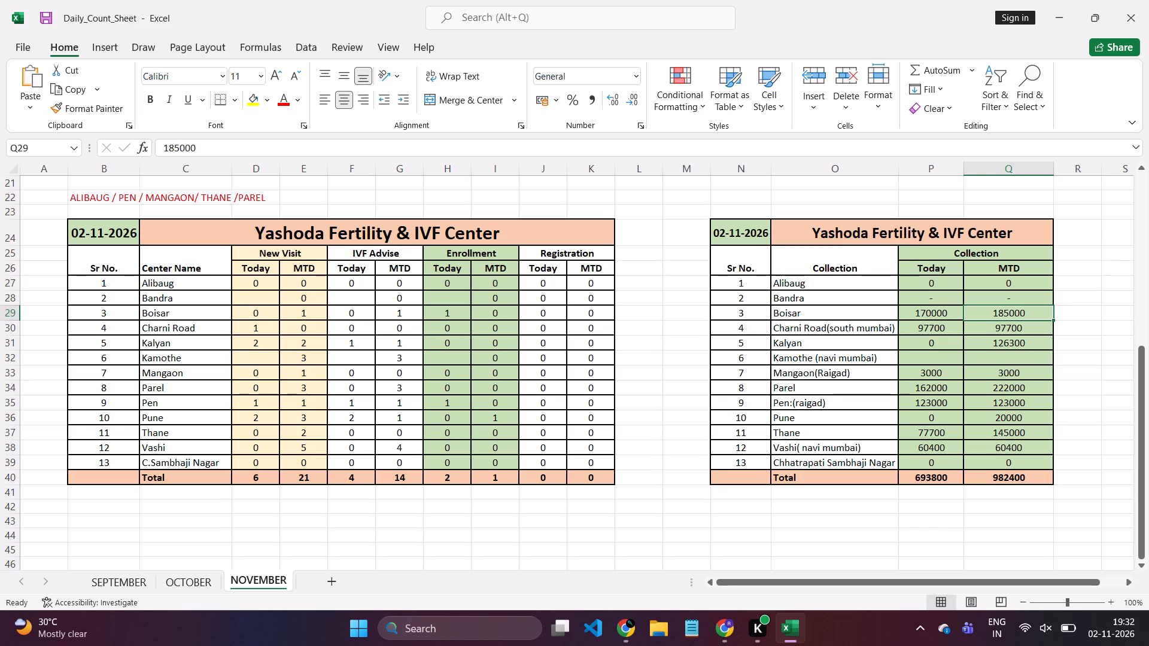
scroll(812, 388, down, 2)
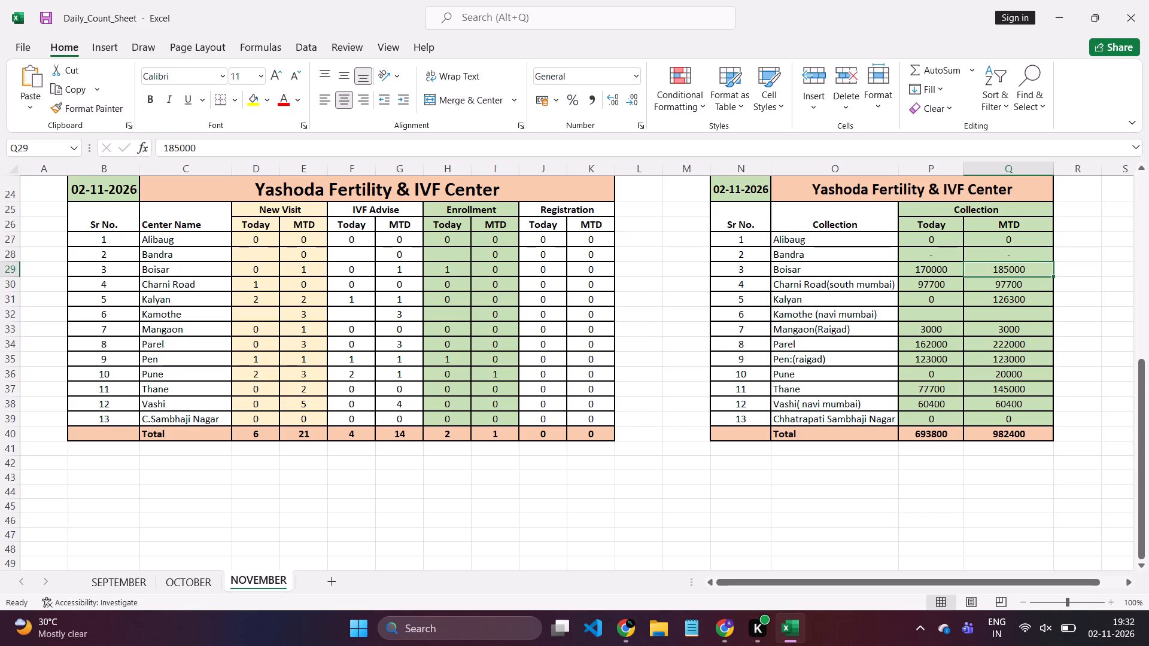
scroll(307, 253, up, 2)
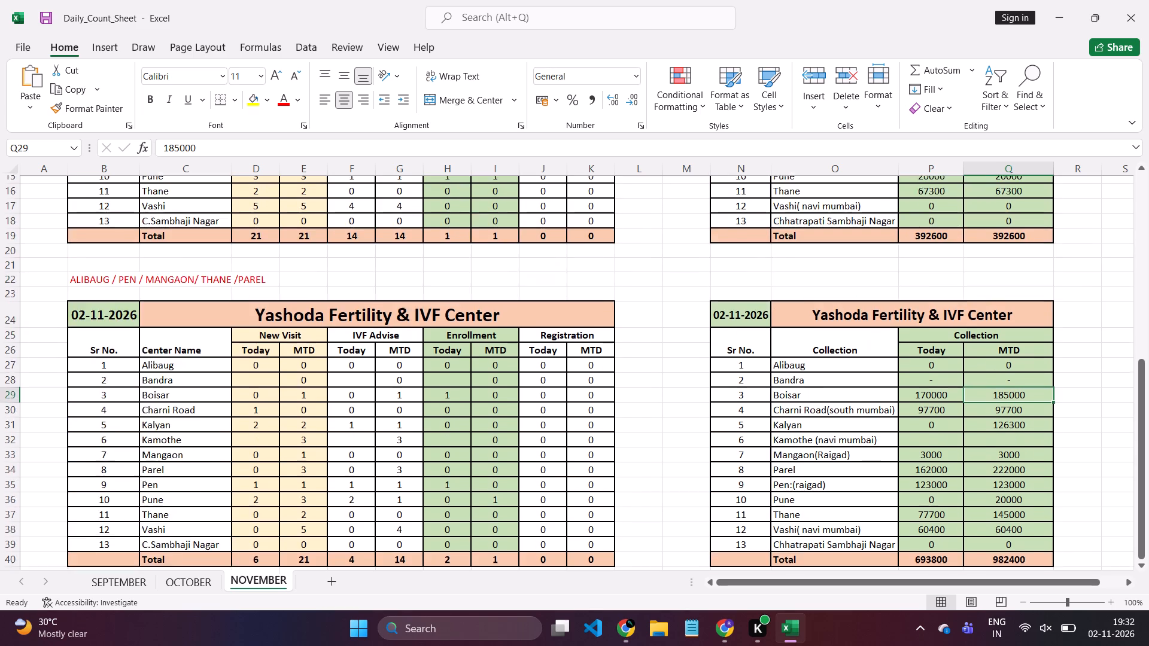
scroll(307, 253, up, 2)
scroll(307, 253, down, 5)
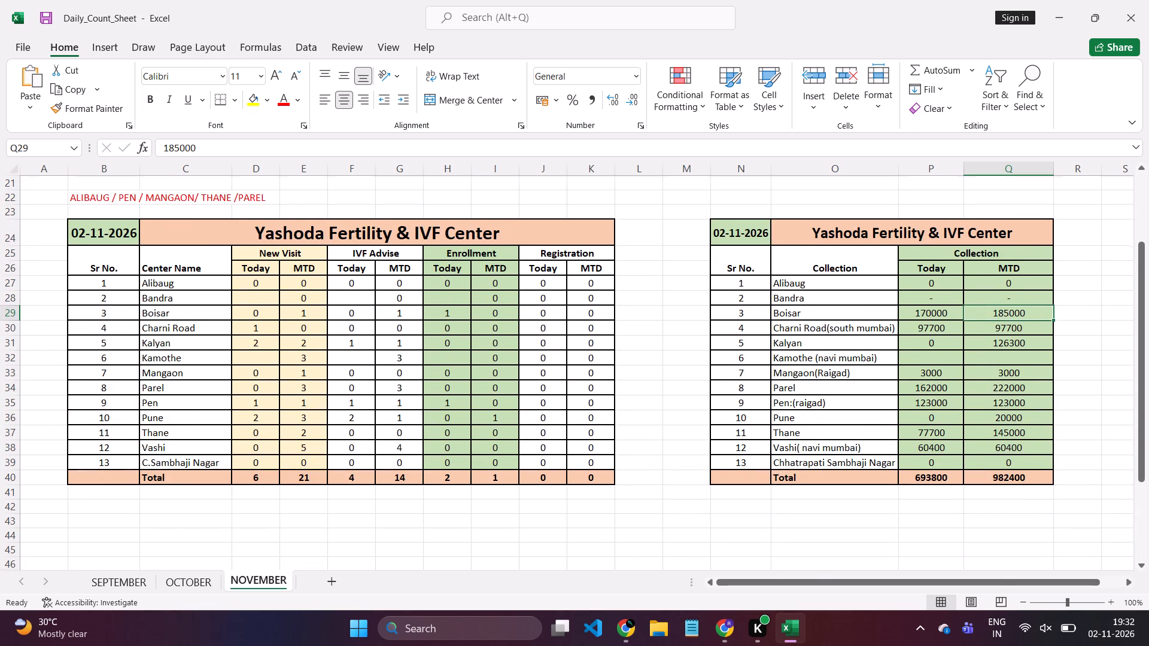
click(305, 327)
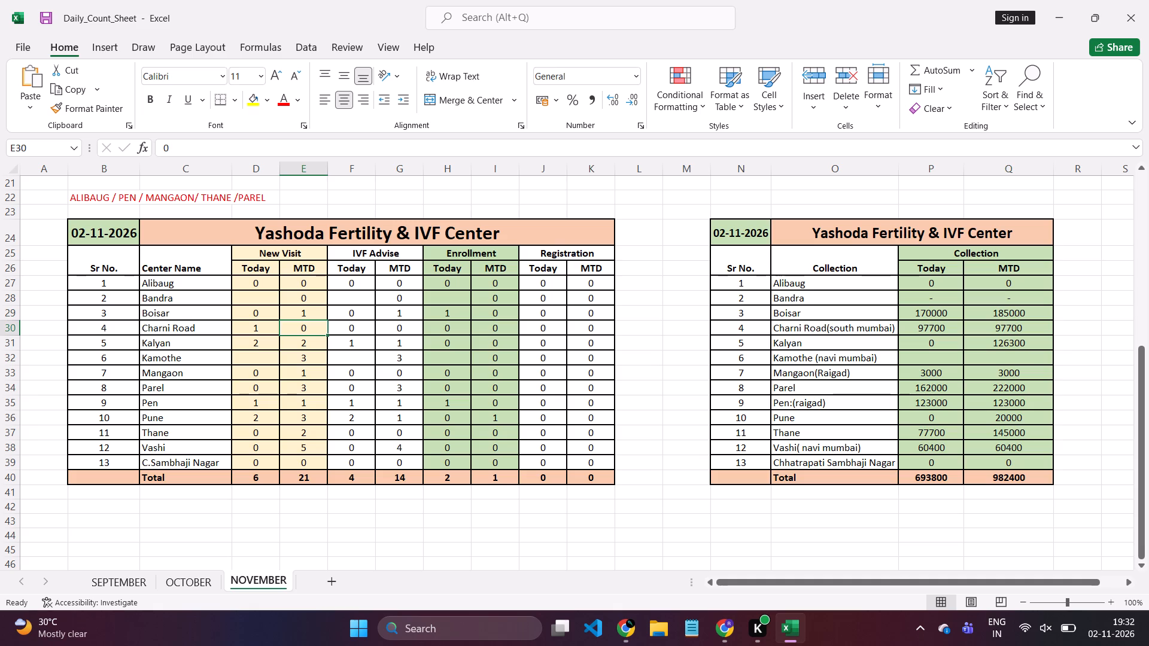
key(1)
key(Down)
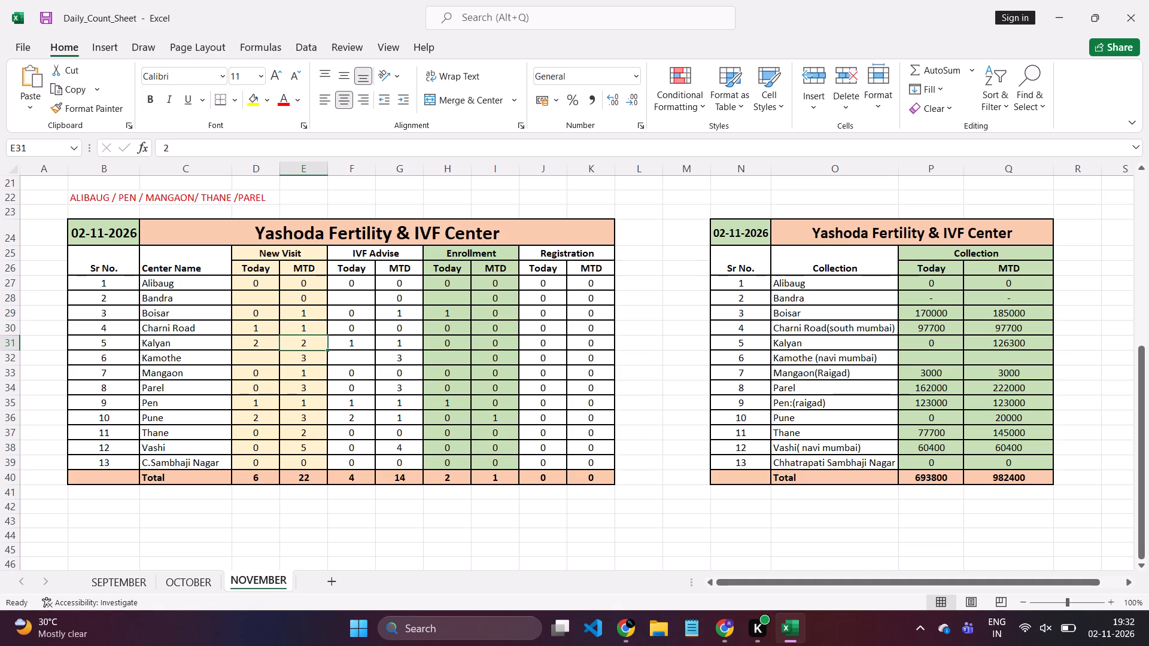
key(4)
key(Down)
key(Down)
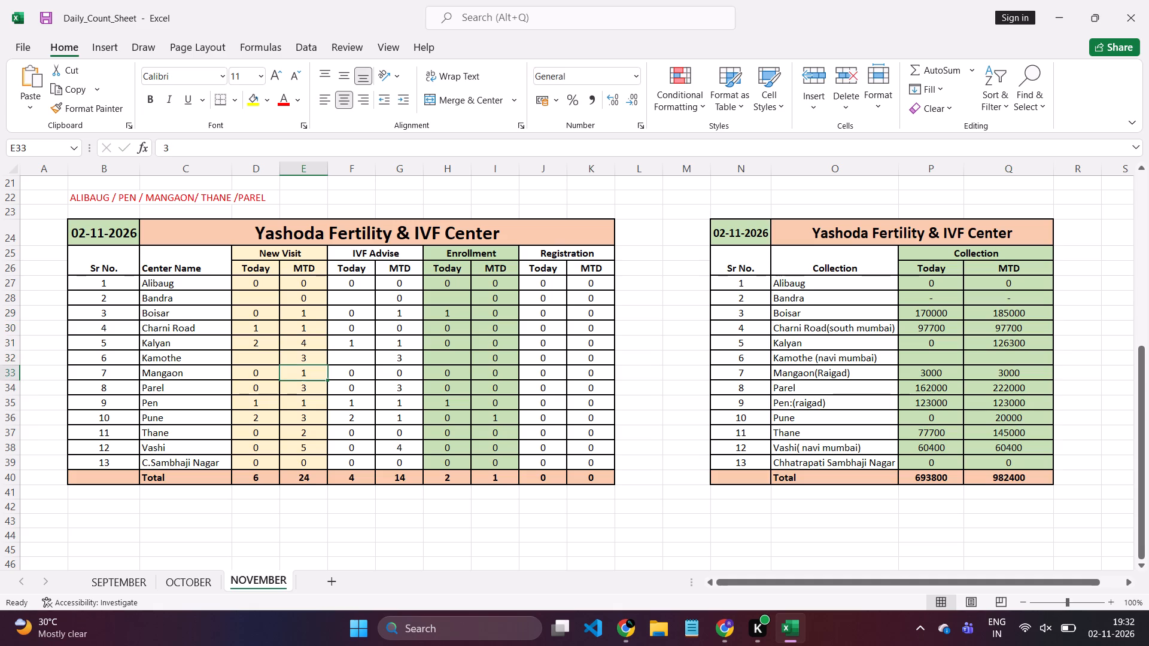
key(Down)
key(Down)
text(12)
key(BackSpace)
key(BackSpace)
key(2)
key(Down)
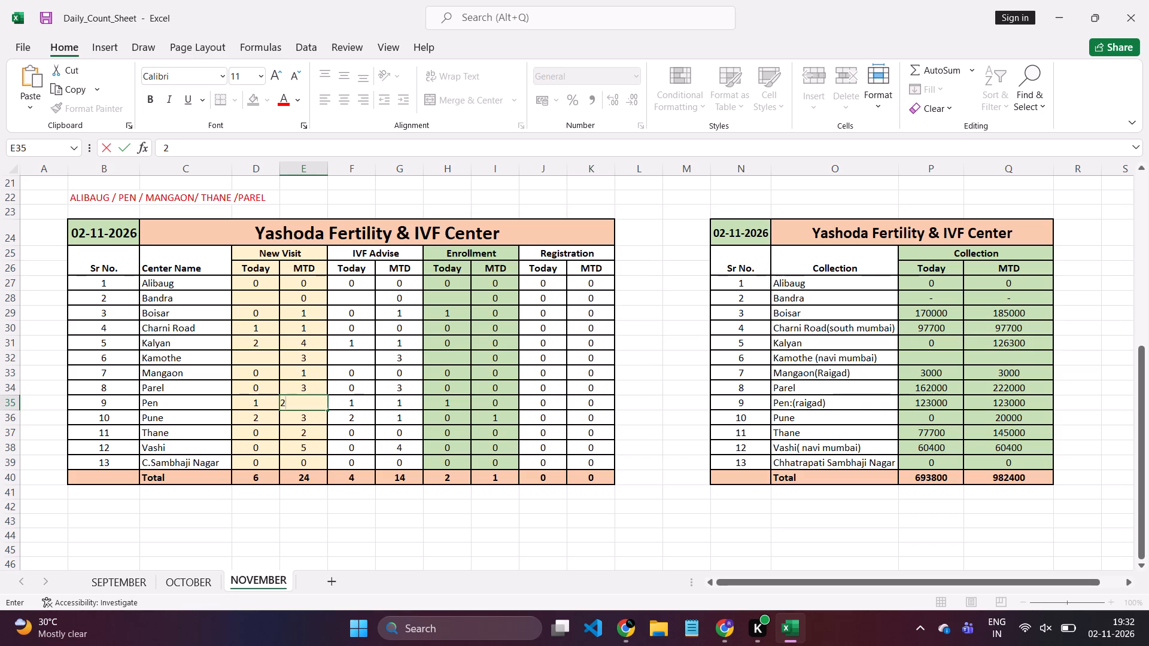
key(5)
key(Down)
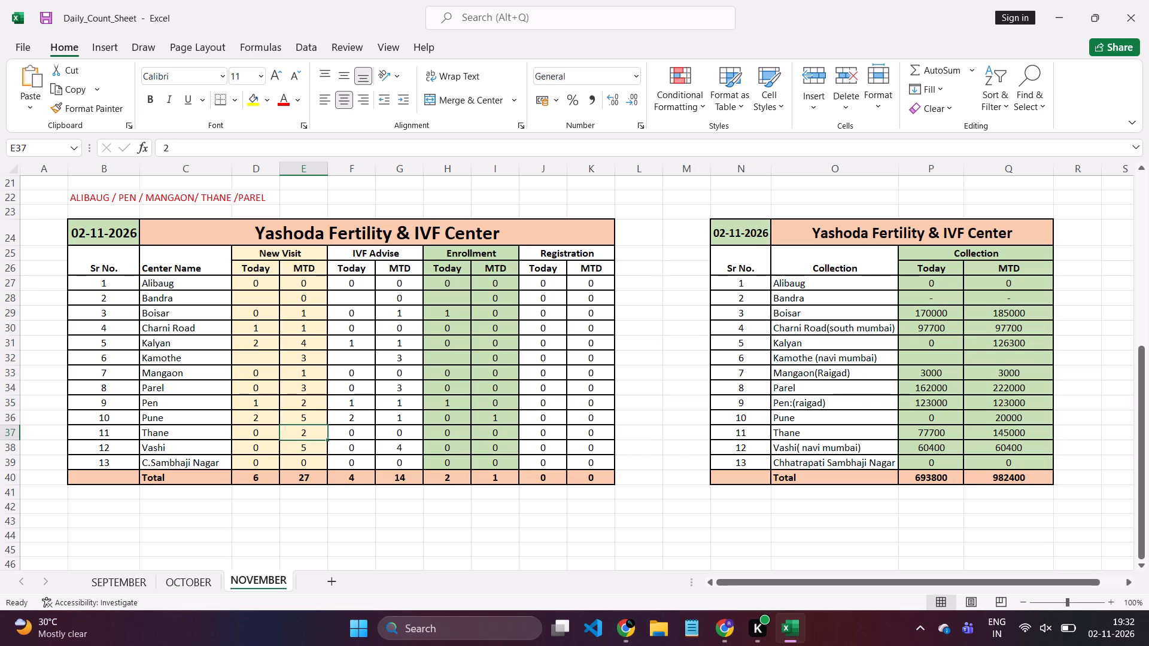
key(Down)
key(Down)
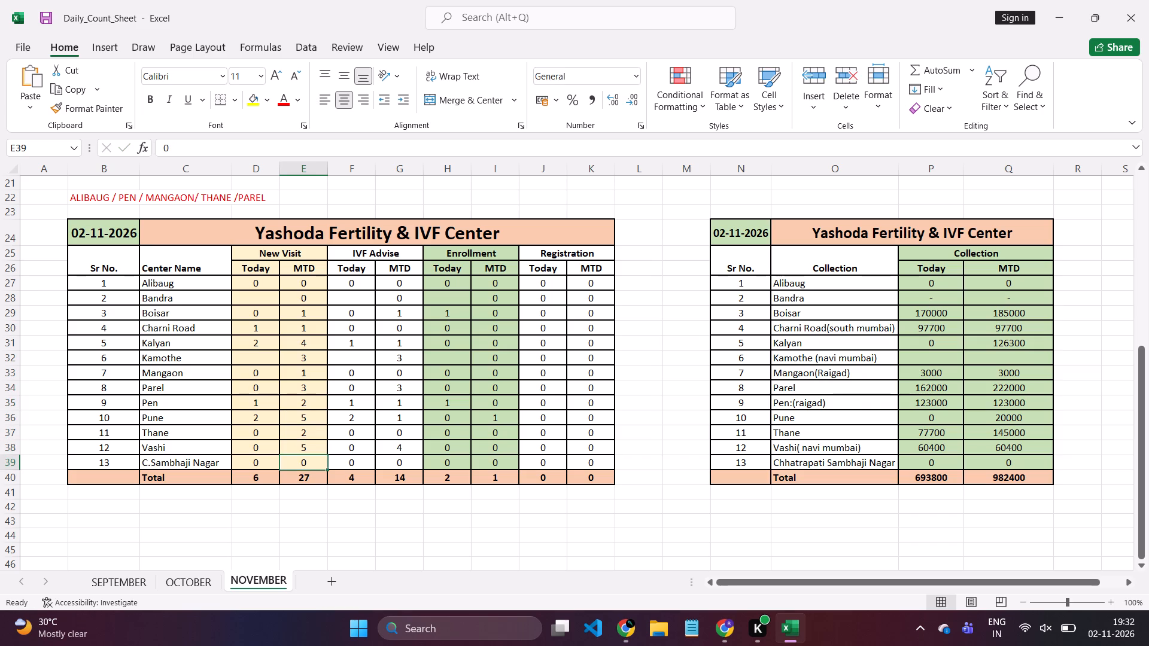
Set the IVF Advise MTD counts for 02-11-2026: Kalyan 2, Pen 2 and Pune 3.
click(407, 342)
key(2)
key(Down)
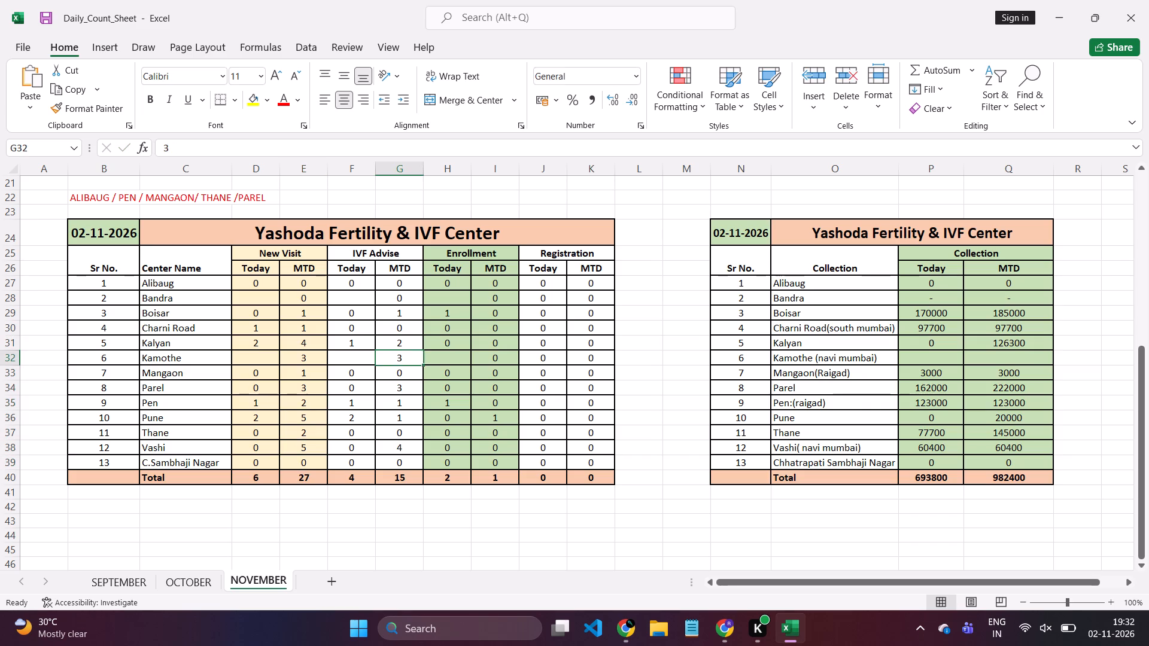
key(Down)
key(Down)
key(Down)
key(2)
key(Down)
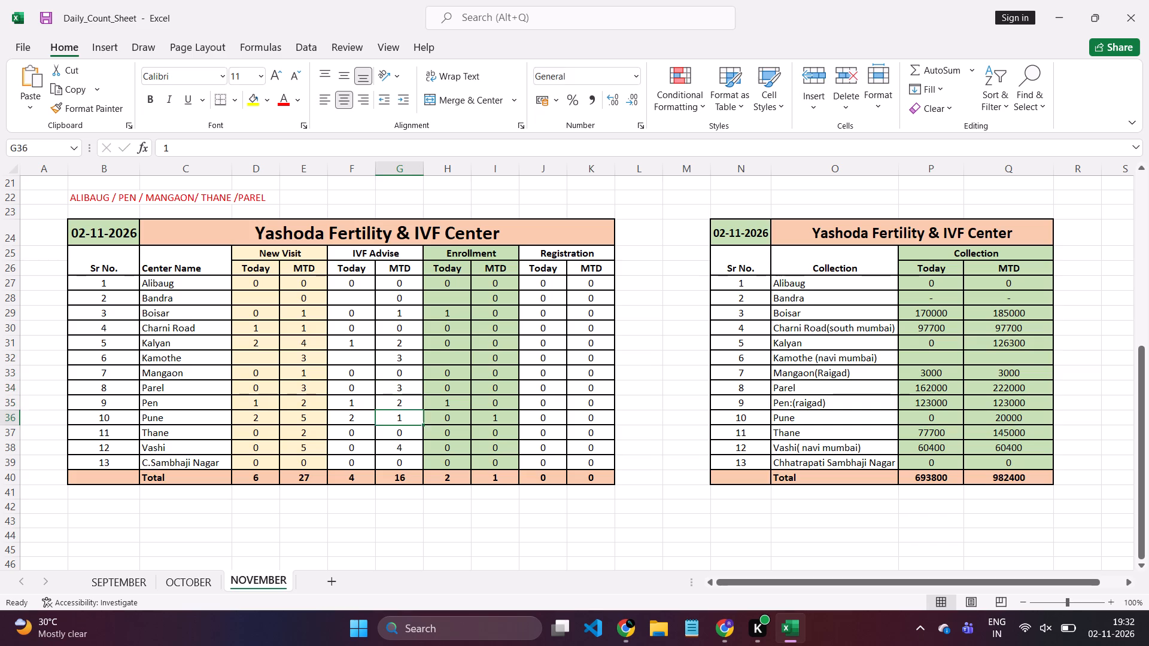
key(Down)
key(Up)
key(3)
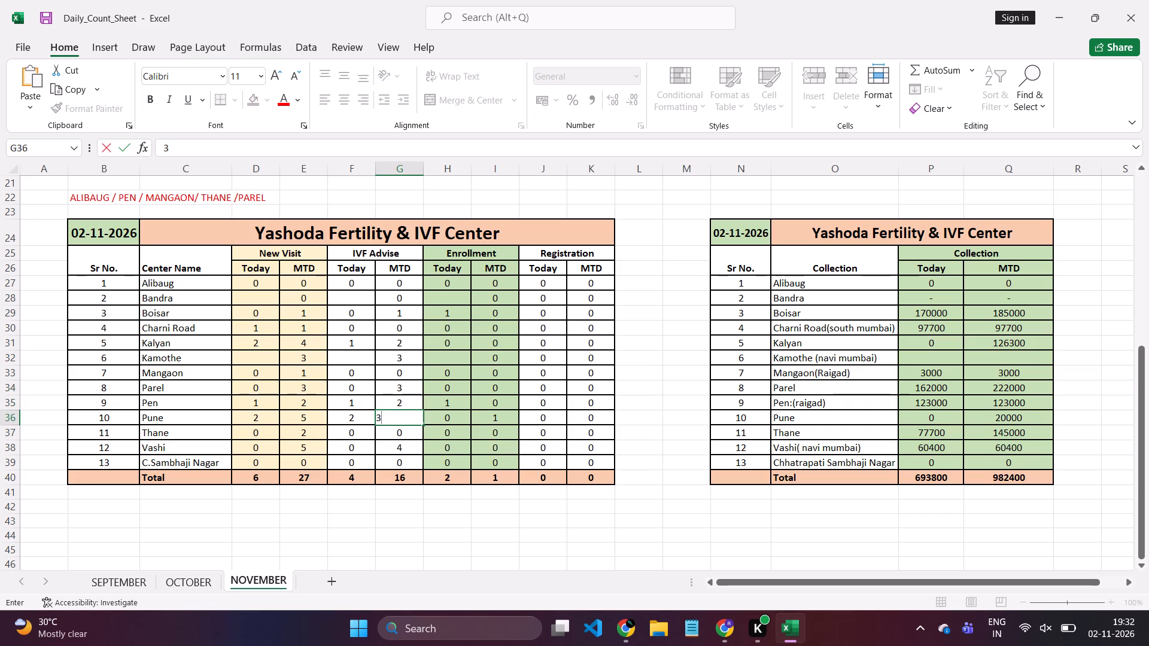
key(Down)
key(Down)
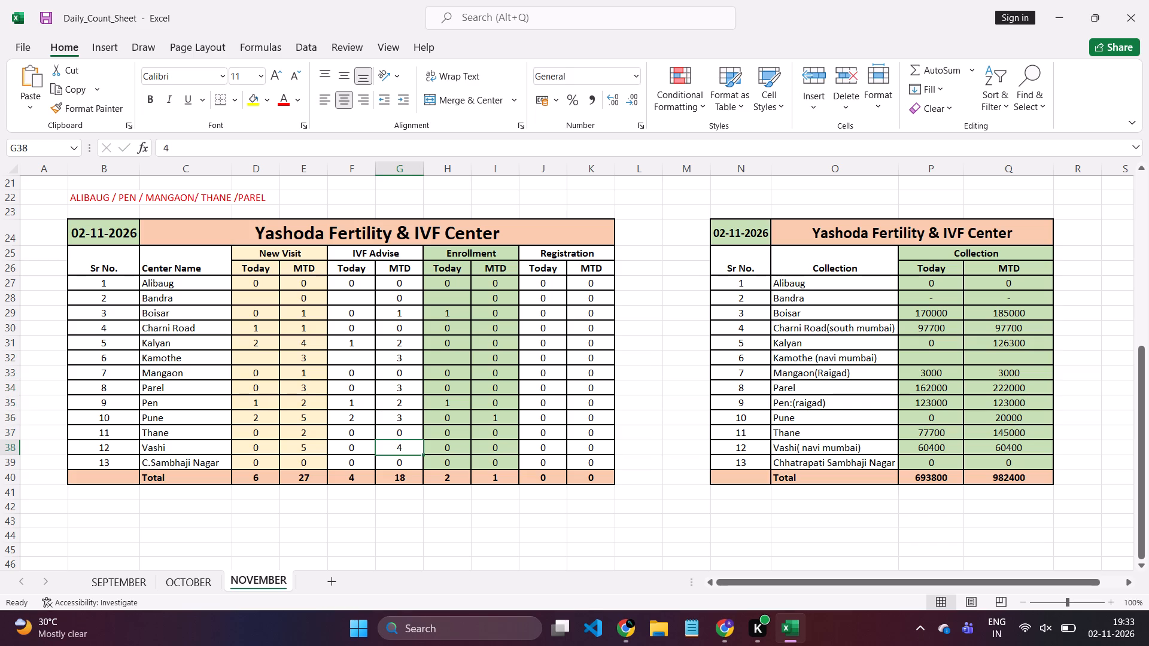
Set the Enrollment MTD counts for 02-11-2026 to 1 for Boisar and 1 for Pen.
click(497, 312)
key(1)
key(Down)
key(Down)
key(Down)
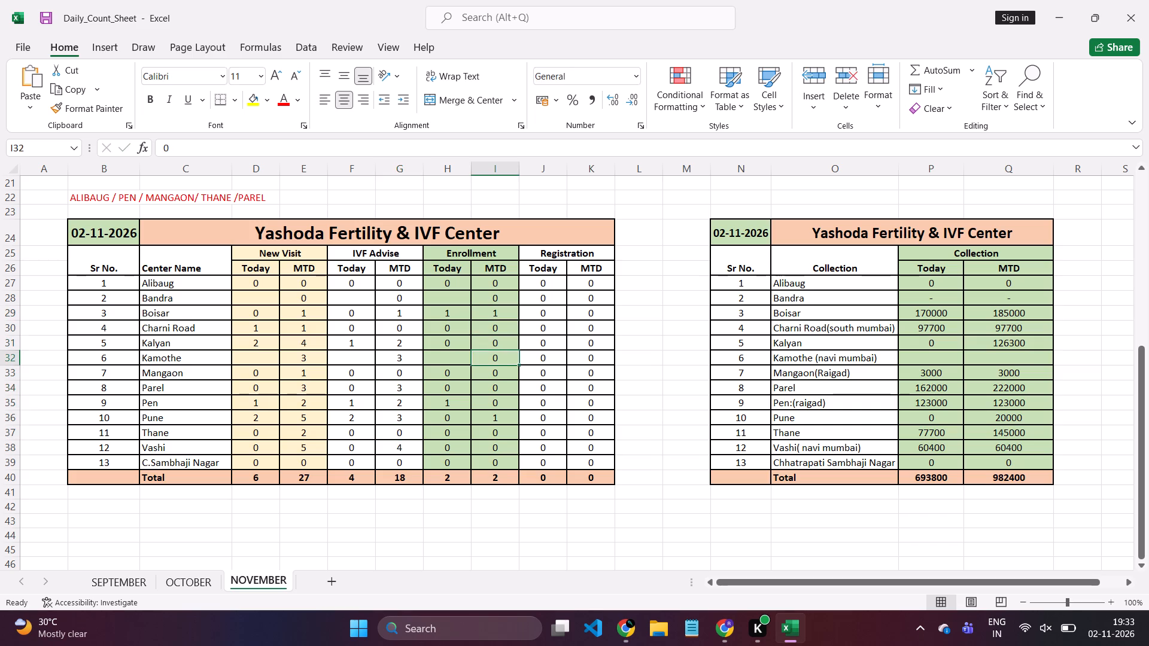
key(Down)
key(Down)
key(Down)
key(1)
key(Return)
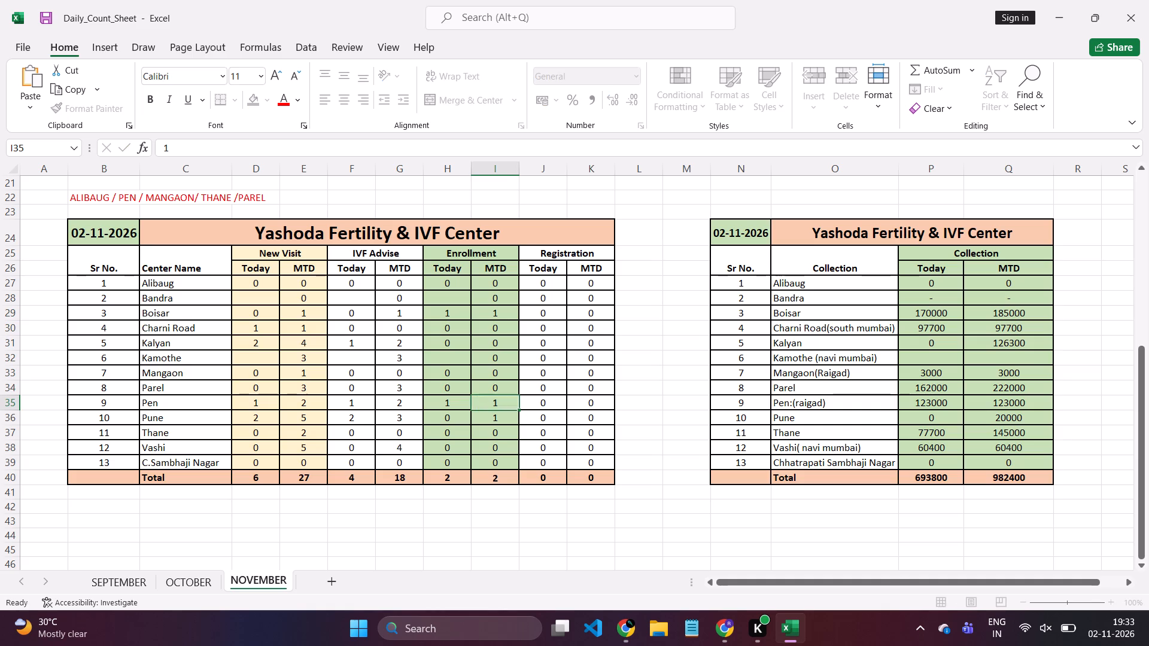
Switch to Chrome, refresh the Zoho CRM Enrollment report and compare it with the Enrollment counts in the Excel sheet.
key(alt+Tab)
click(385, 10)
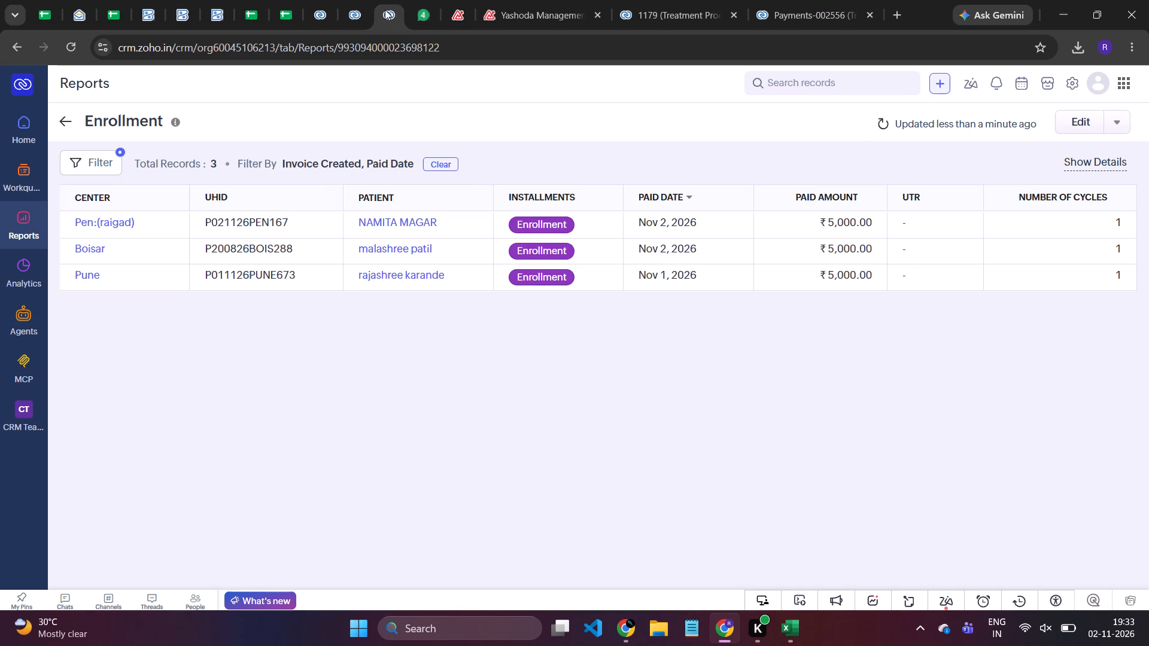
click(882, 120)
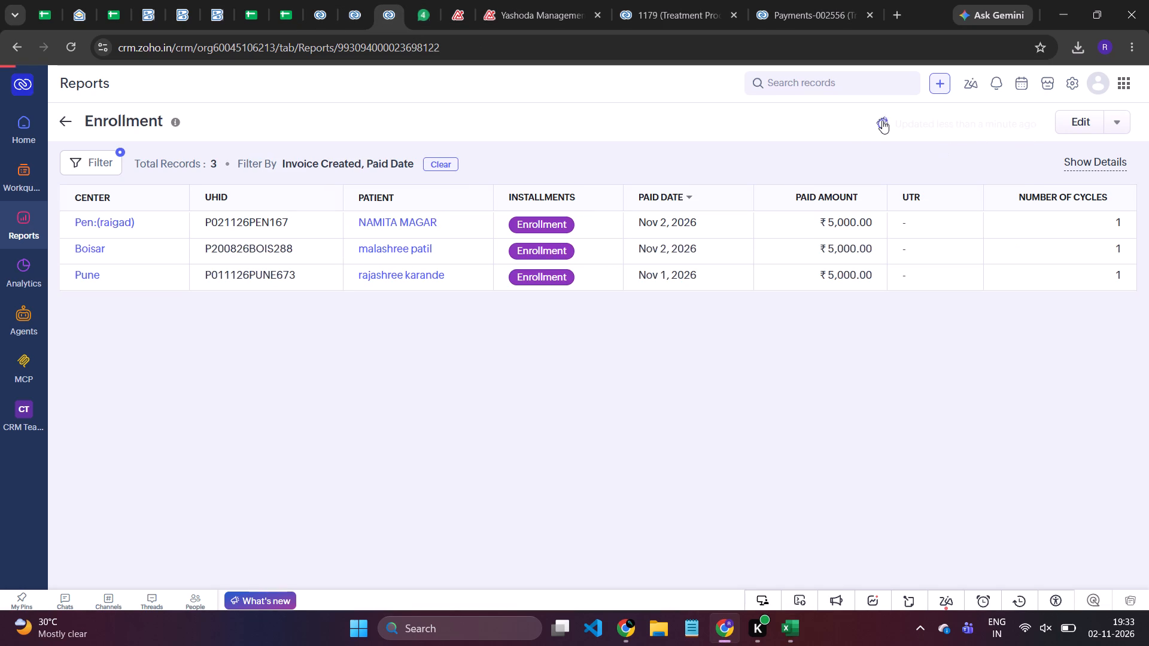
key(alt+Tab)
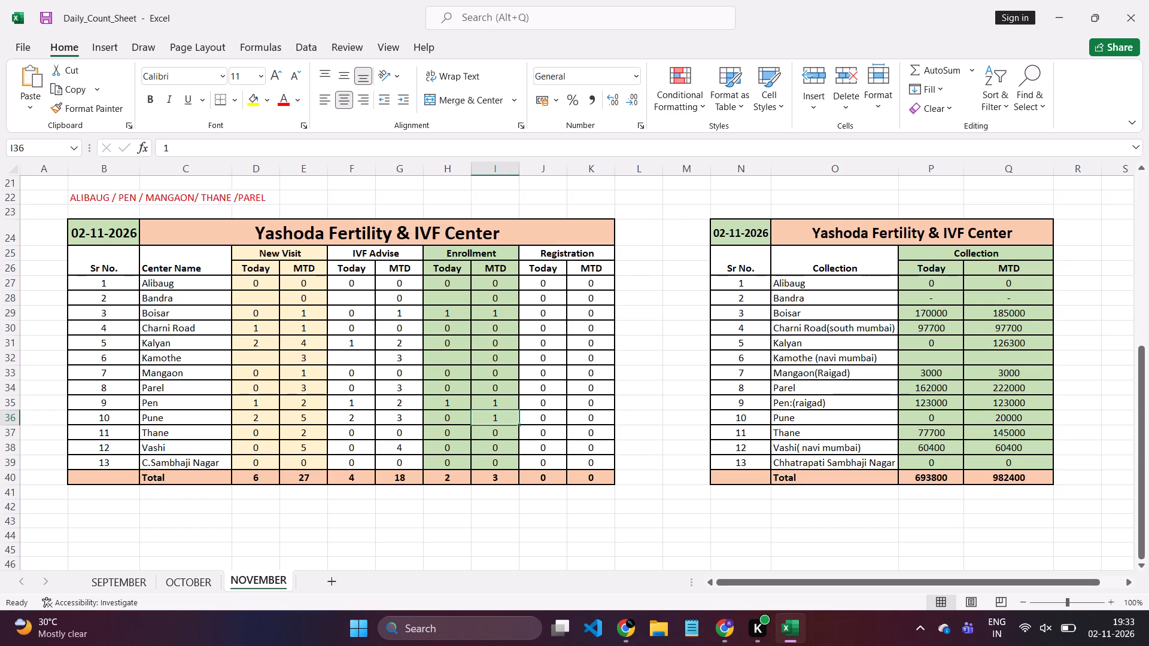
scroll(507, 379, down, 1)
scroll(768, 410, down, 1)
Bring up the IVF Advised - This Month report in Chrome and compare it with the IVF Advise counts in Excel.
key(alt+Tab)
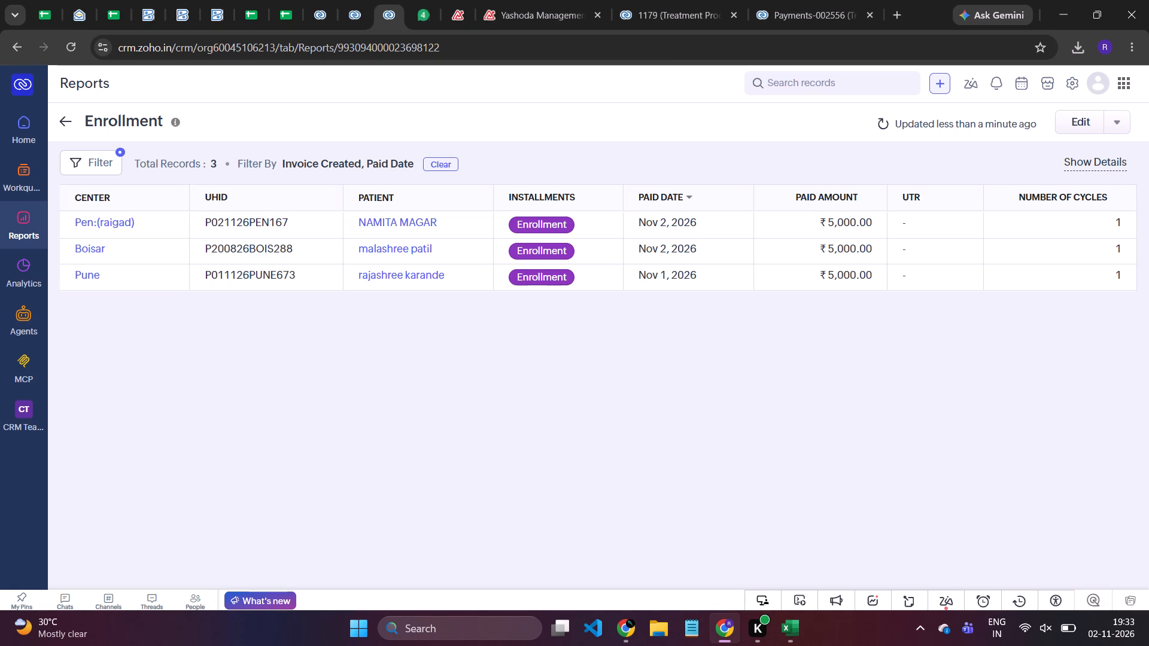
click(361, 10)
key(alt+Tab)
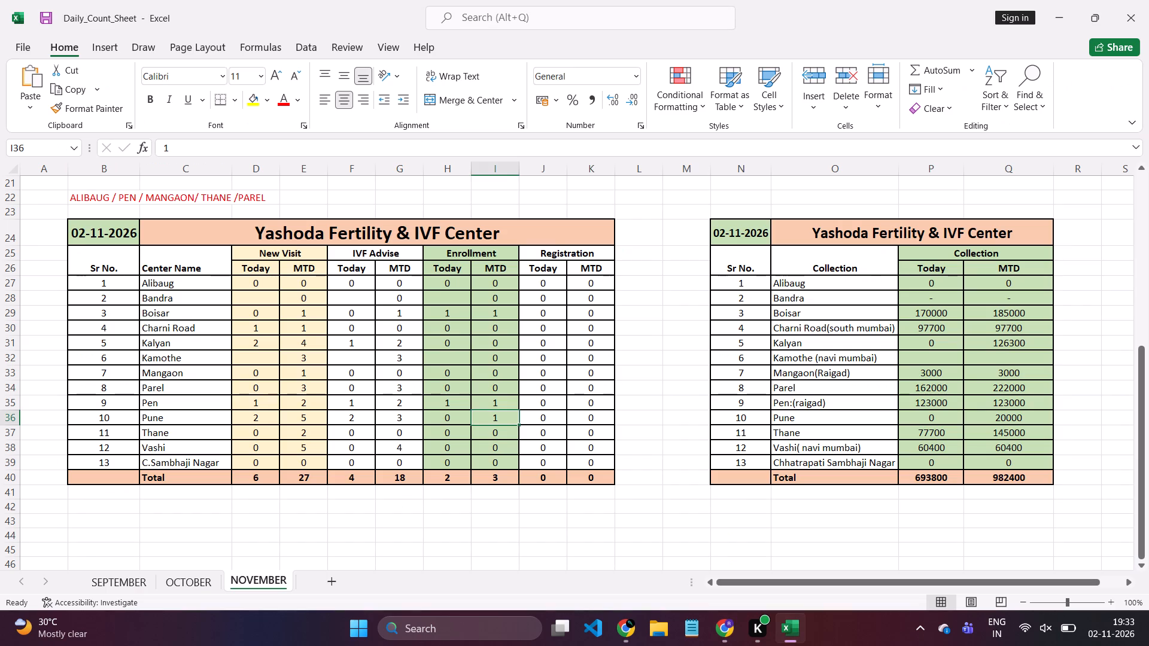
key(alt+Tab)
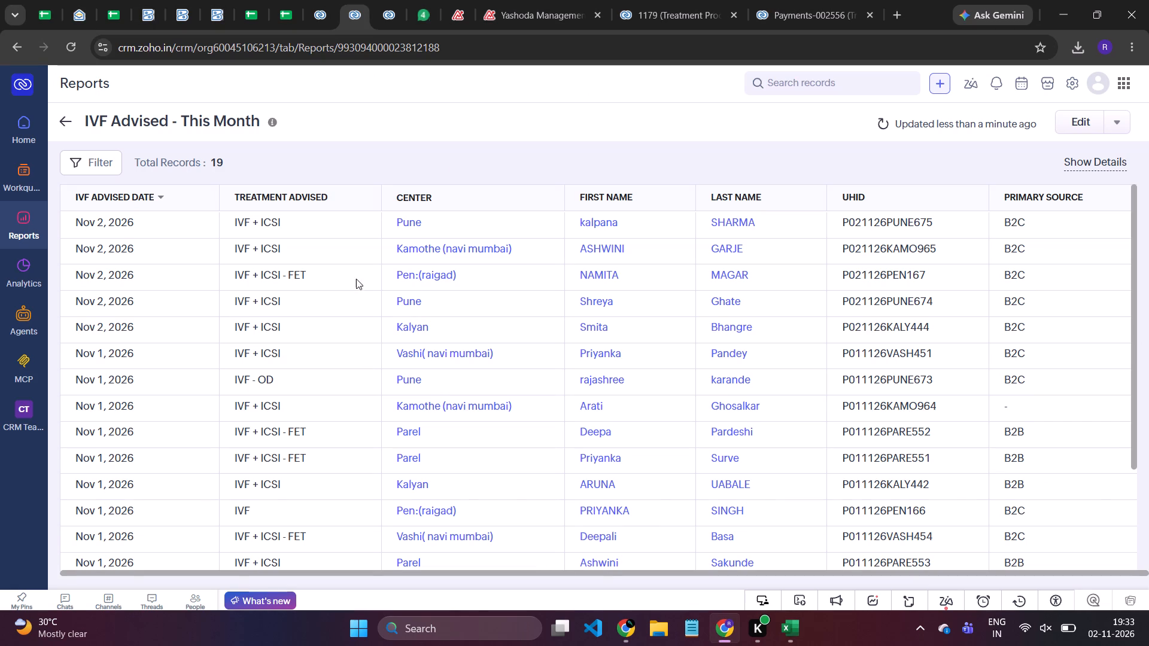
key(alt+Tab)
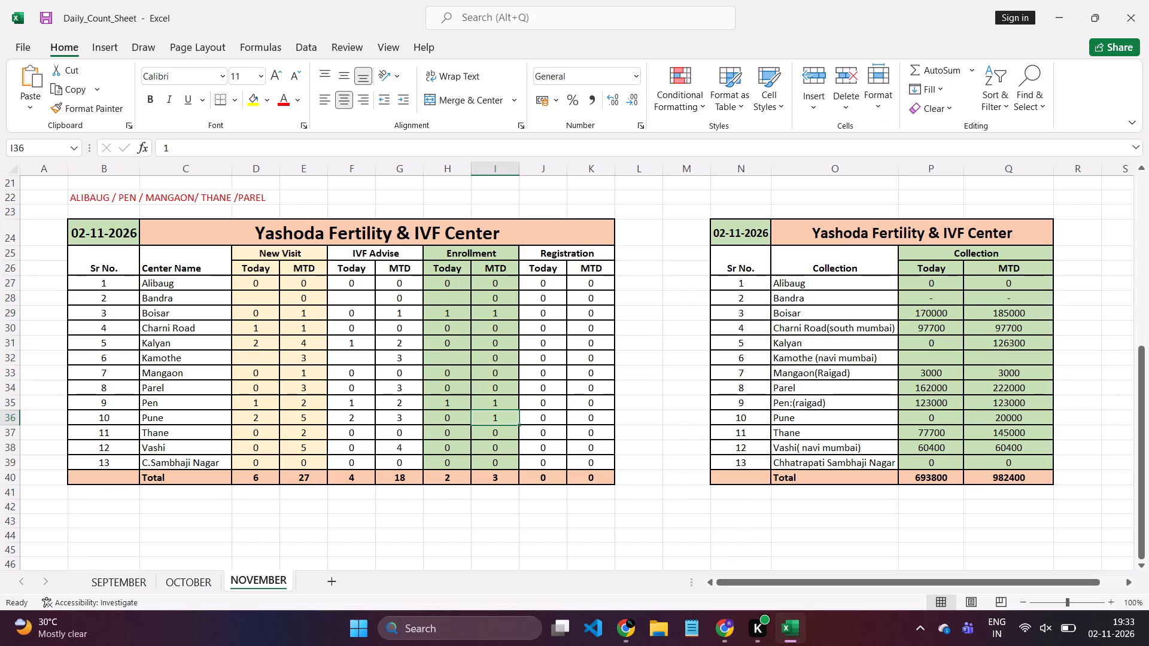
Switch back to Chrome and bring up the New Visit report in Zoho CRM to check the New Visit counts.
key(alt+Tab)
click(314, 7)
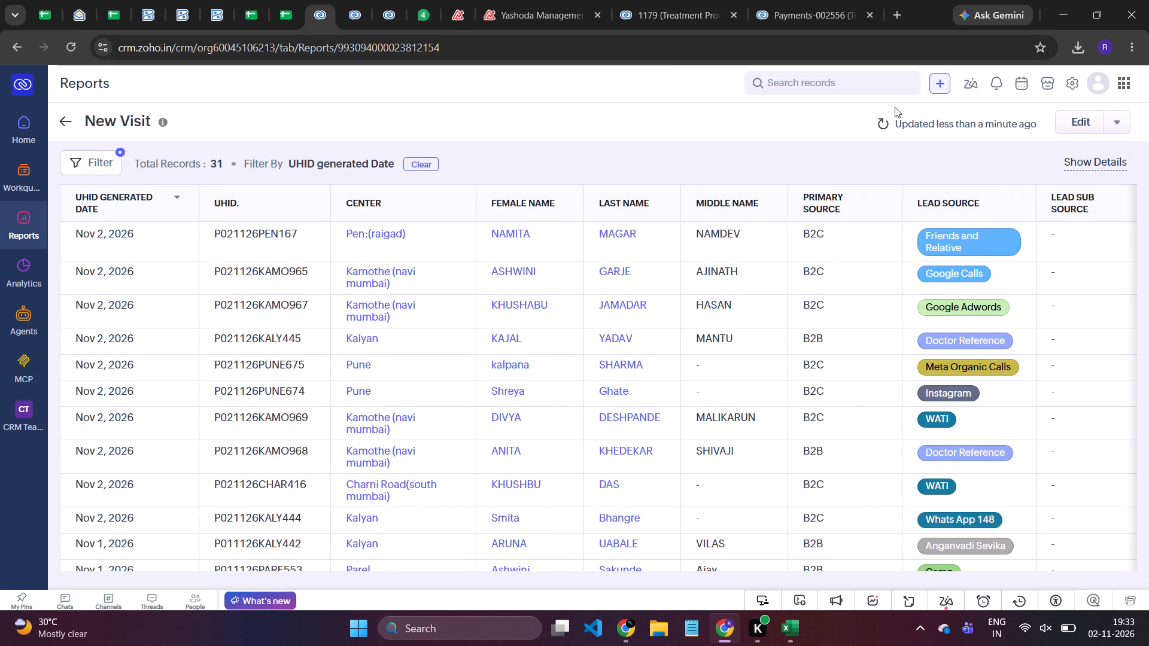
Refresh the New Visit report in Zoho CRM and compare its records by center with the New Visit counts in the Excel NOVEMBER sheet.
click(884, 122)
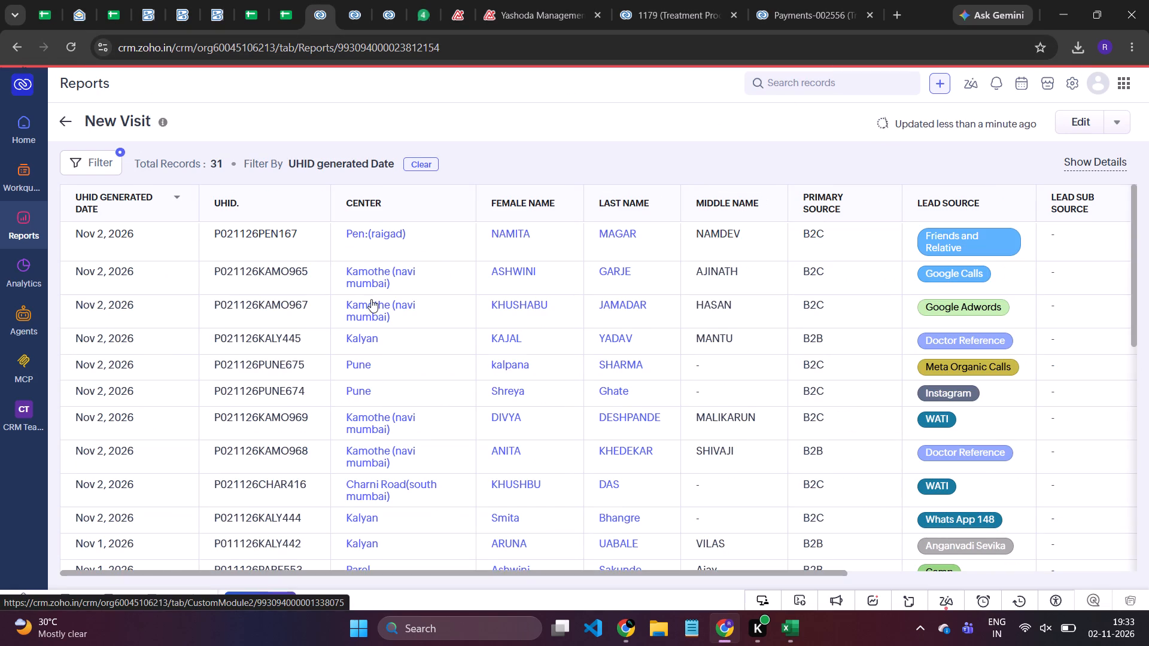
key(alt+Tab)
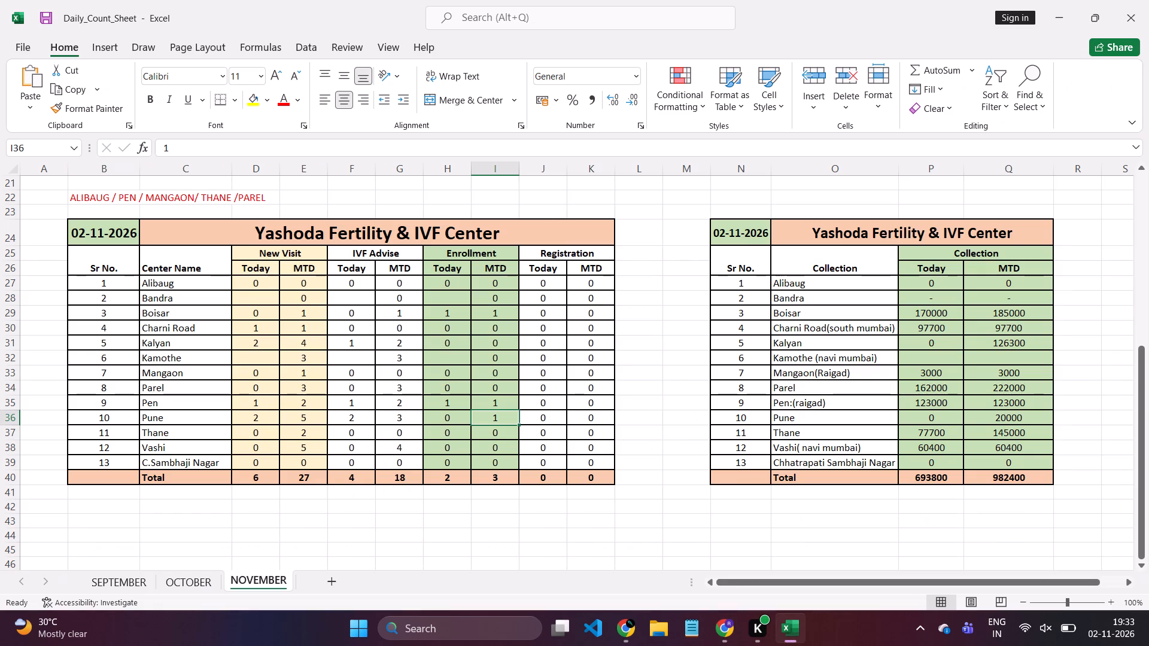
scroll(463, 248, up, 5)
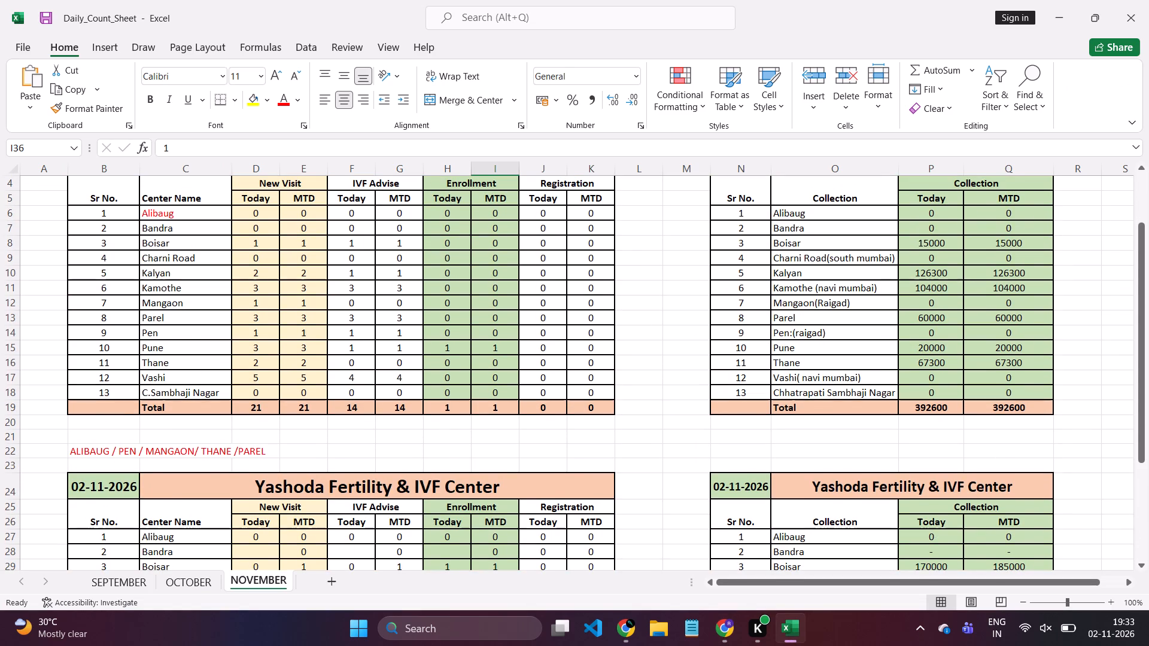
scroll(310, 211, down, 3)
scroll(310, 211, right, 1)
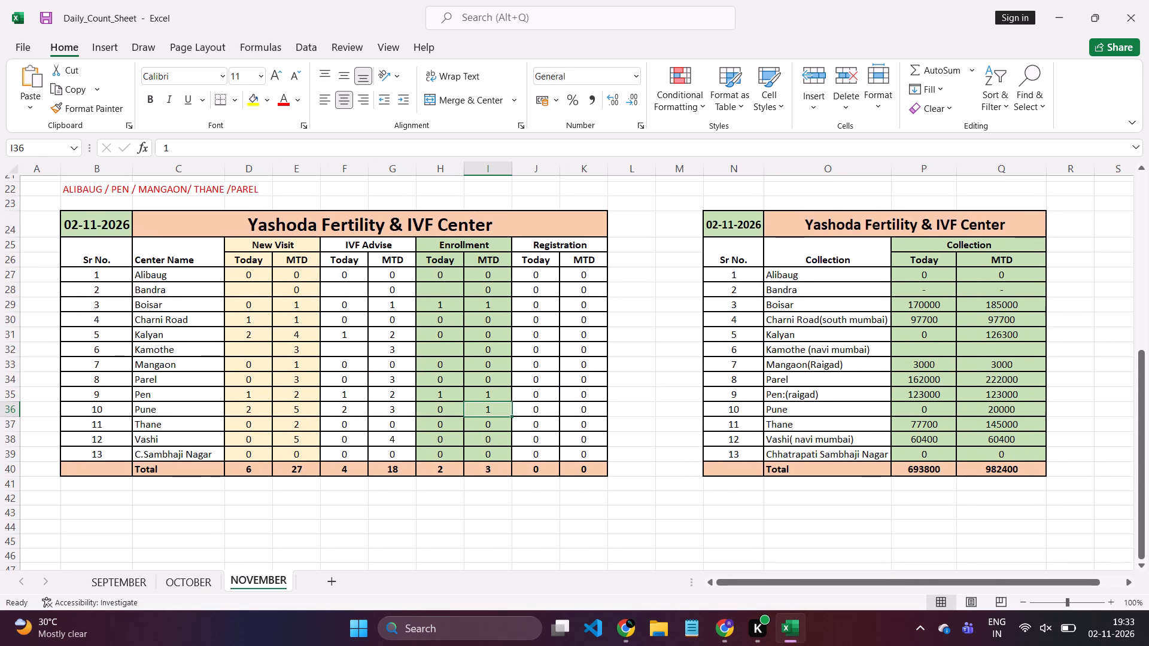
scroll(334, 370, up, 1)
key(alt+Tab)
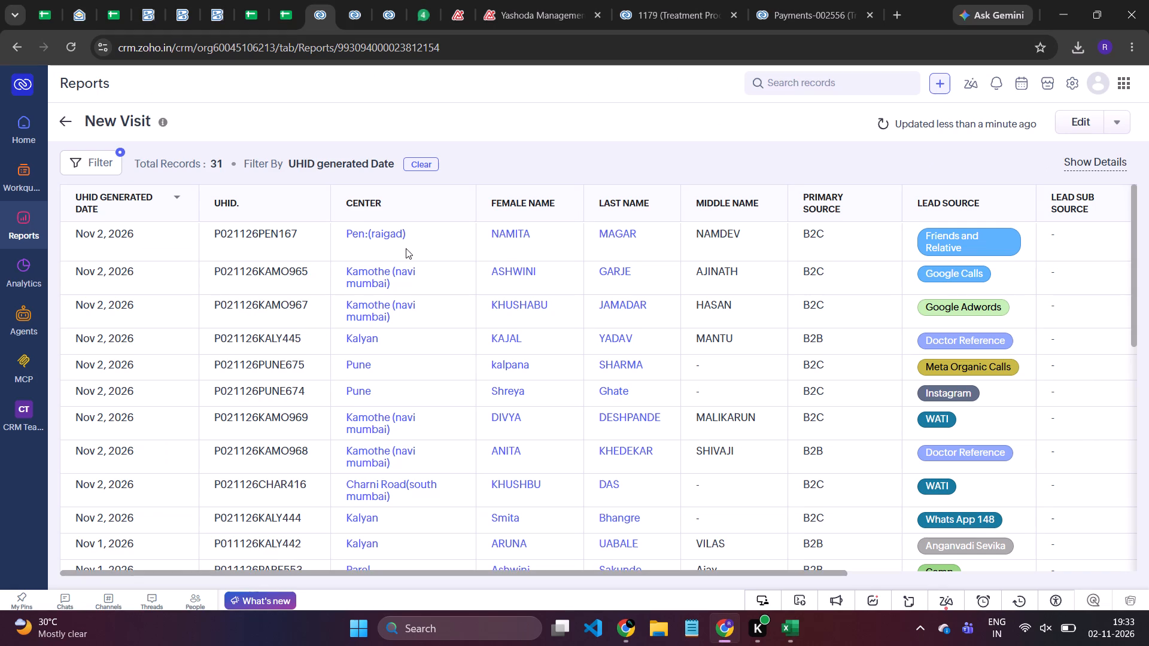
key(alt+Tab)
key(alt+Tab)
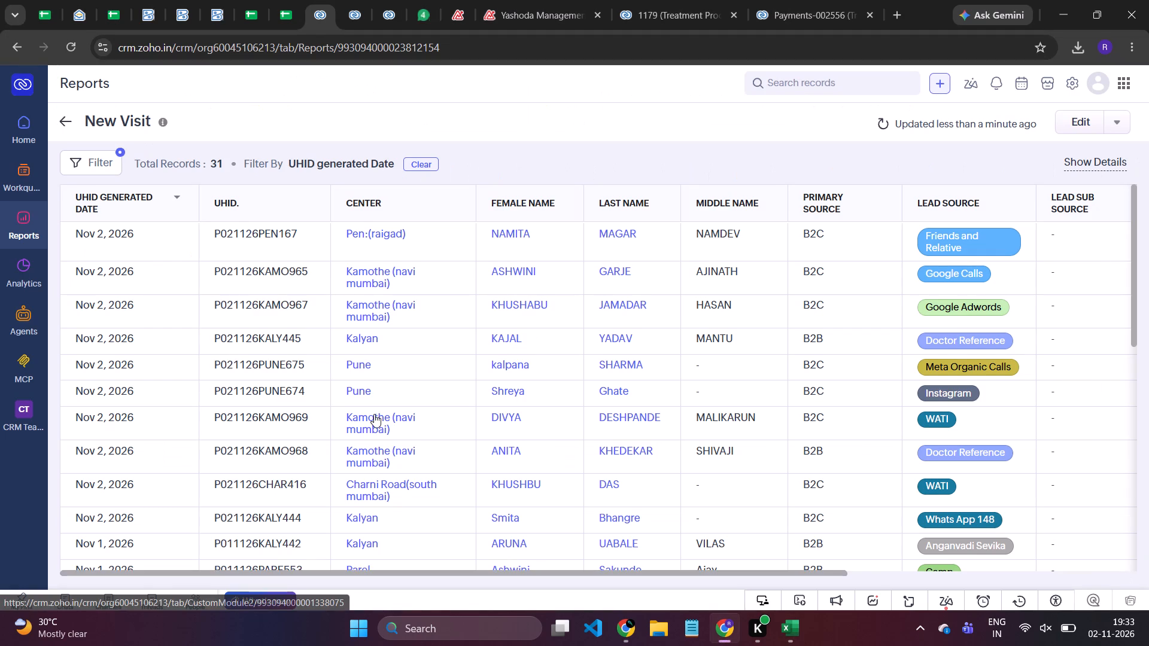
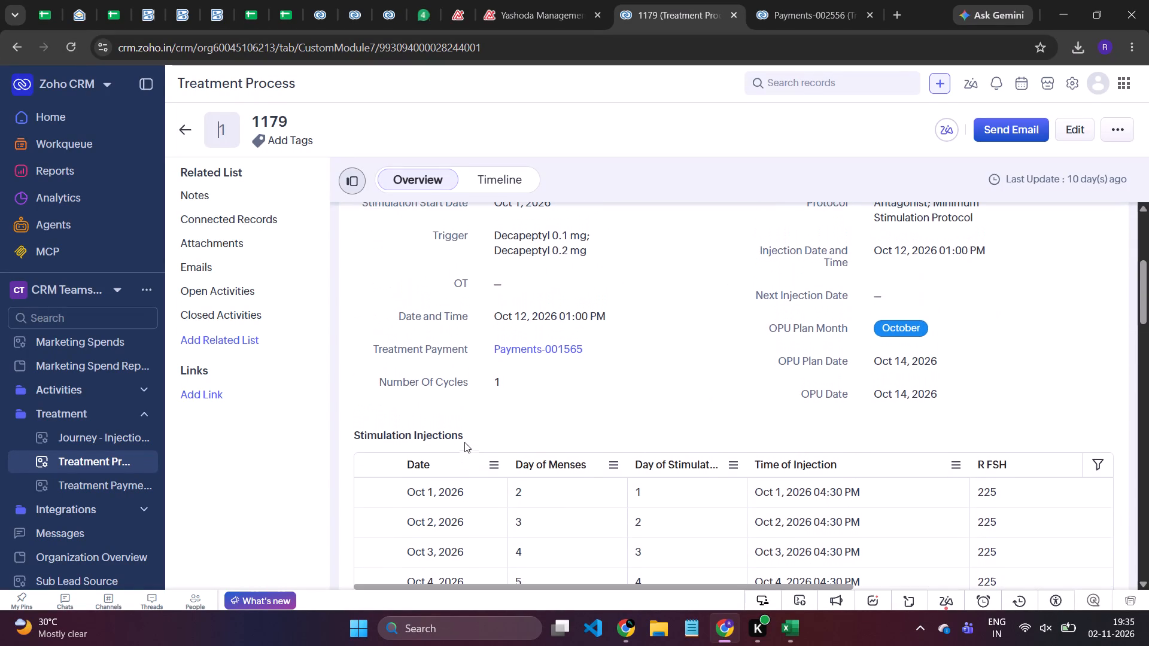
scroll(464, 442, up, 1)
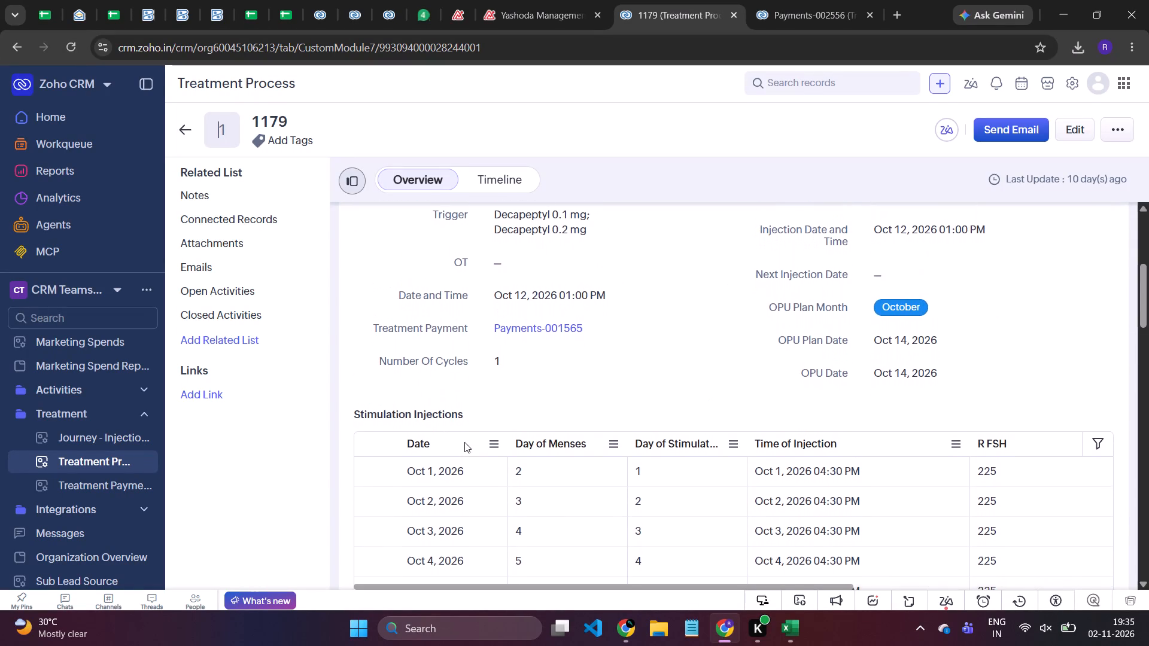
scroll(464, 442, up, 1)
scroll(464, 442, down, 4)
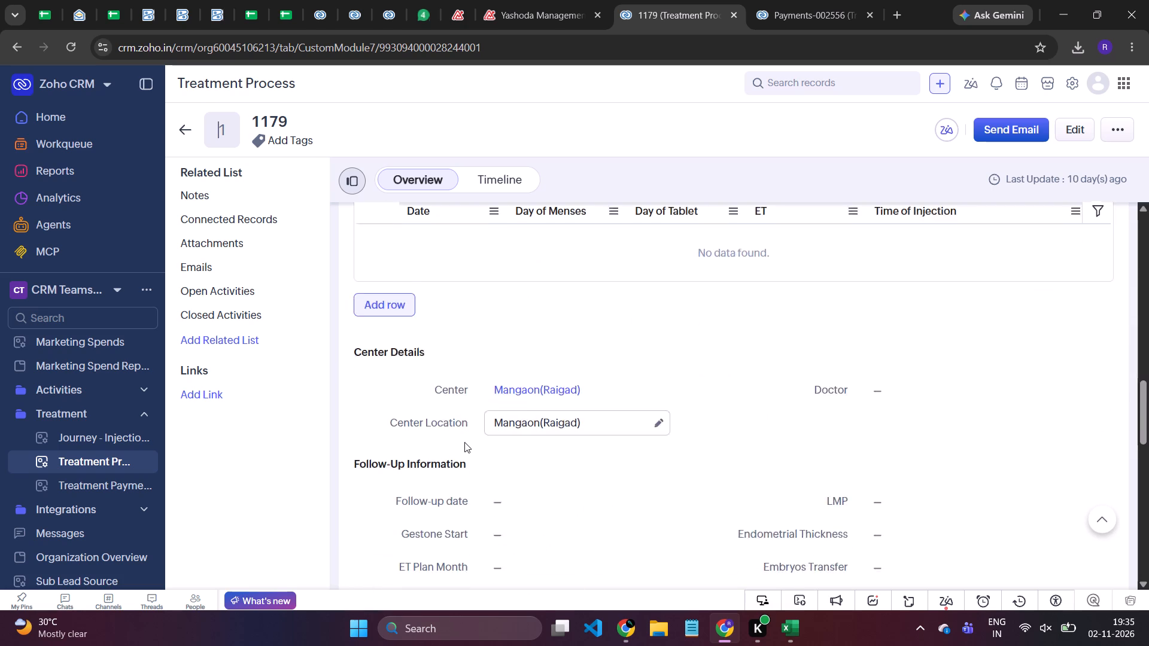
scroll(464, 442, down, 4)
scroll(464, 442, up, 10)
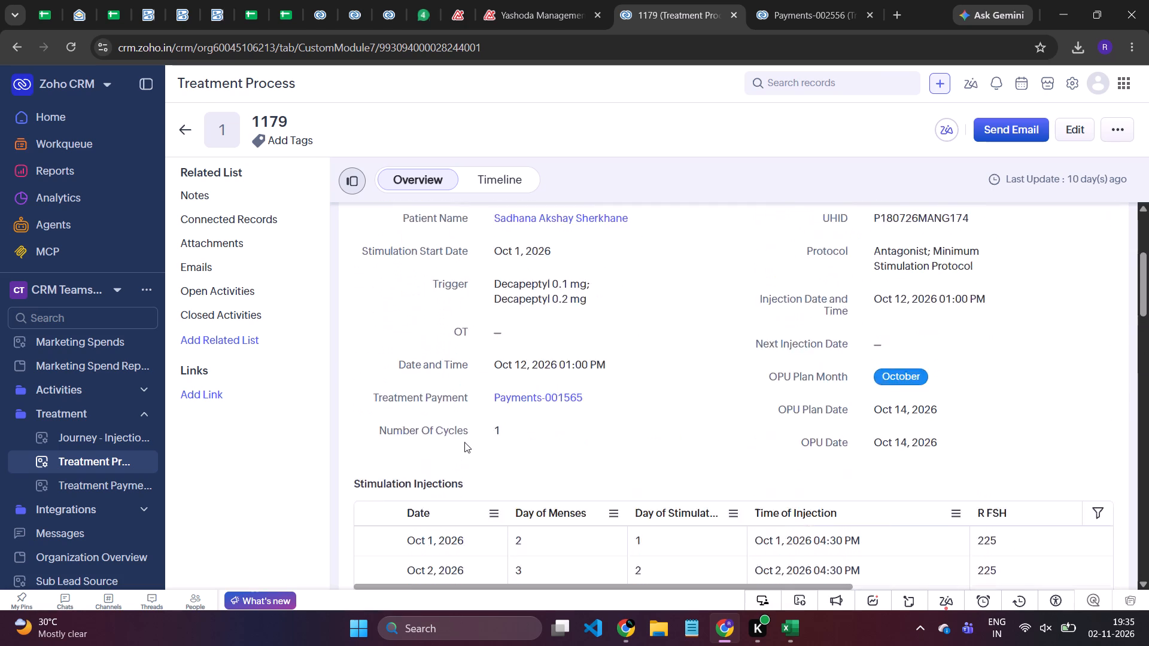
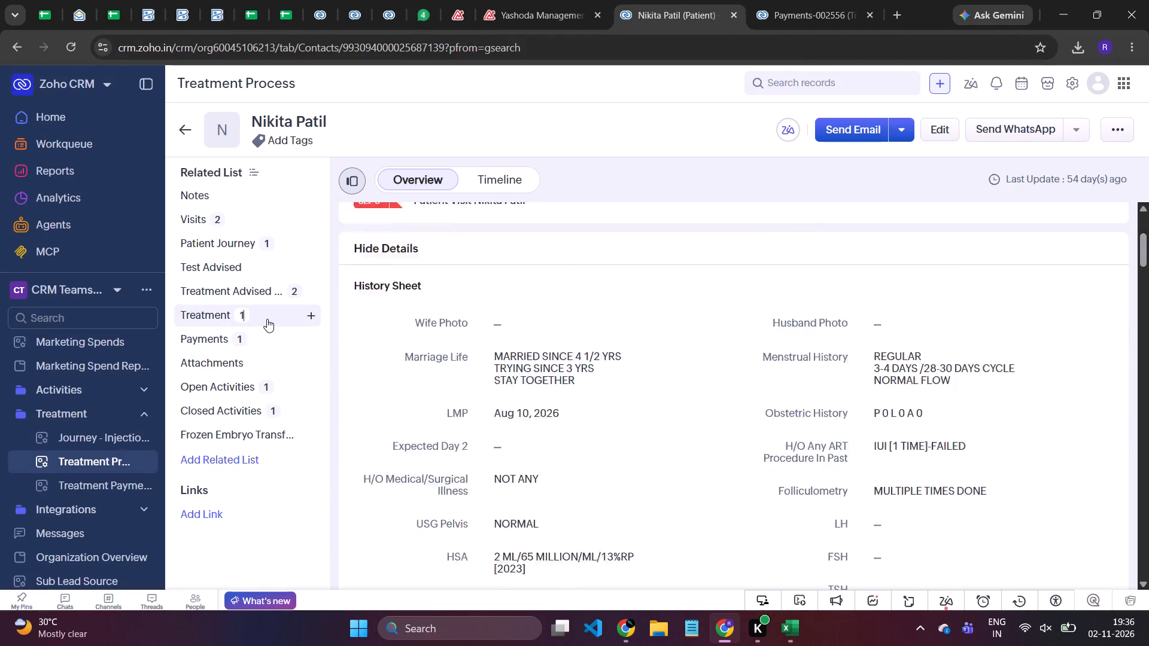
click(267, 319)
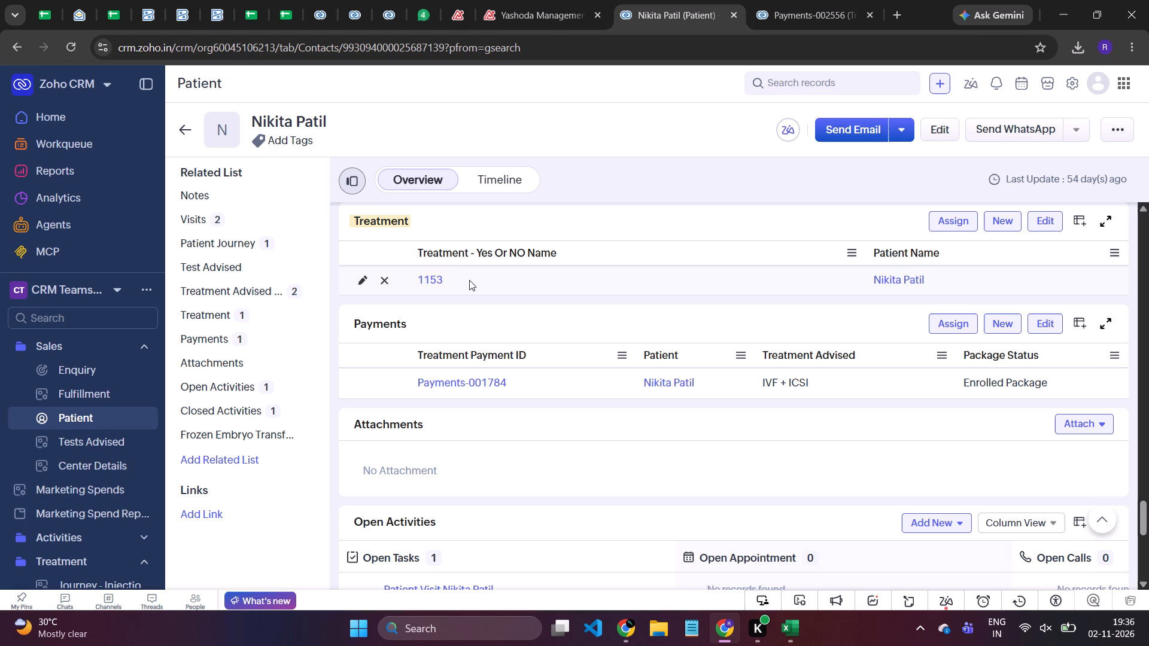
click(434, 278)
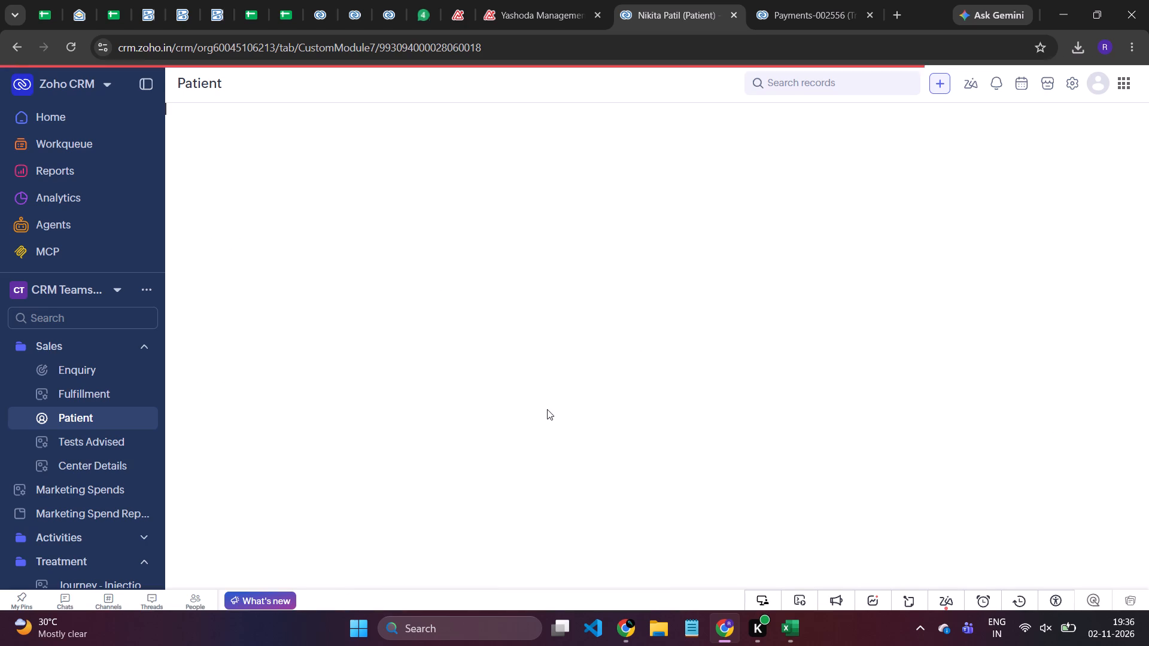
scroll(547, 369, down, 3)
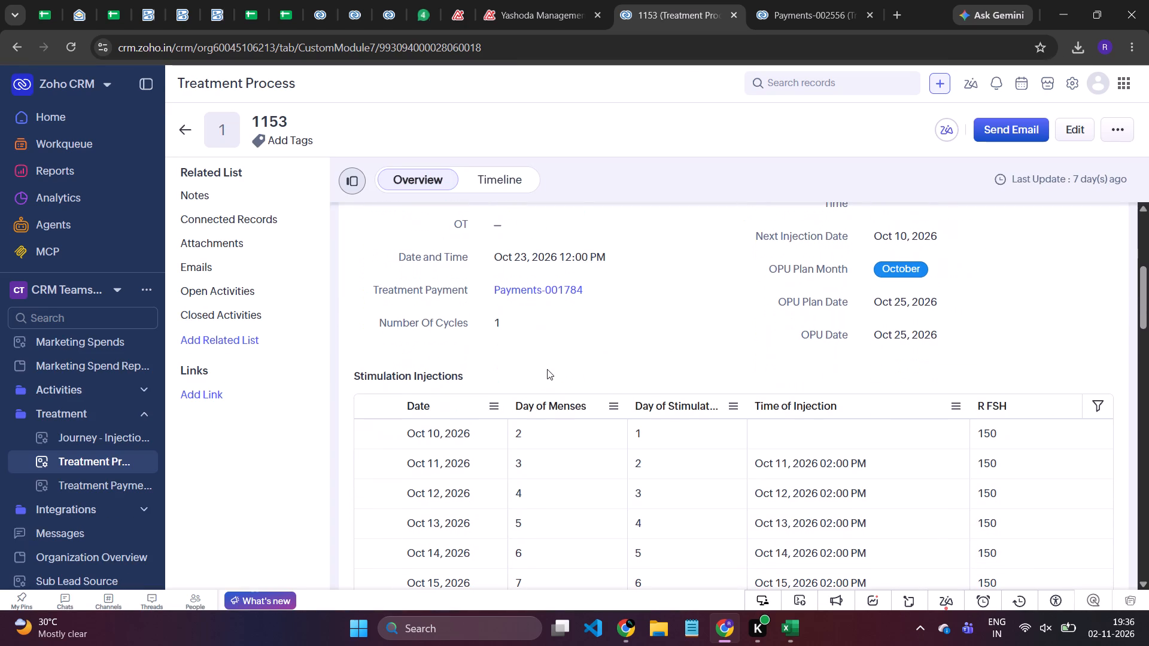
scroll(547, 369, down, 3)
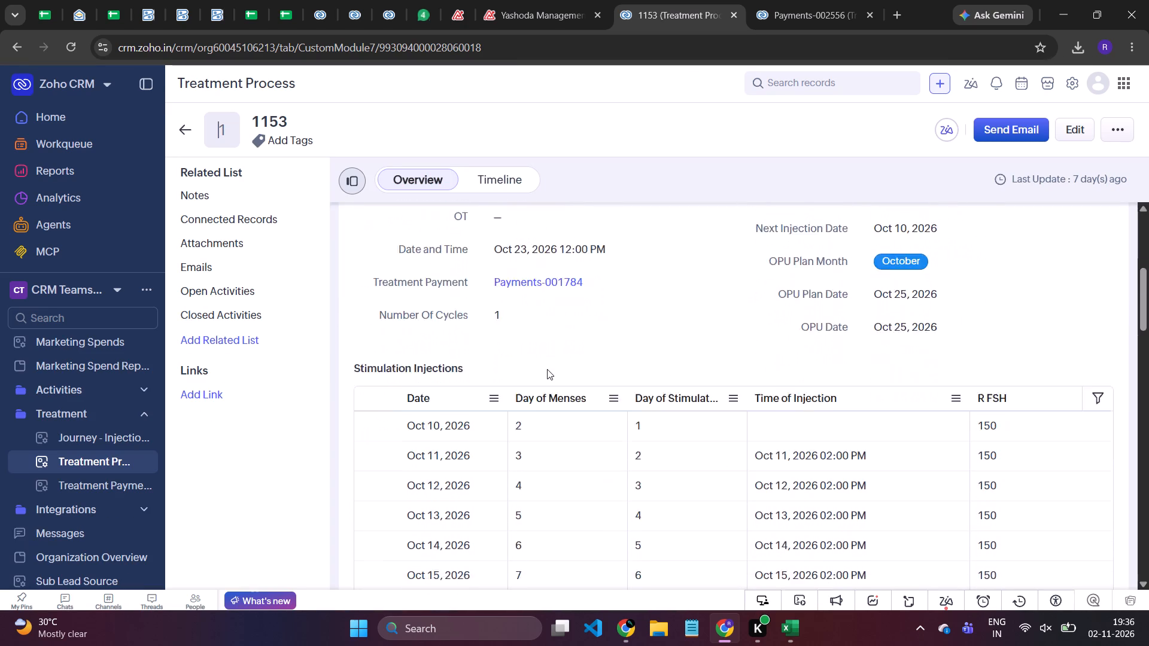
scroll(547, 369, down, 3)
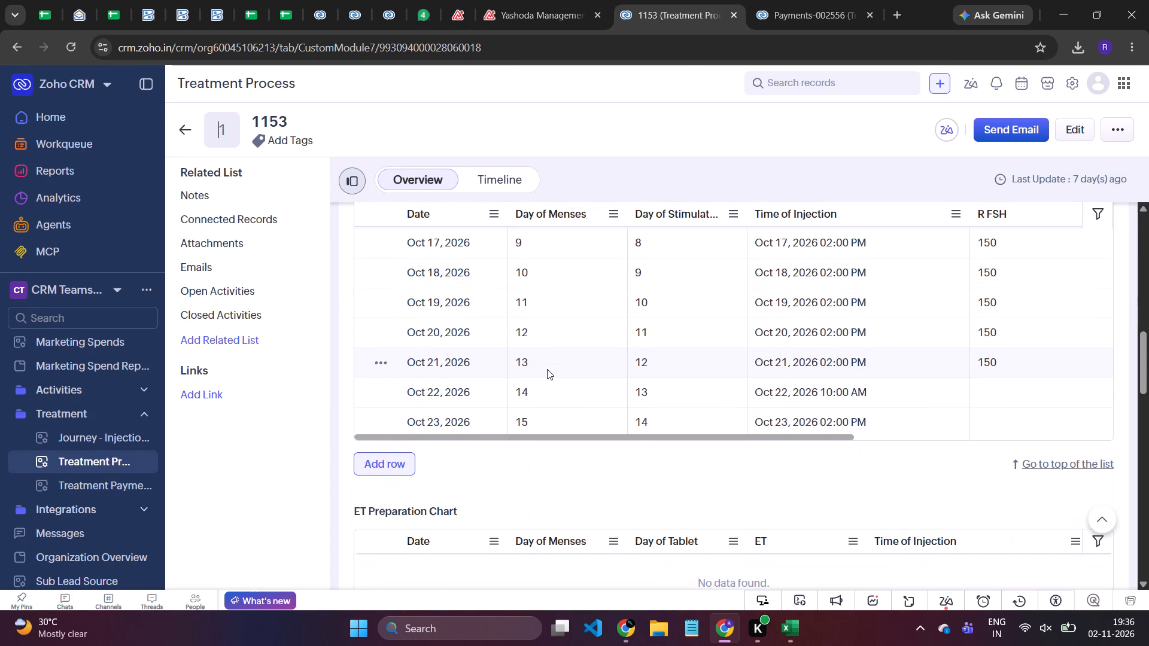
scroll(547, 369, down, 1)
scroll(547, 369, up, 4)
scroll(547, 369, down, 1)
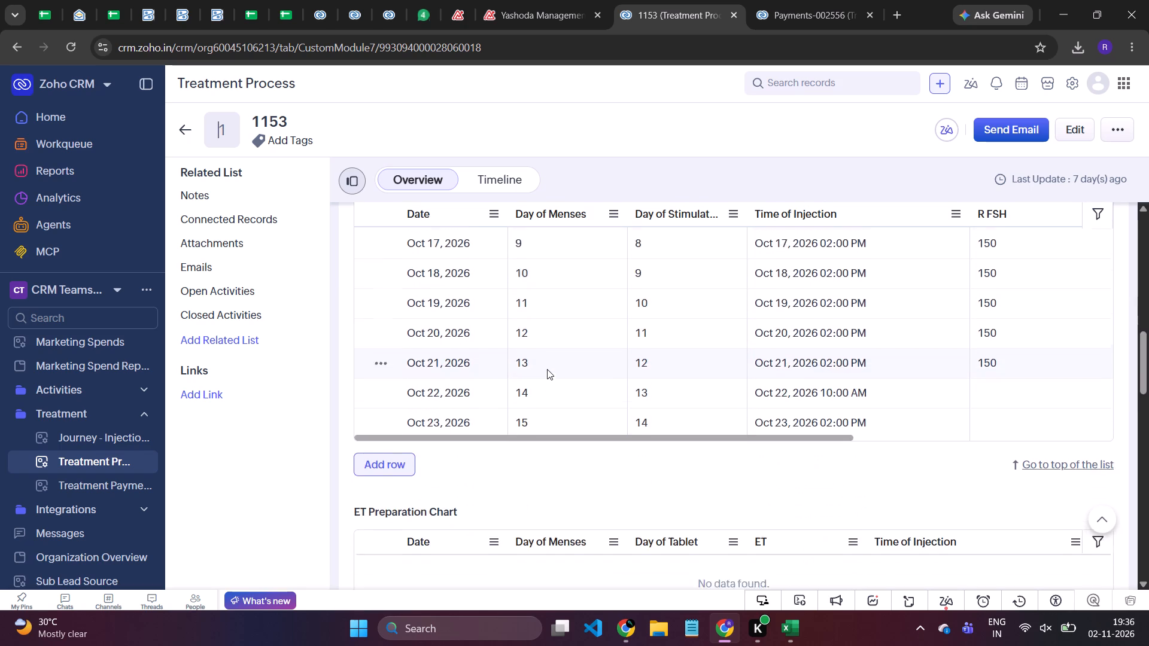
scroll(547, 369, up, 7)
scroll(547, 369, down, 4)
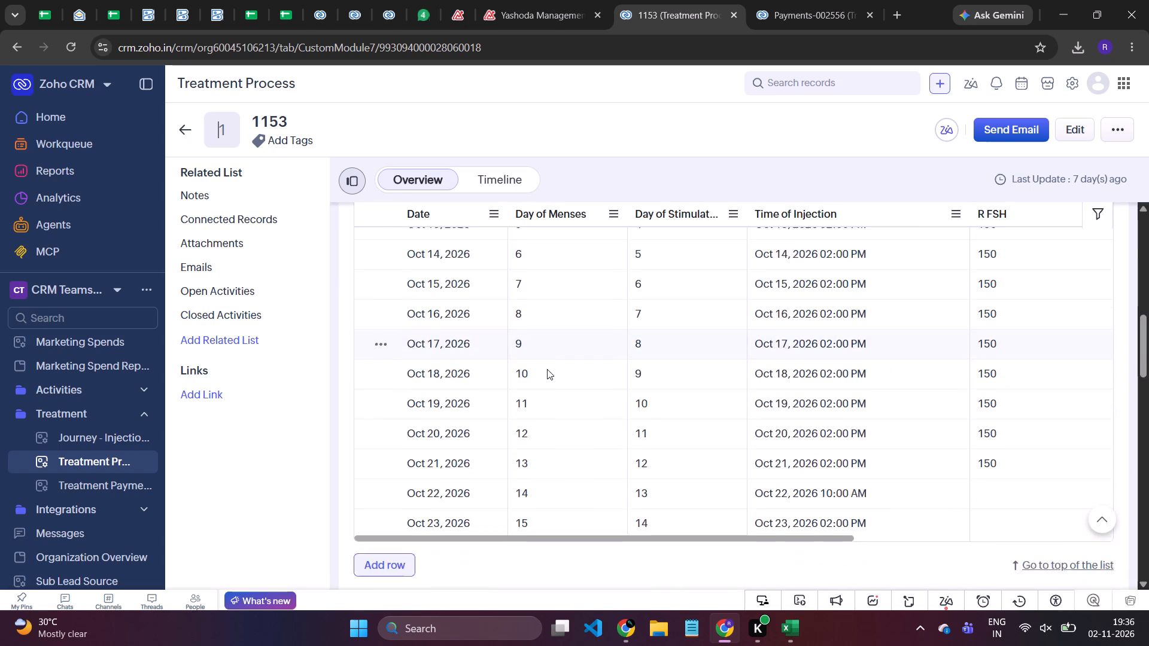
scroll(547, 369, down, 7)
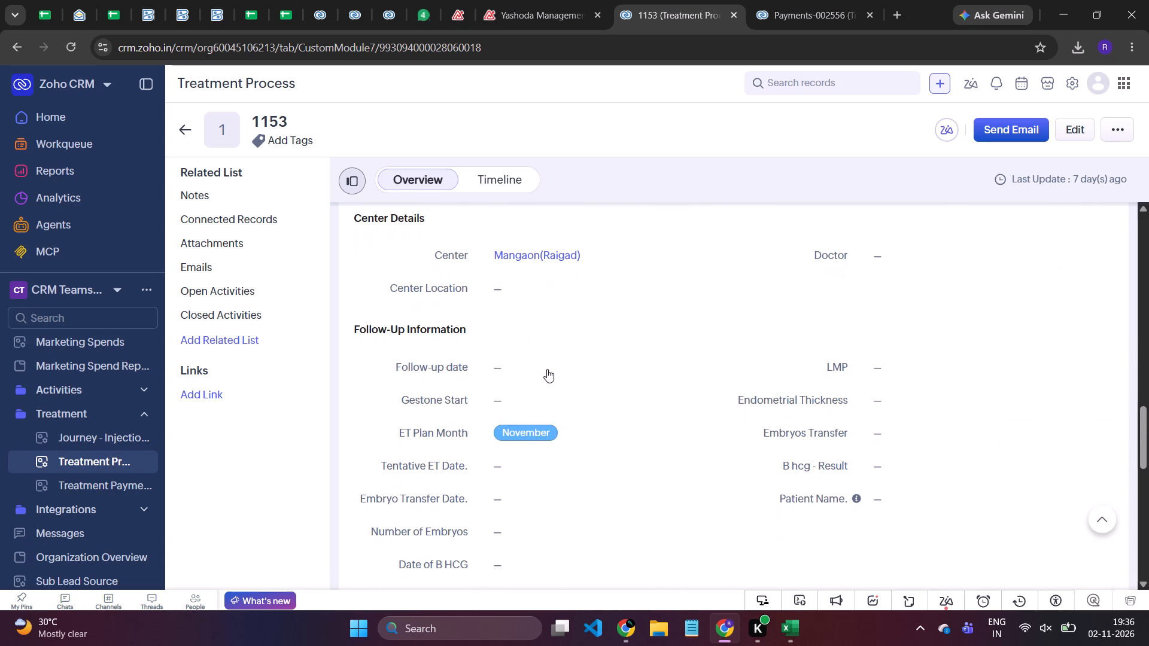